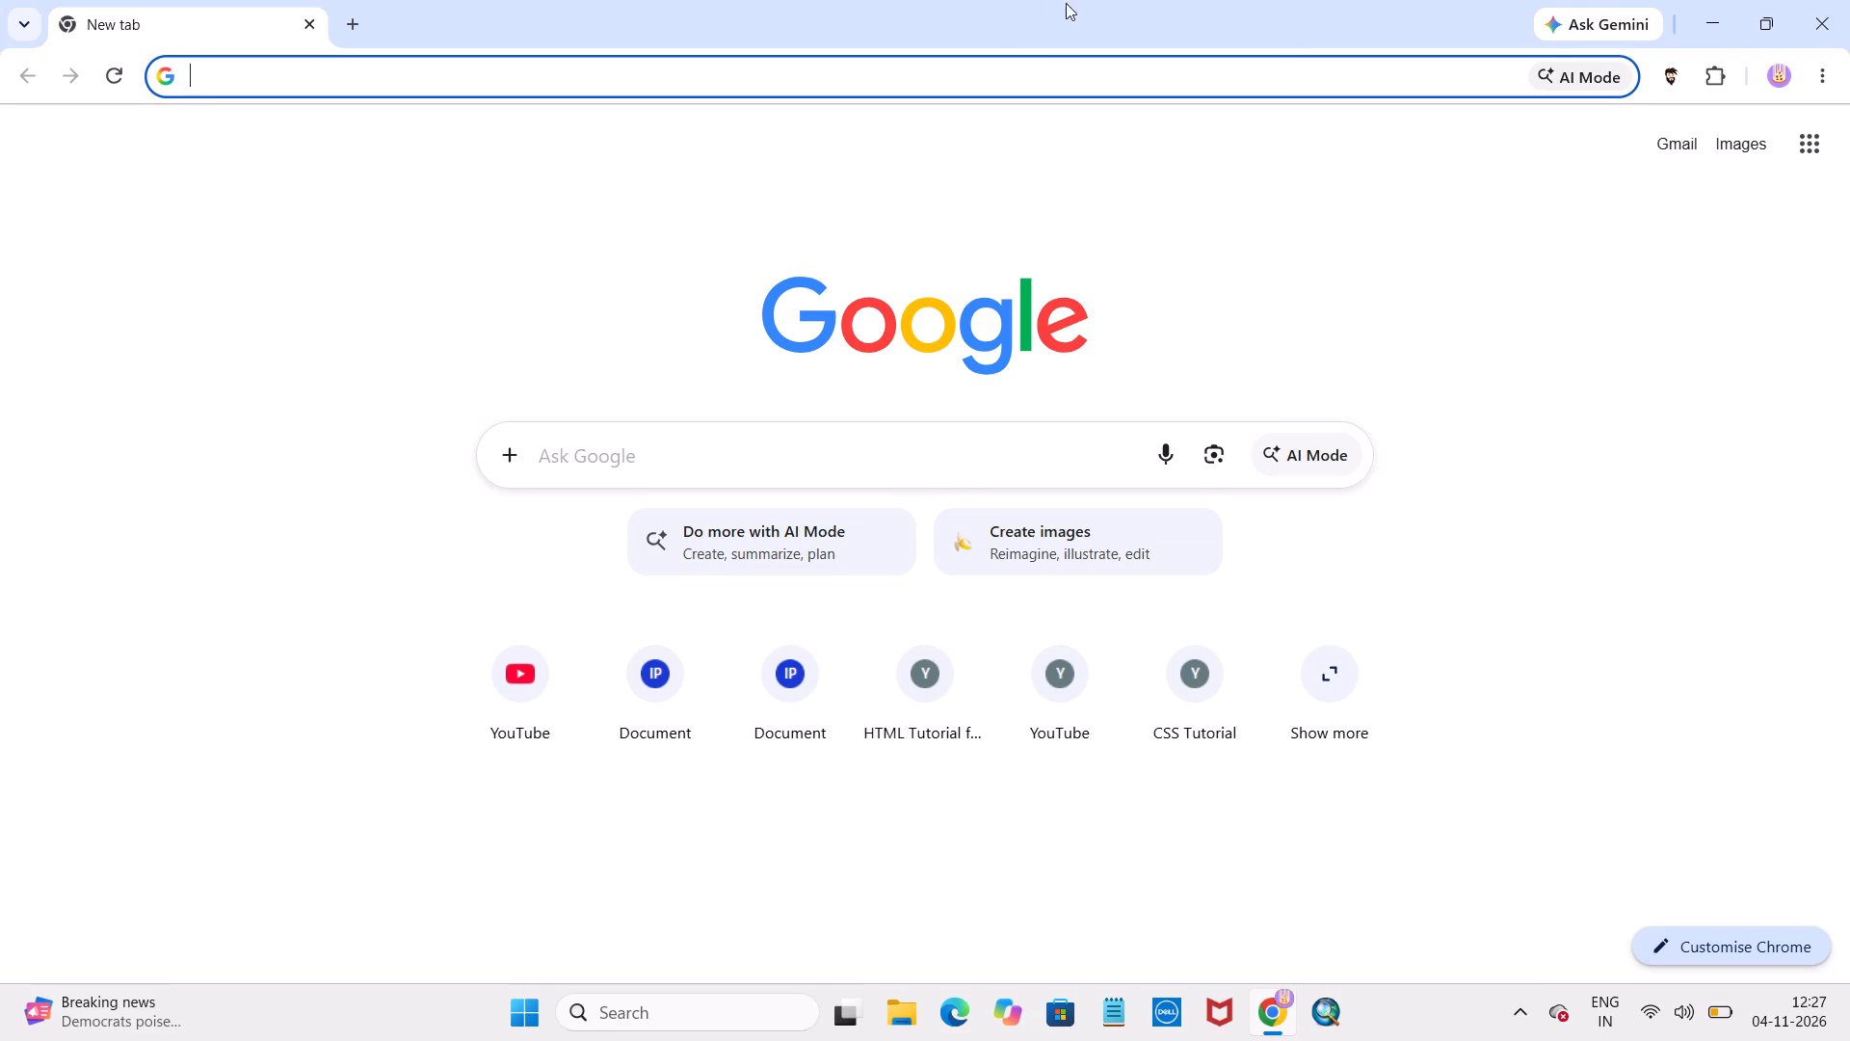
Search Google for canva, go to the Canva site, and open the recent design Junior Copy of YEARBOOK.
click(809, 84)
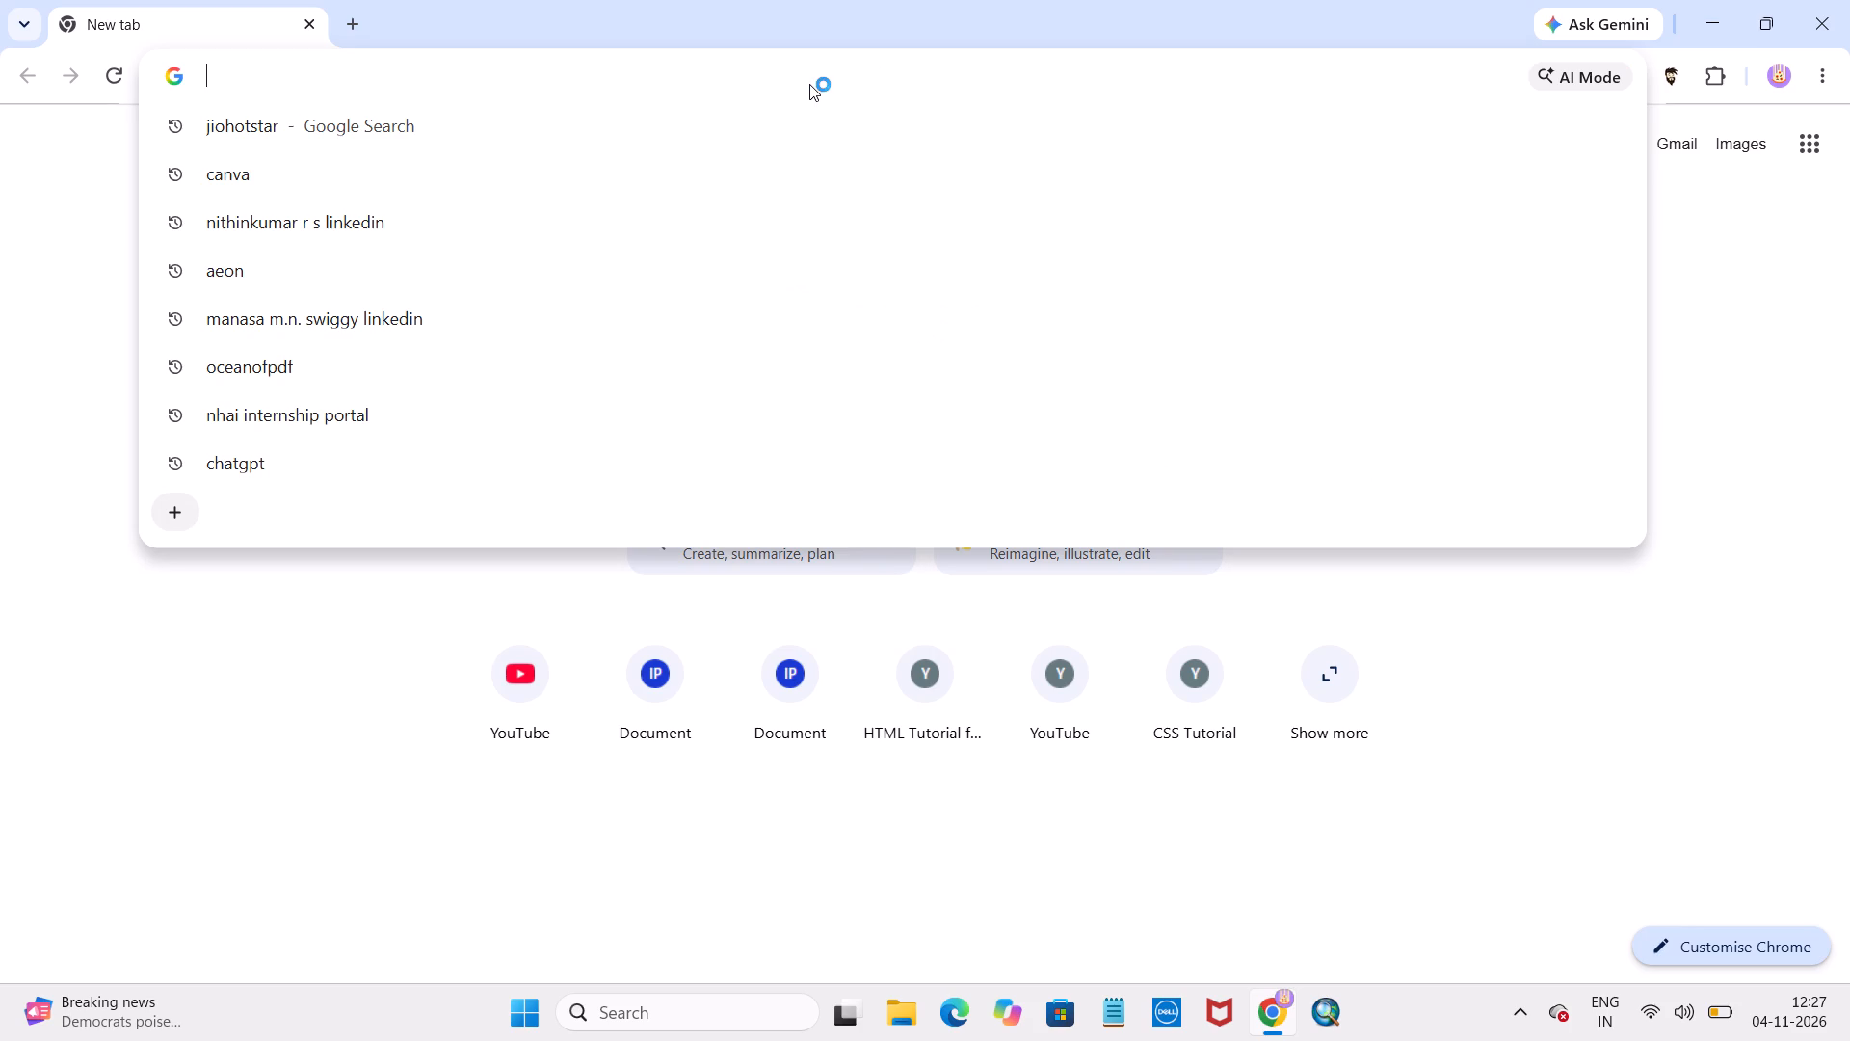
click(352, 162)
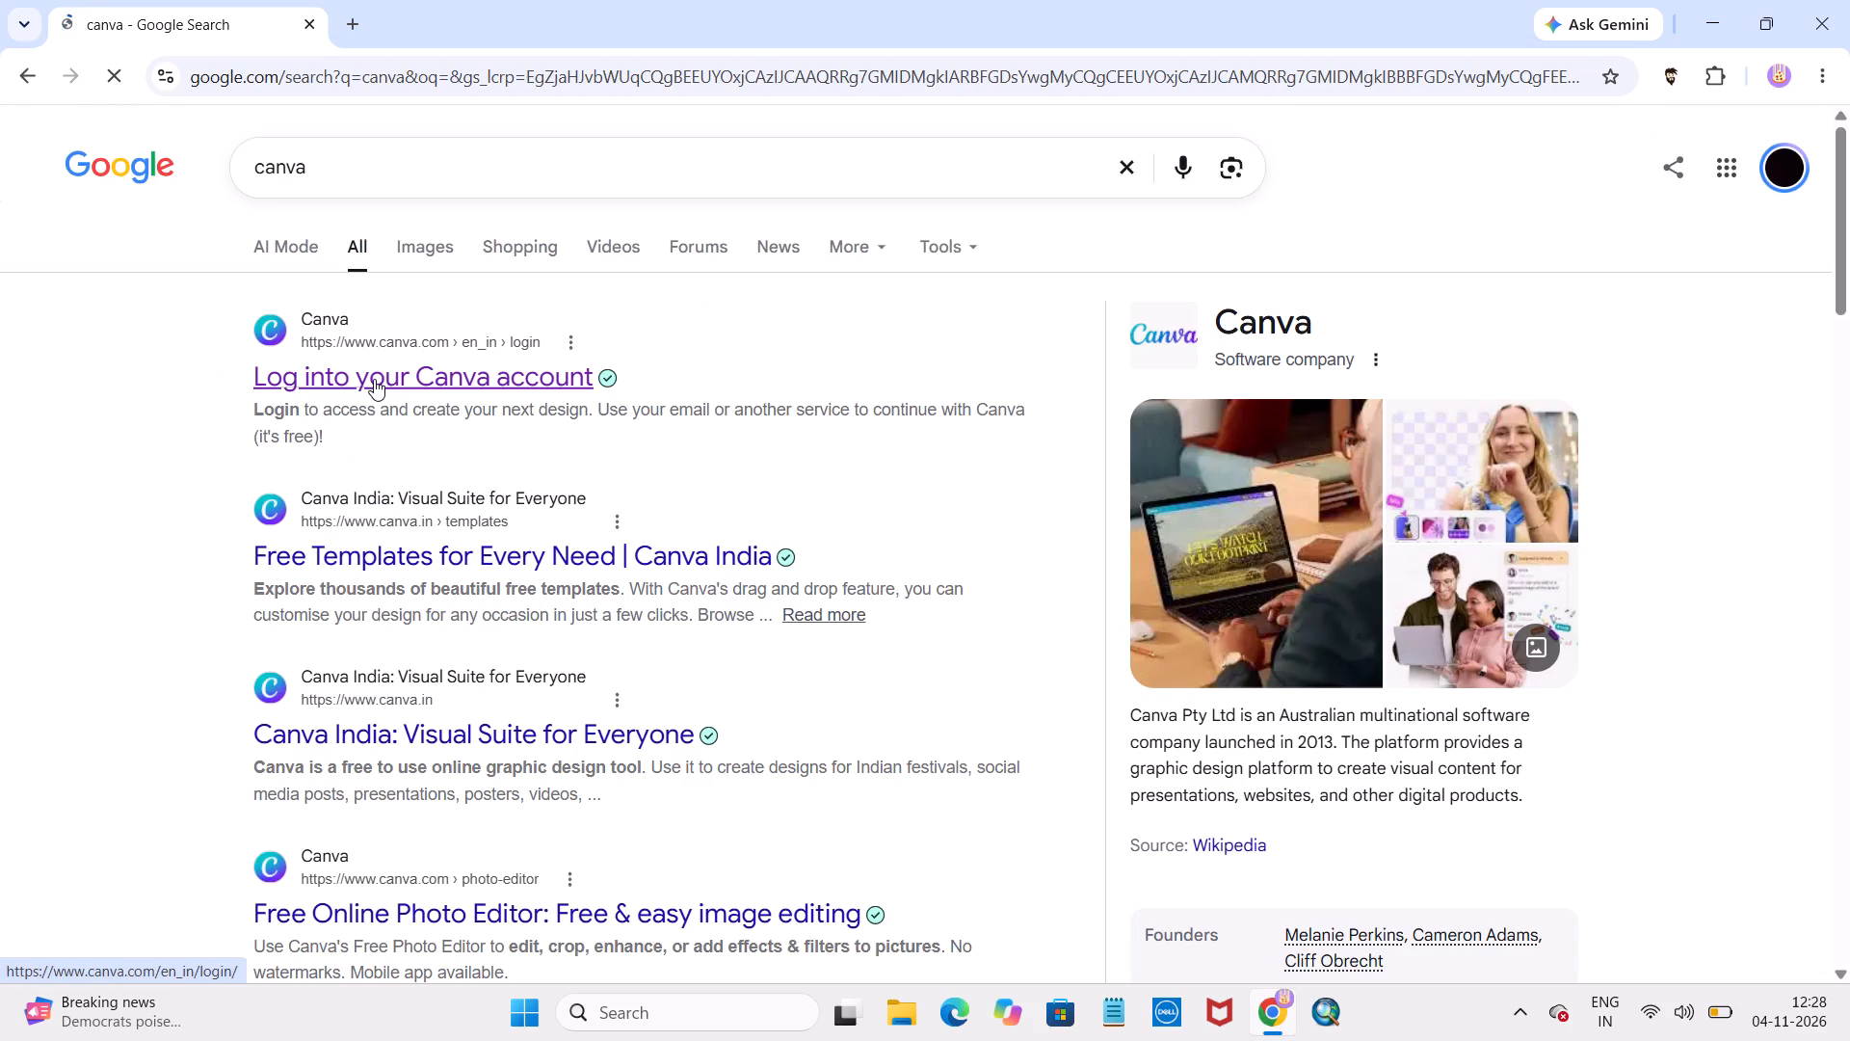
click(374, 379)
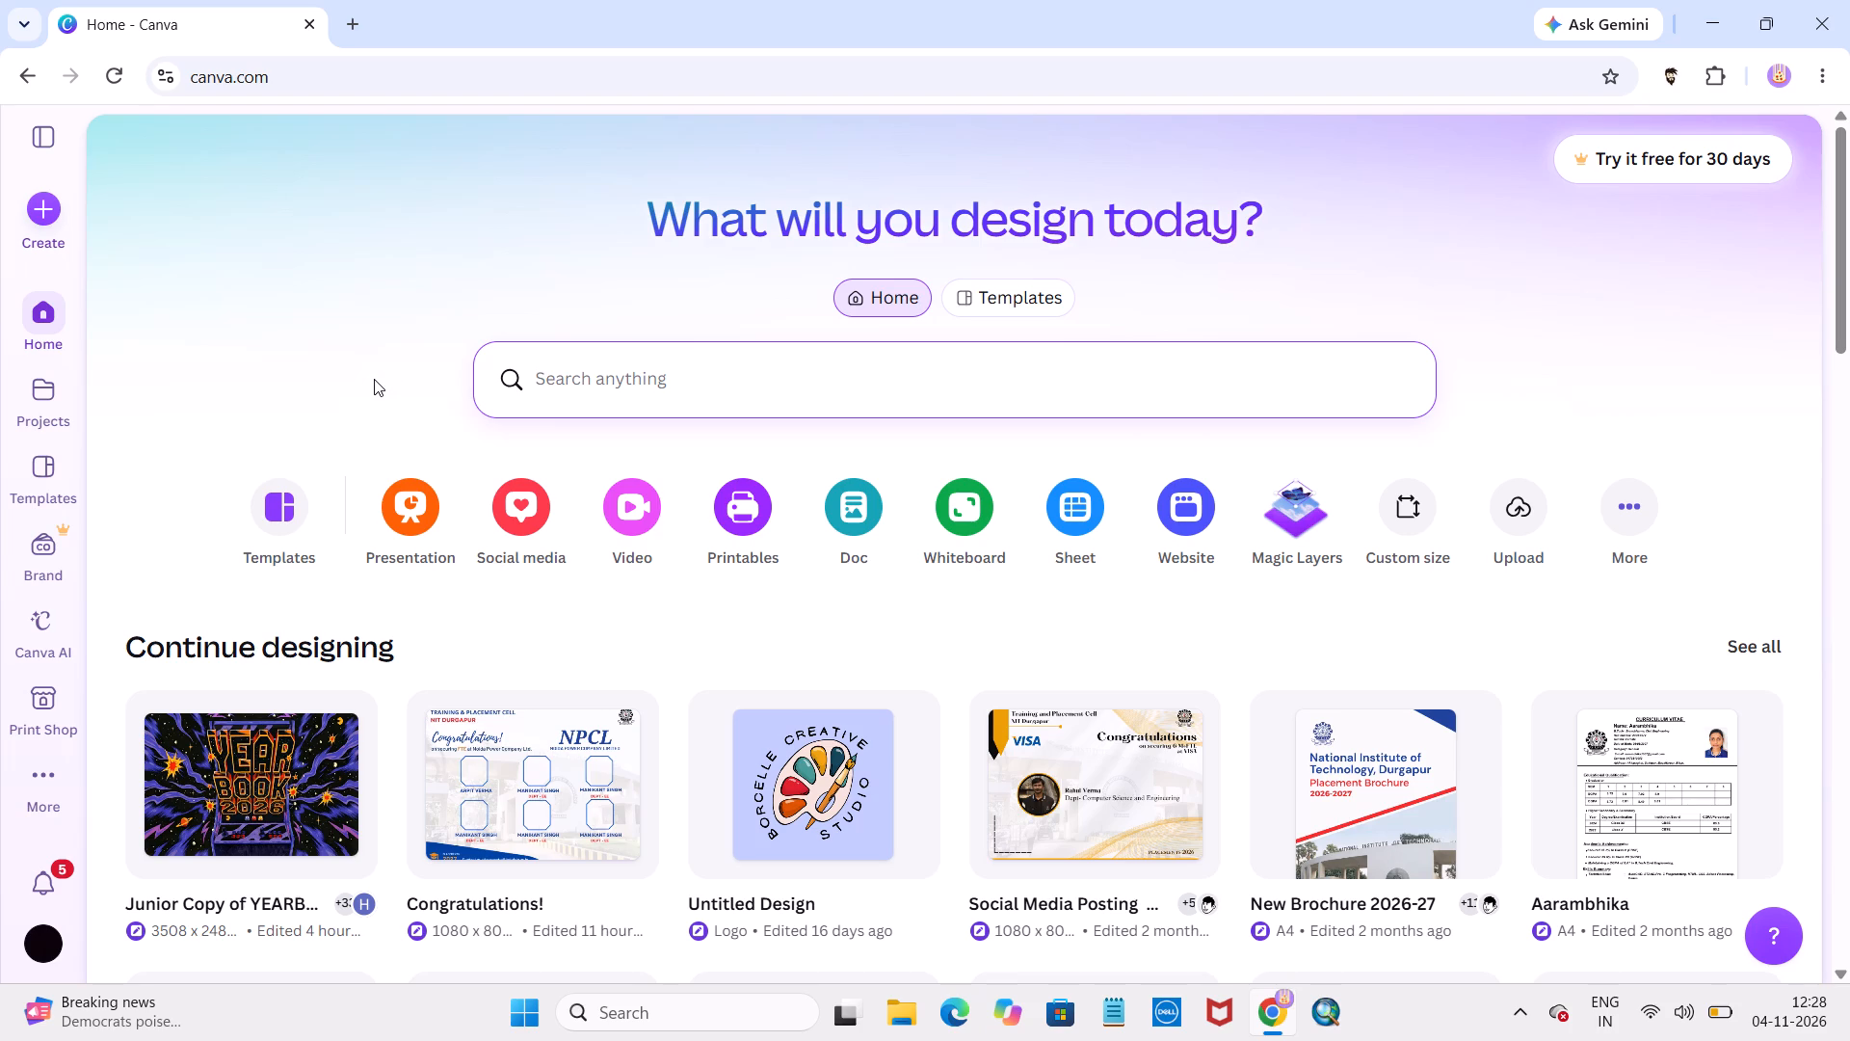
double_click(231, 802)
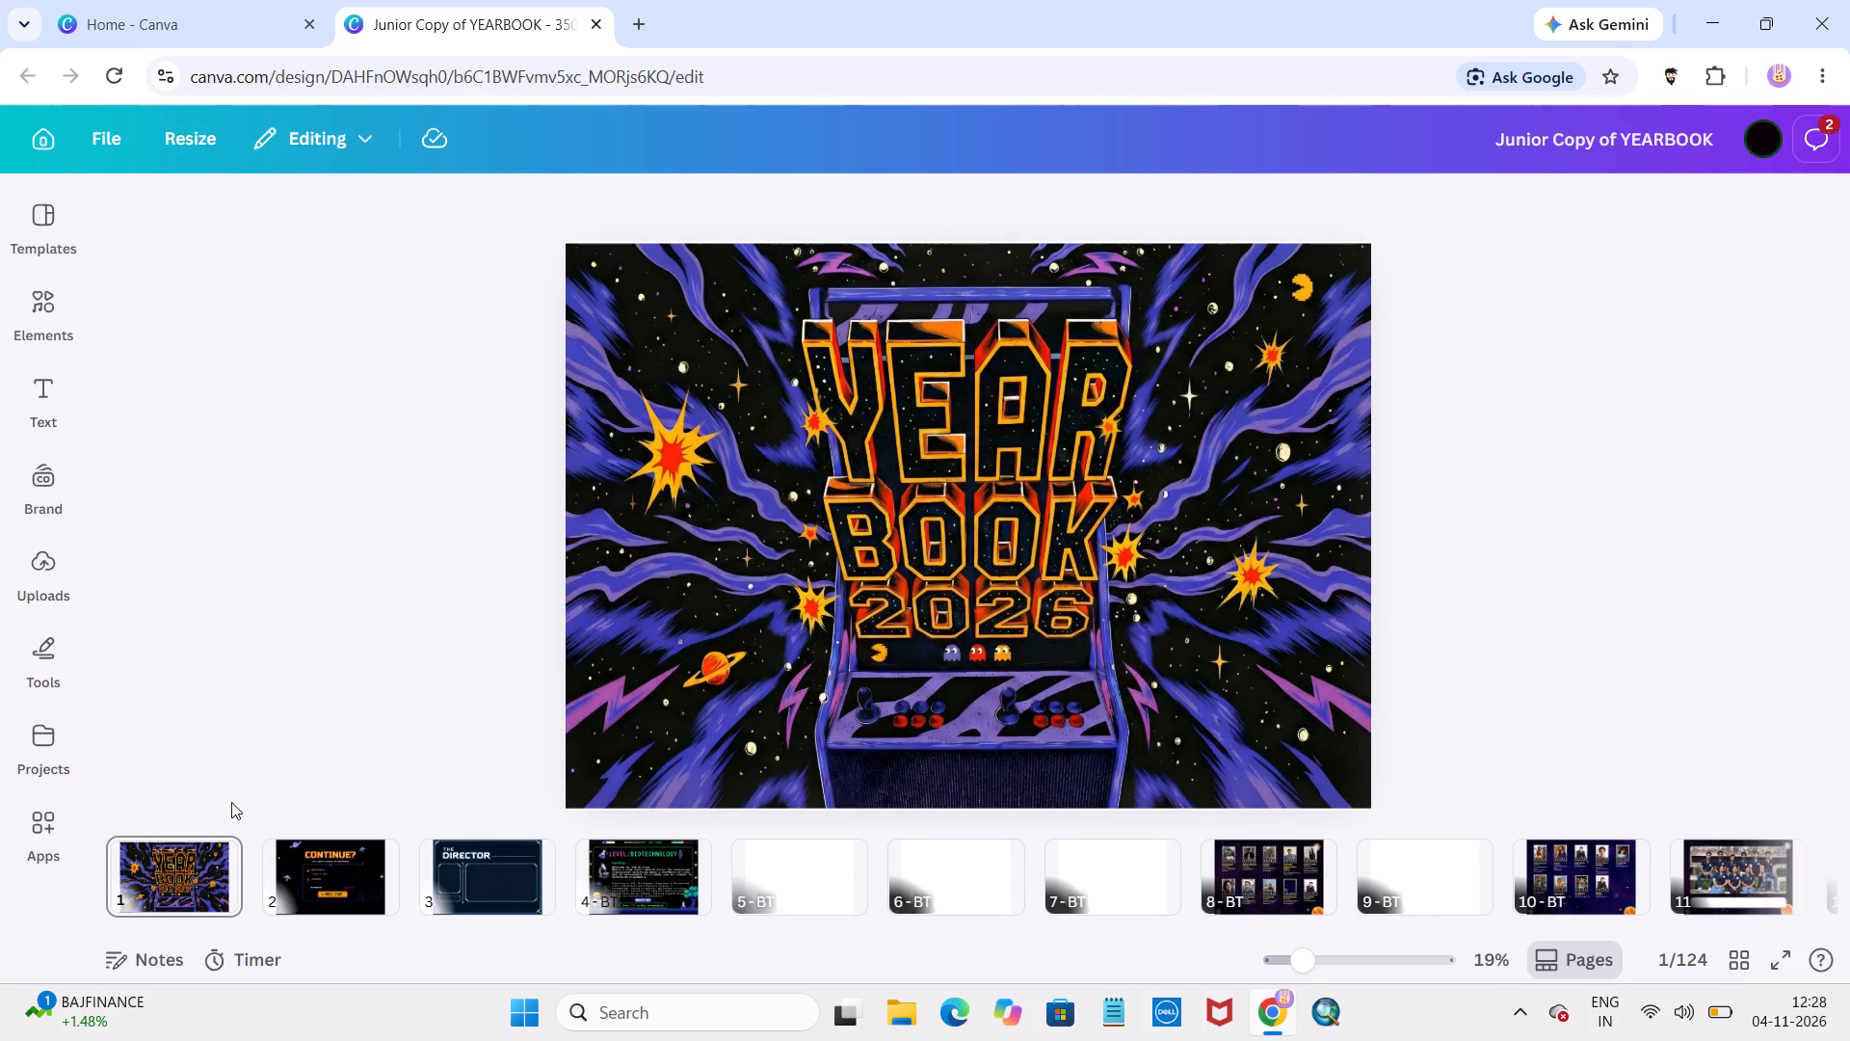
Look through the yearbook's pages, viewing The Director page 3, the Civil Engineering intro on page 12 and student page 19.
click(507, 885)
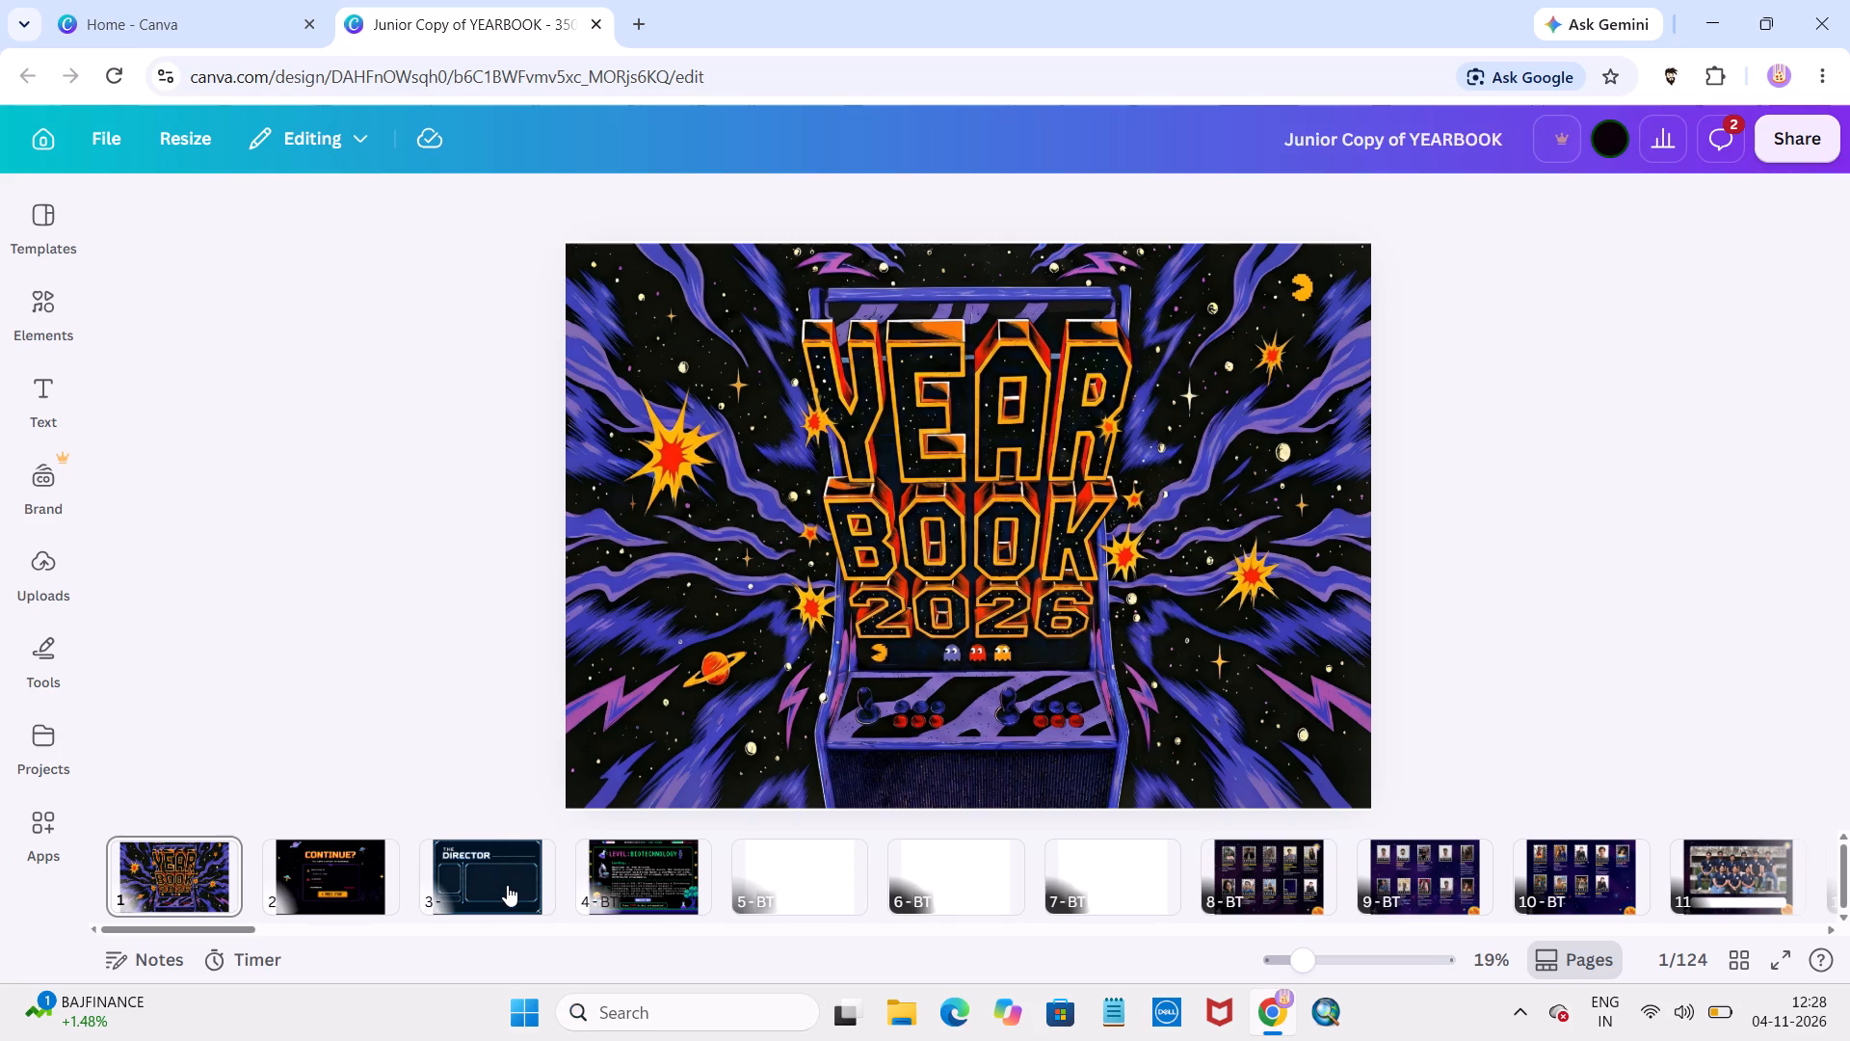
scroll(658, 884, left, 6)
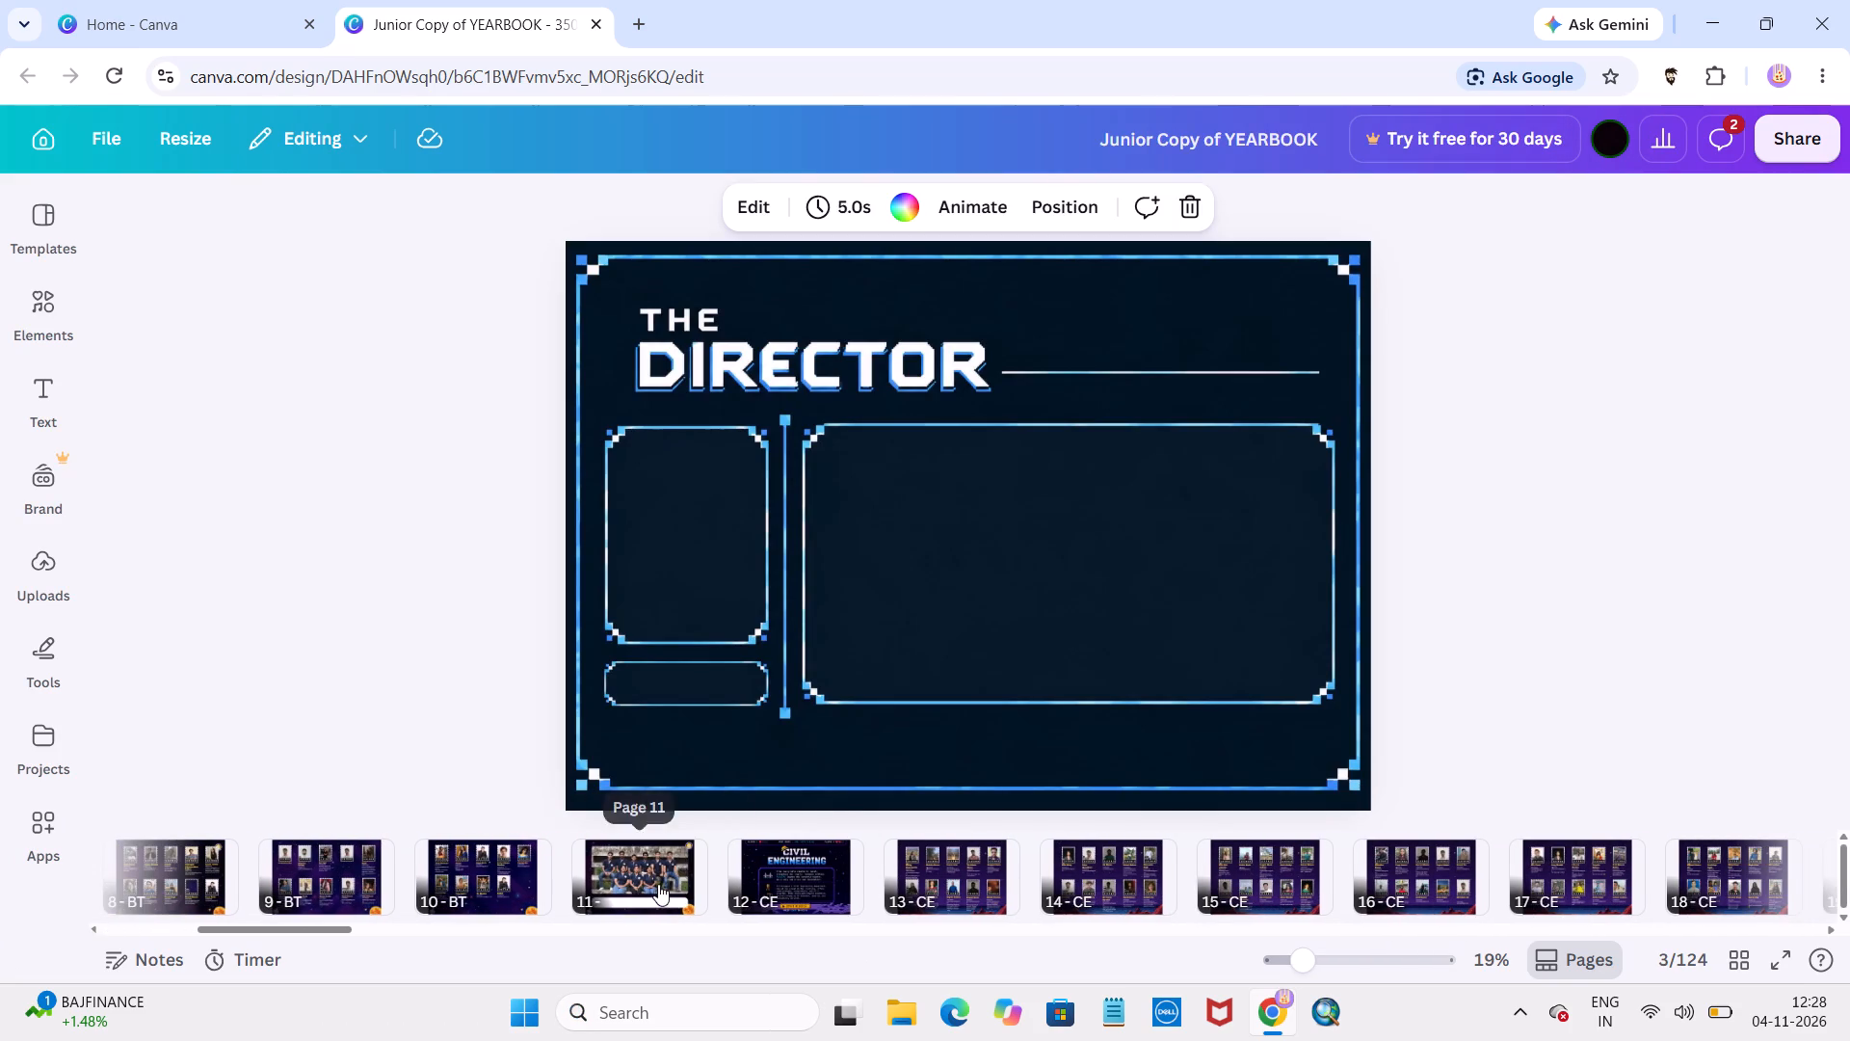
click(833, 874)
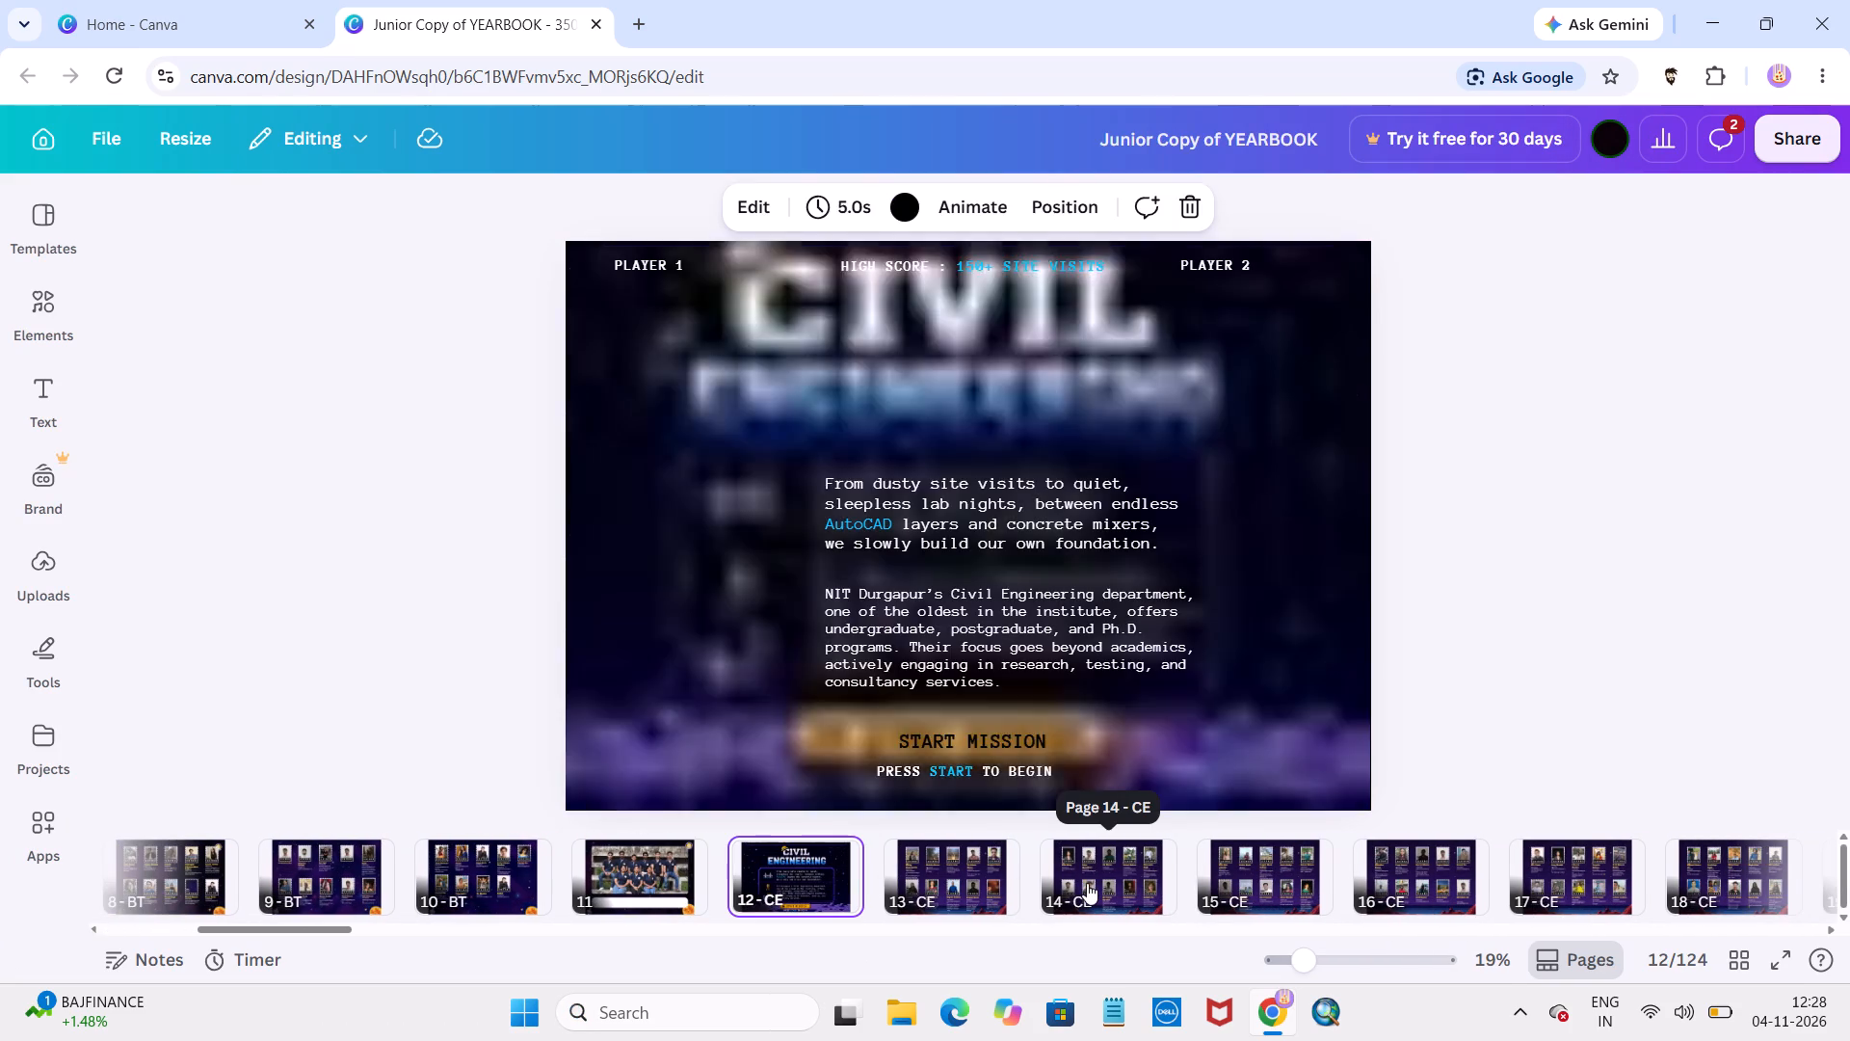
scroll(1087, 883, left, 2)
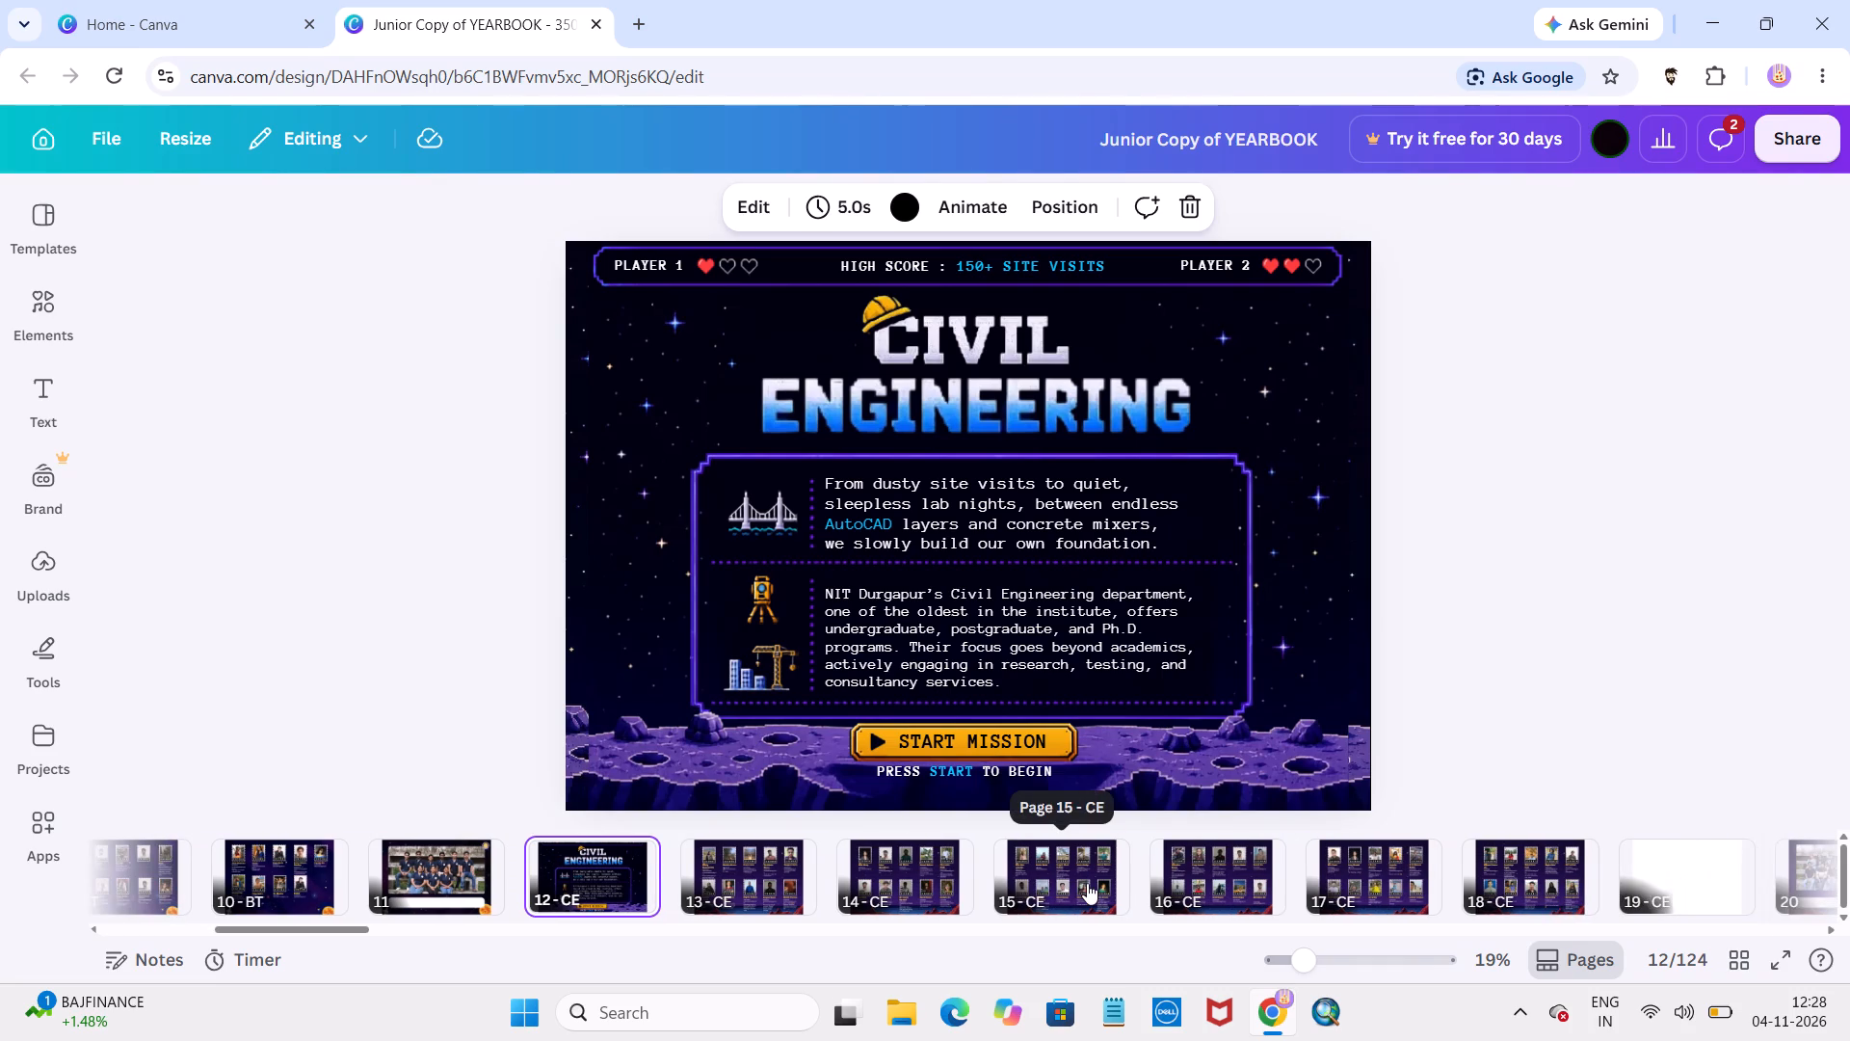
scroll(1087, 883, left, 1)
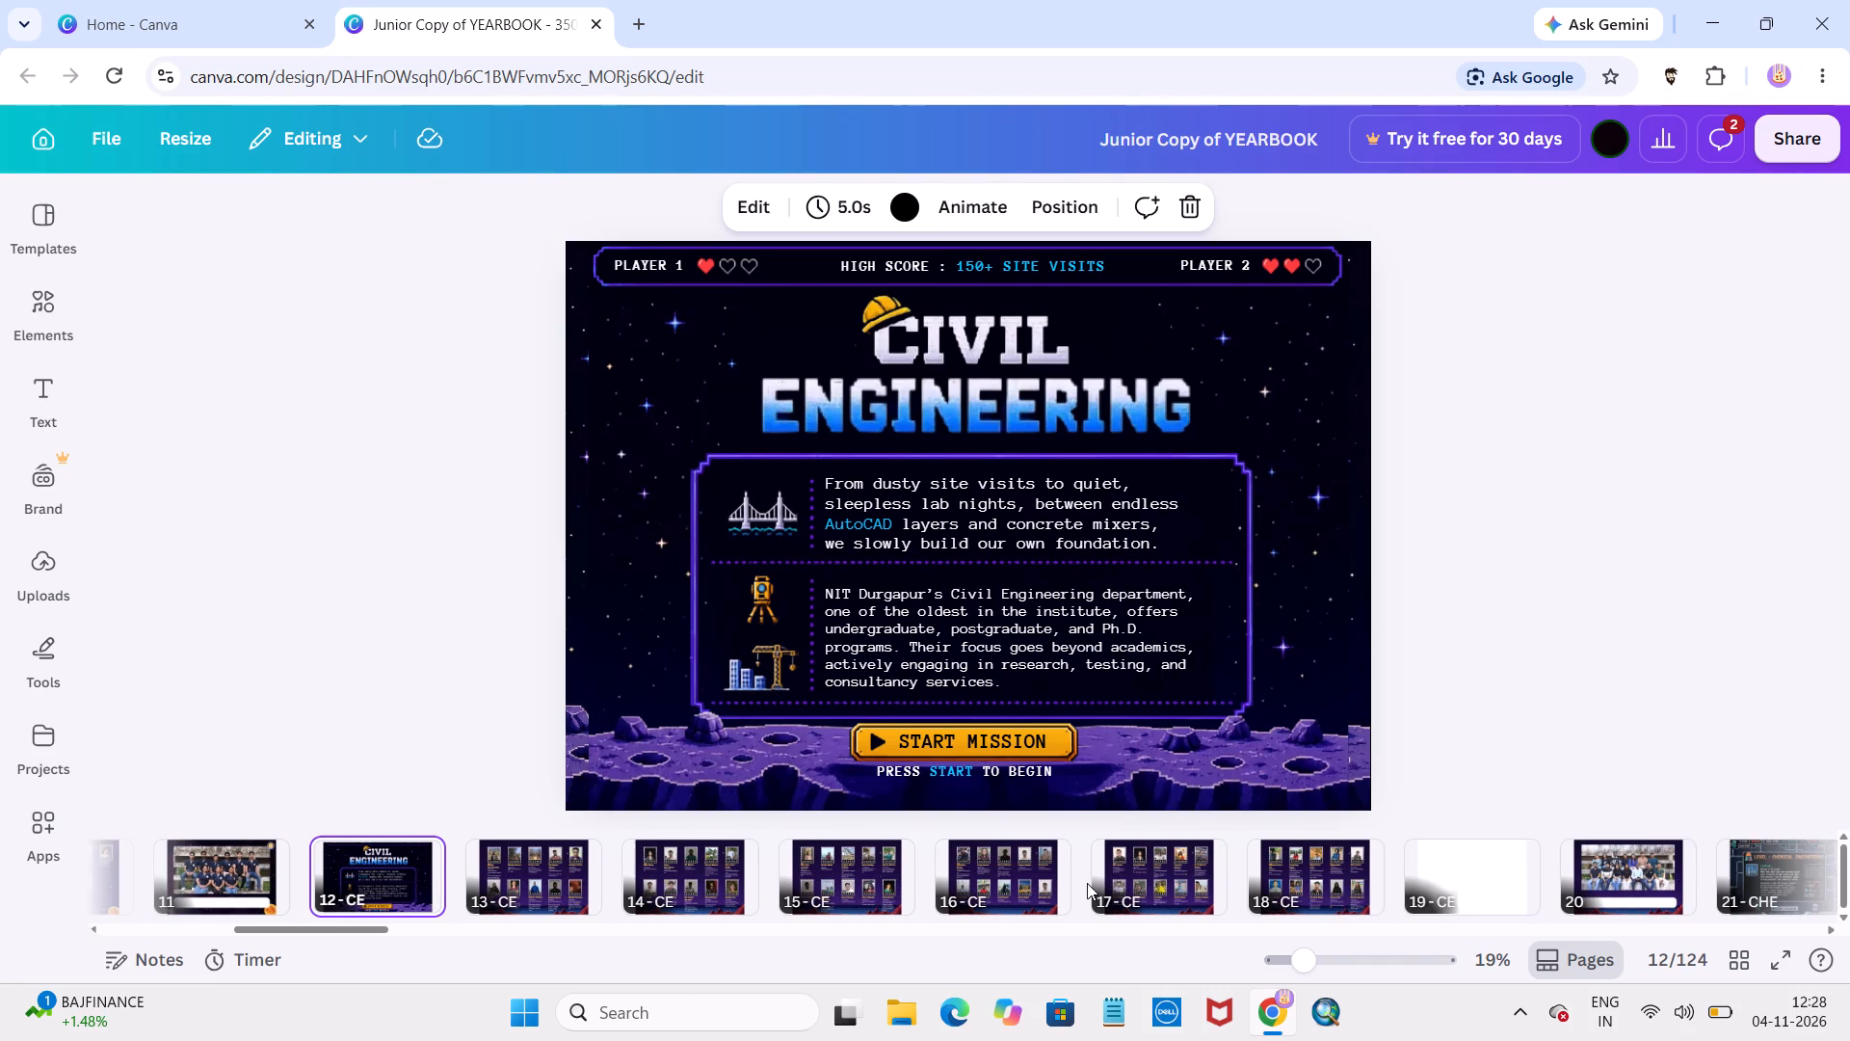
scroll(1087, 883, left, 2)
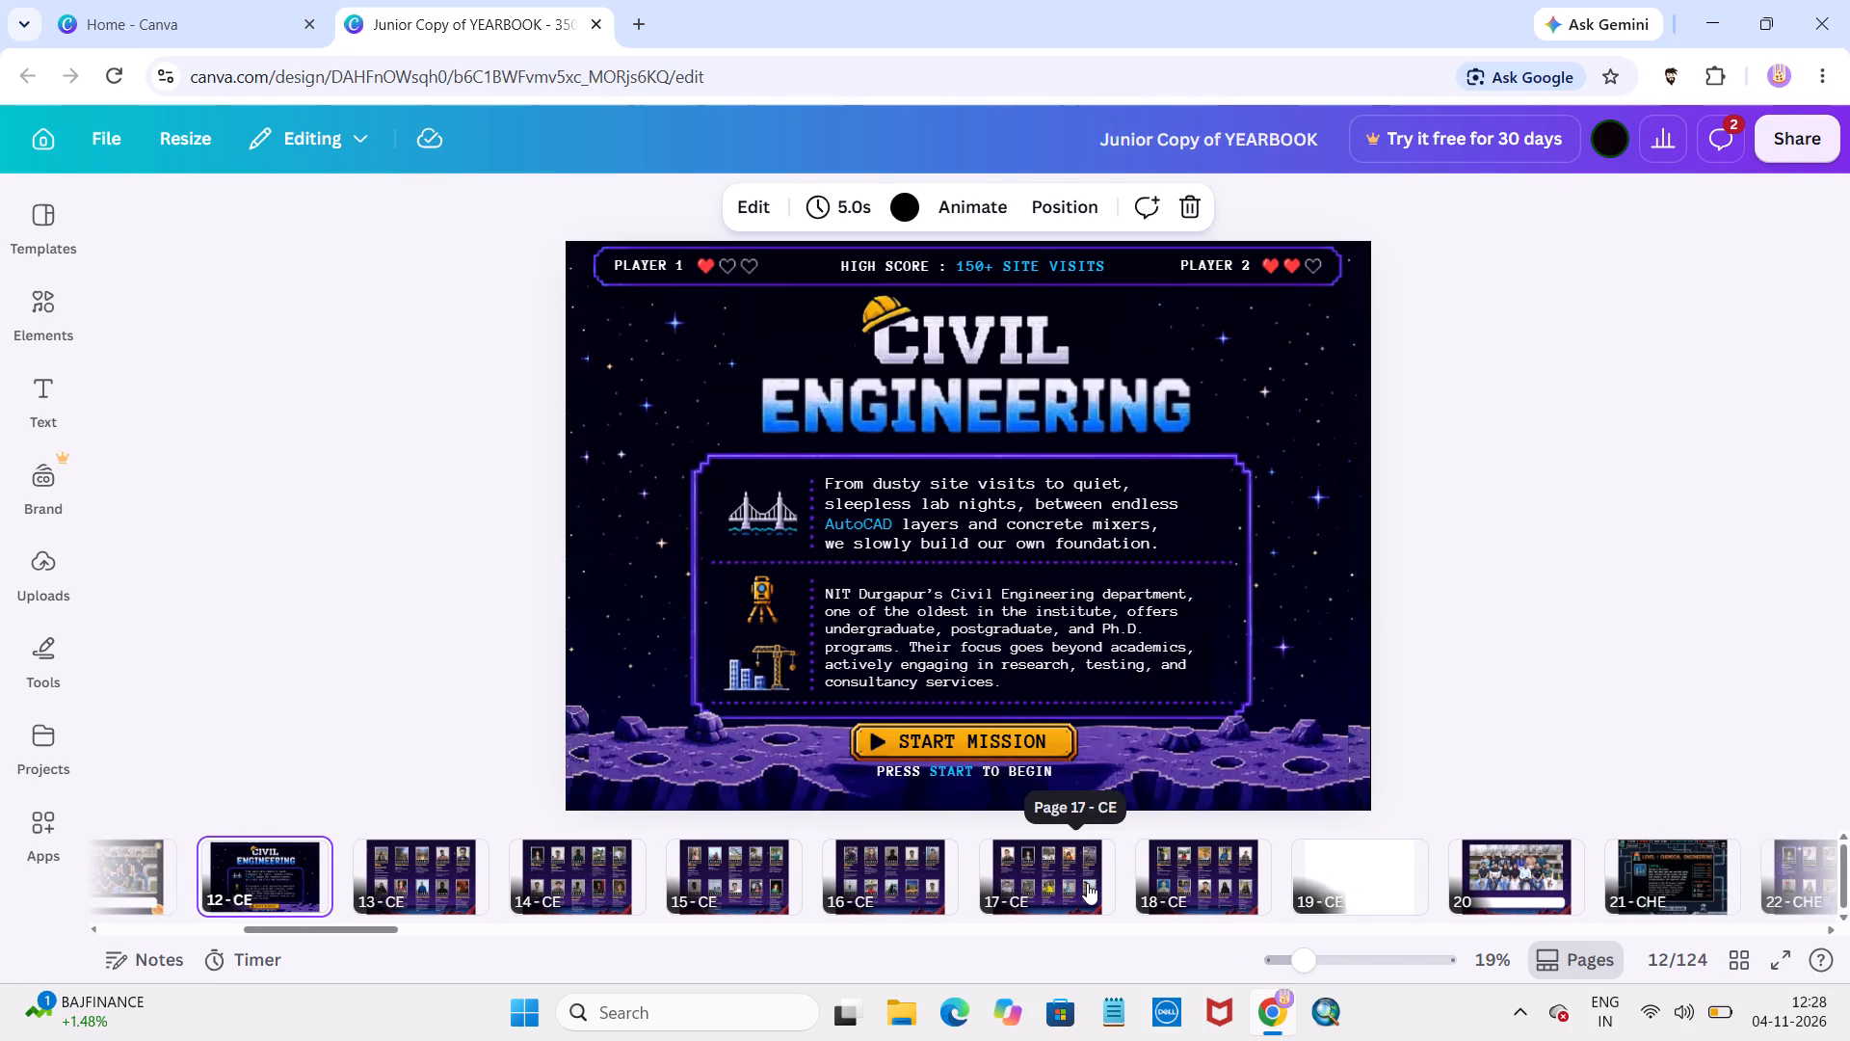
click(1374, 858)
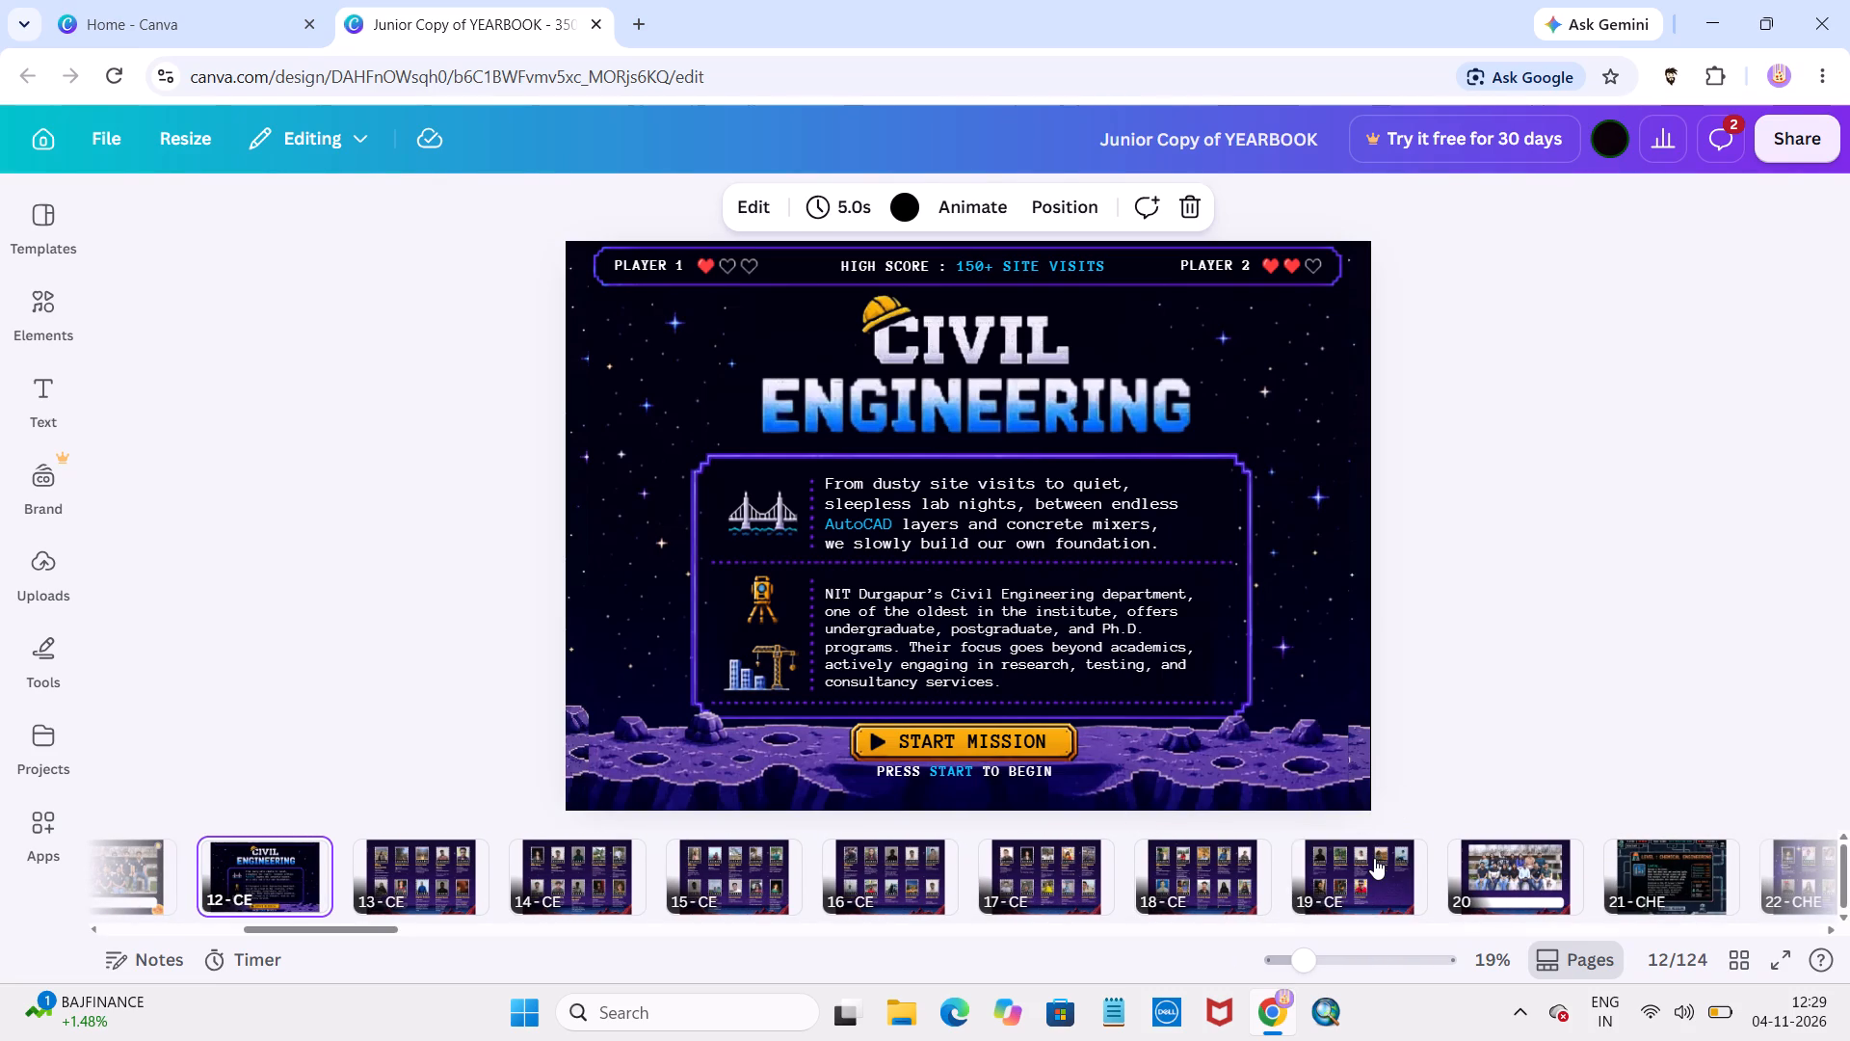
scroll(1374, 858, left, 3)
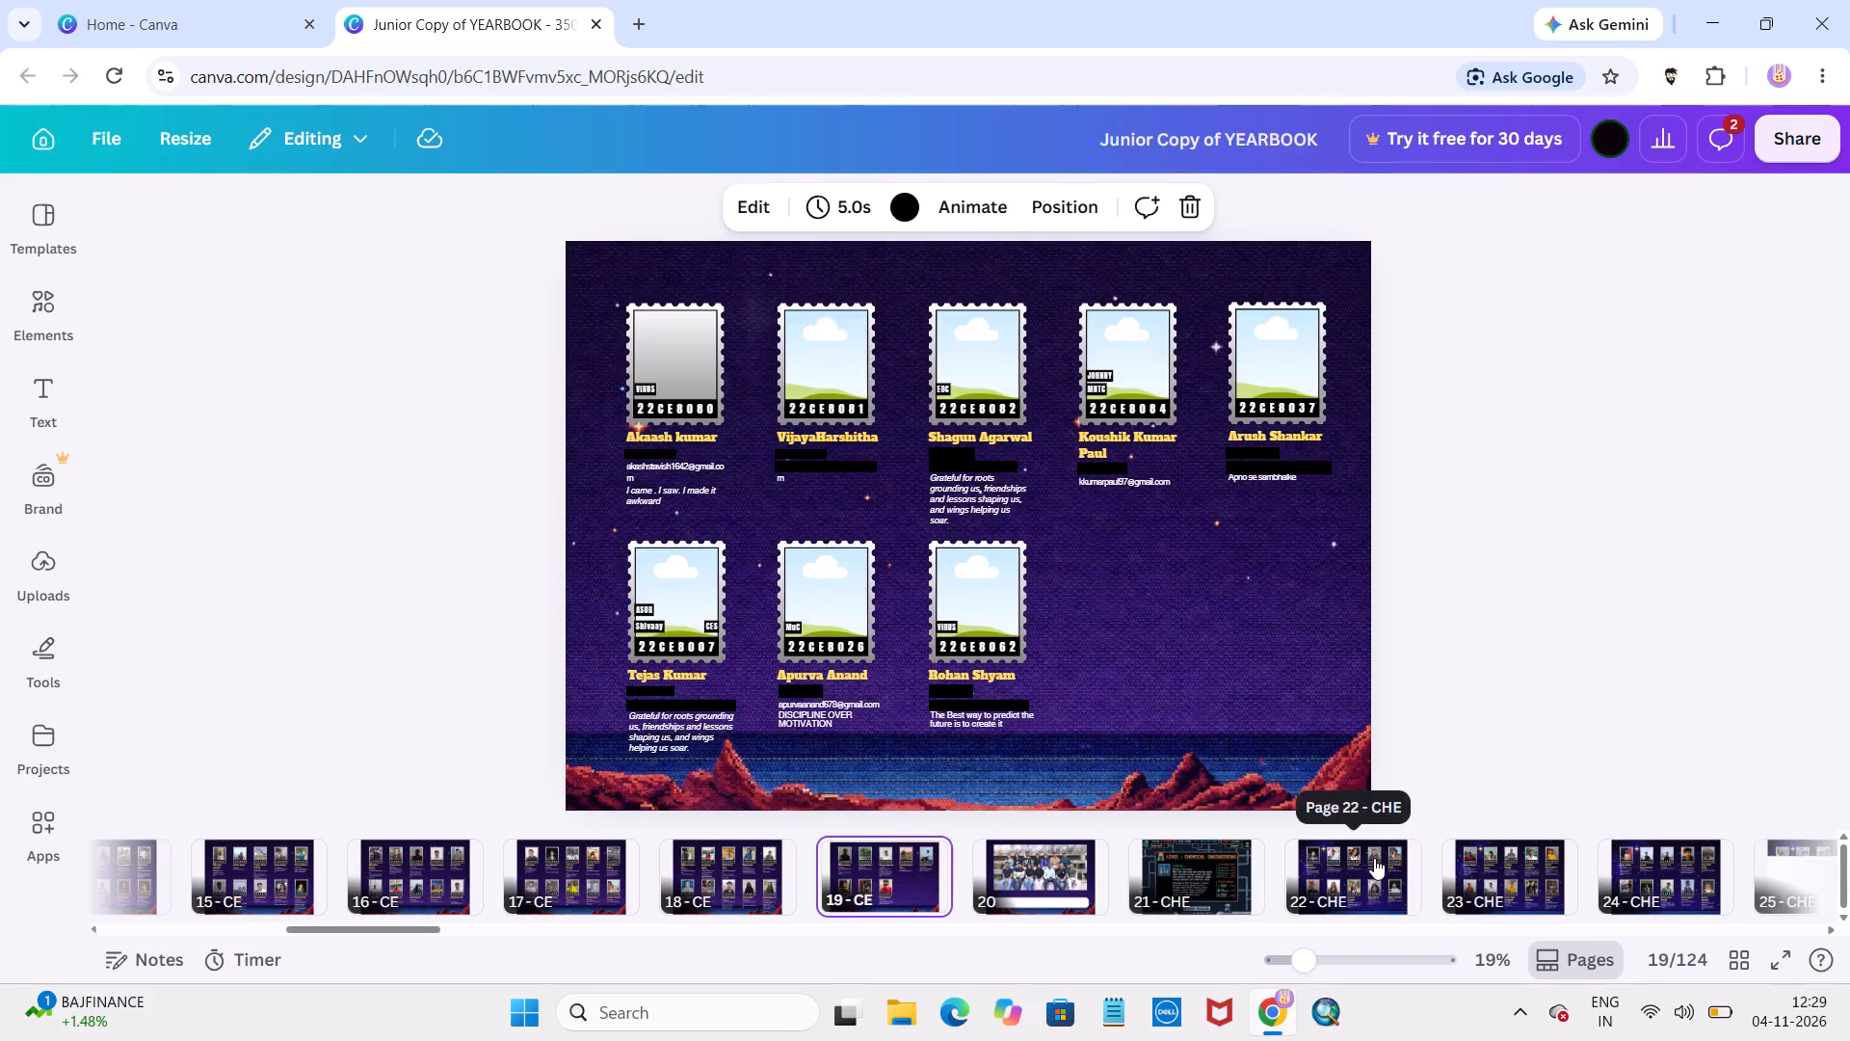
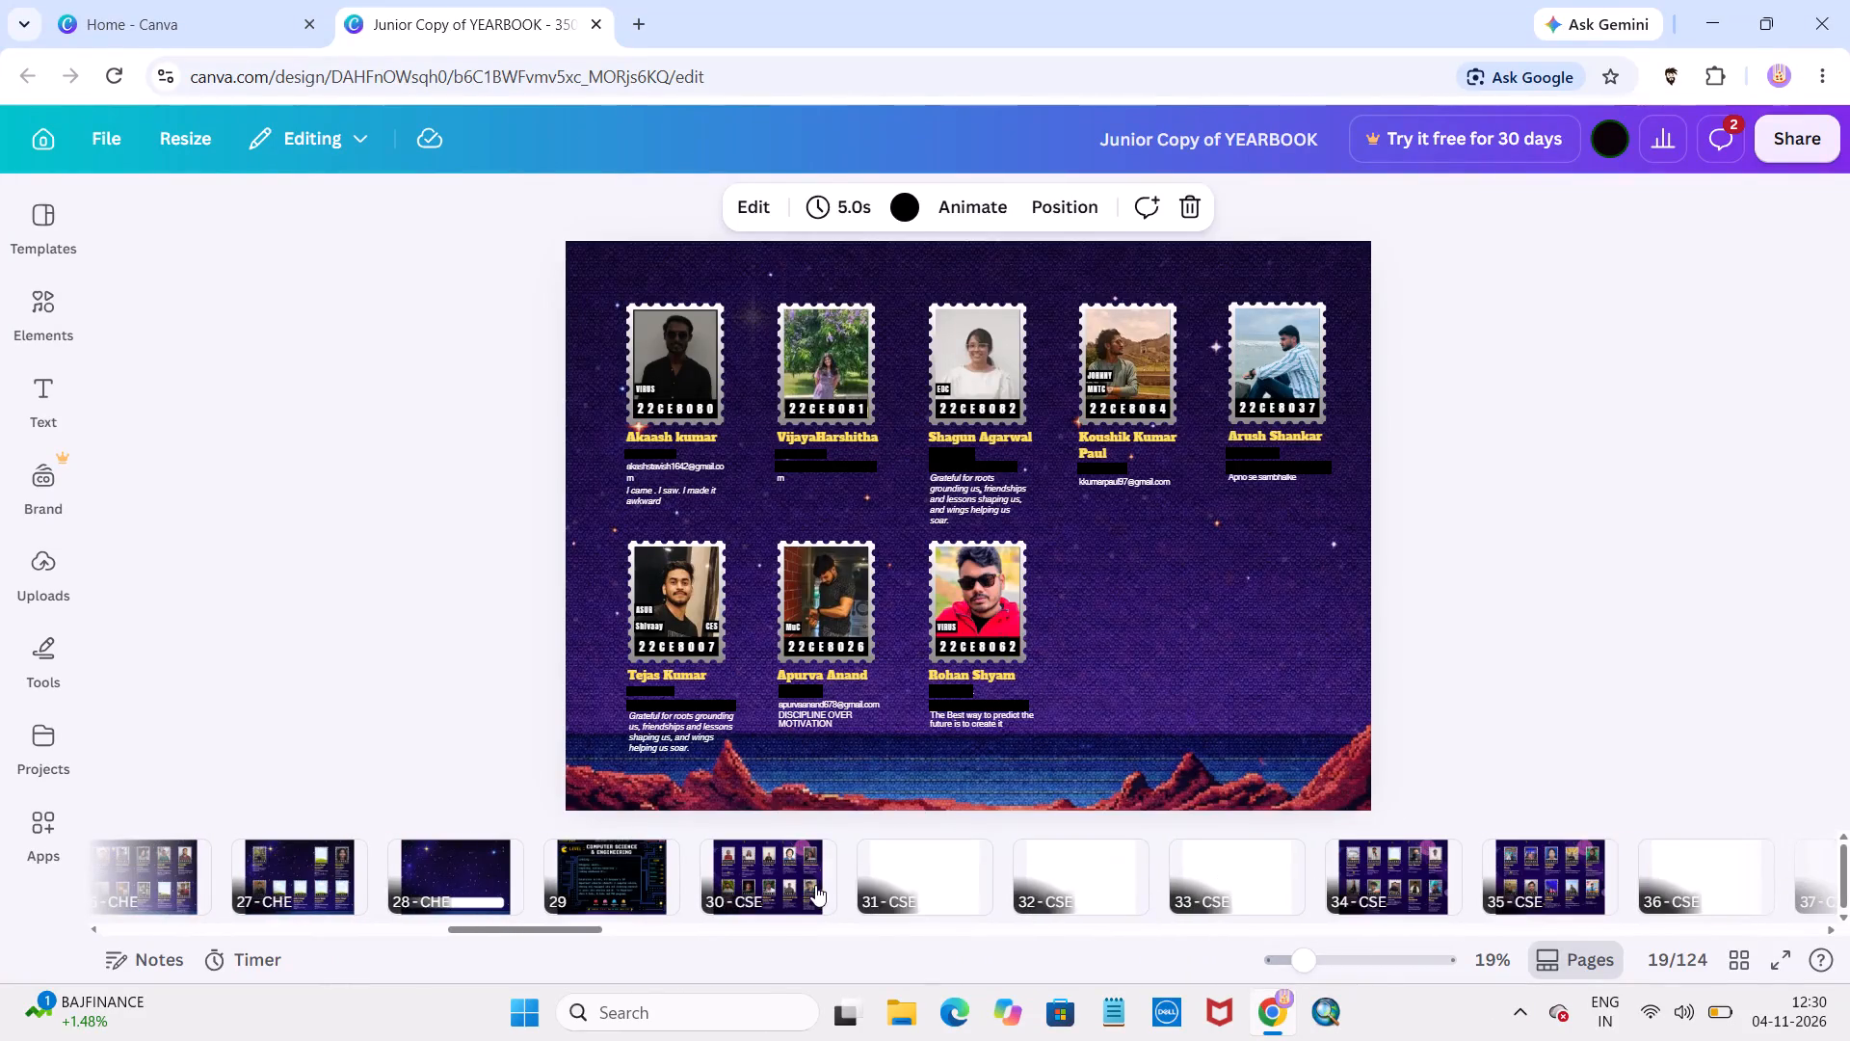
Look through the yearbook's closing pages, comparing the Festivals page 120 with the memory-selection page 119 and returning to page 120.
scroll(815, 885, left, 14)
scroll(815, 885, left, 7)
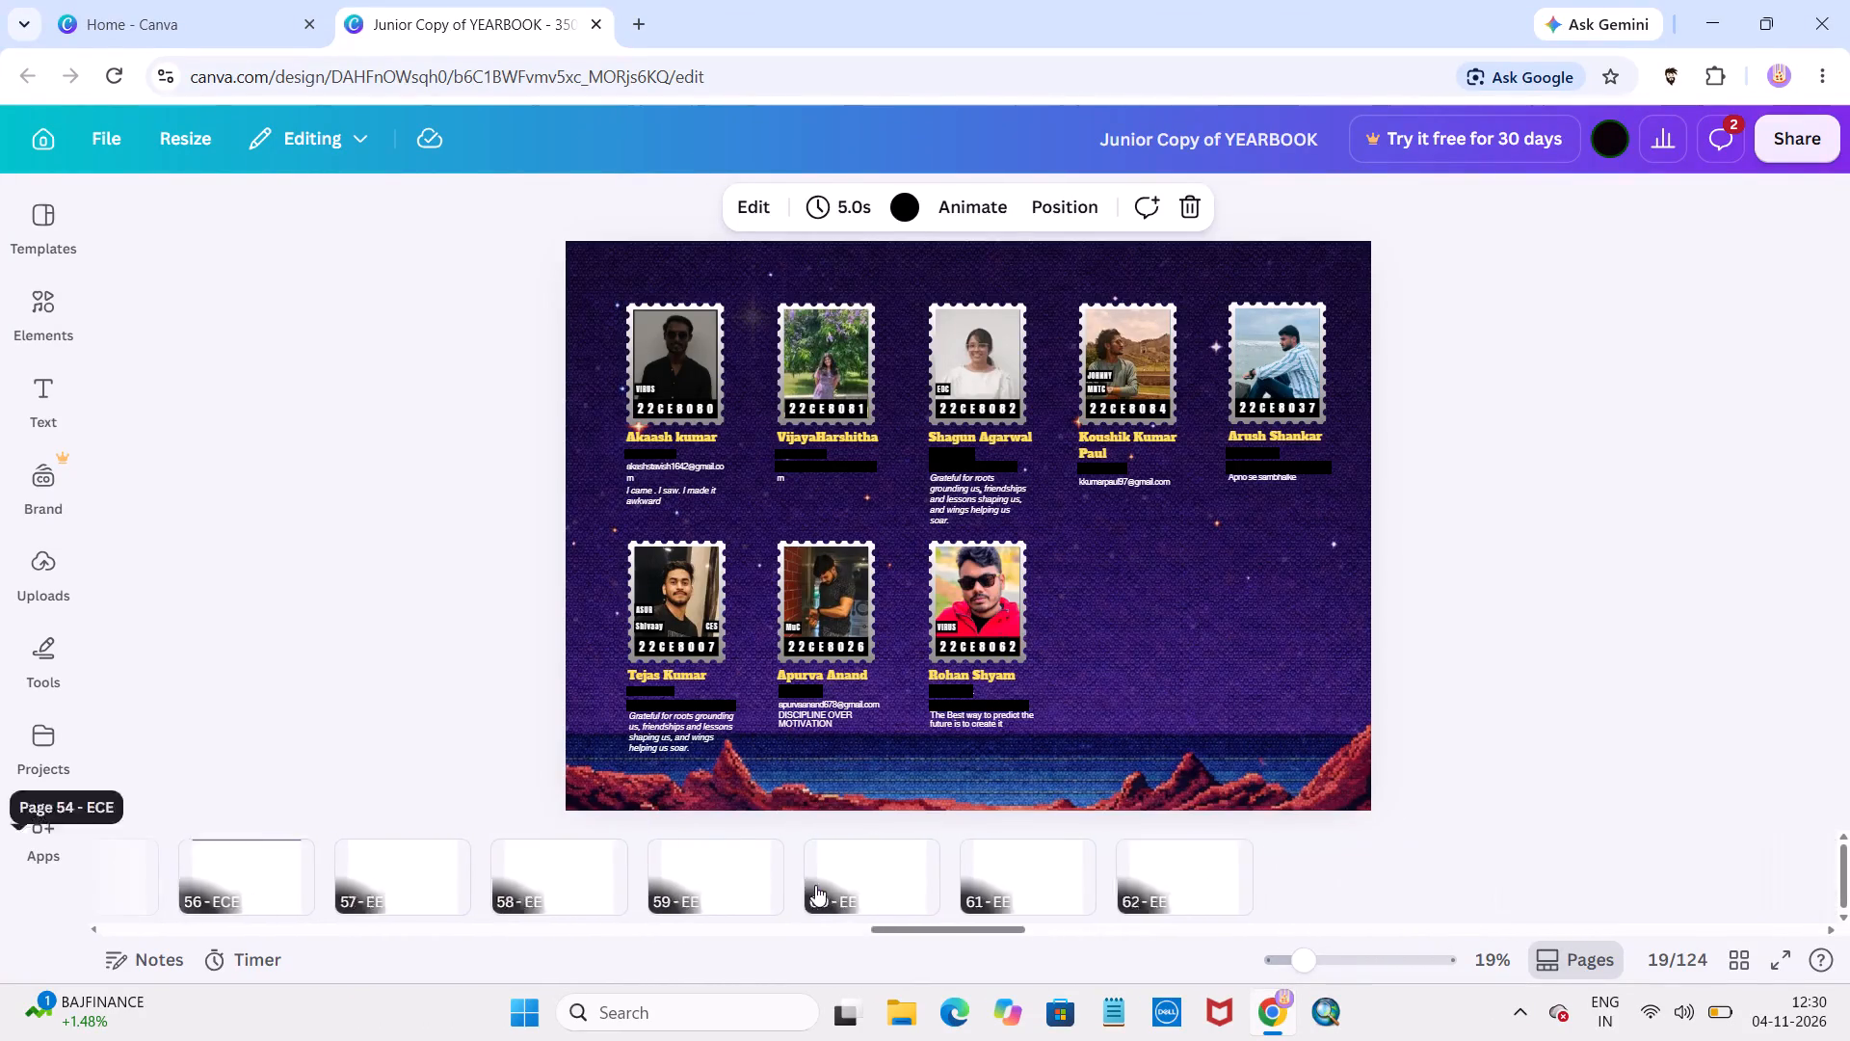
scroll(815, 885, left, 13)
scroll(815, 885, left, 16)
scroll(815, 885, left, 16)
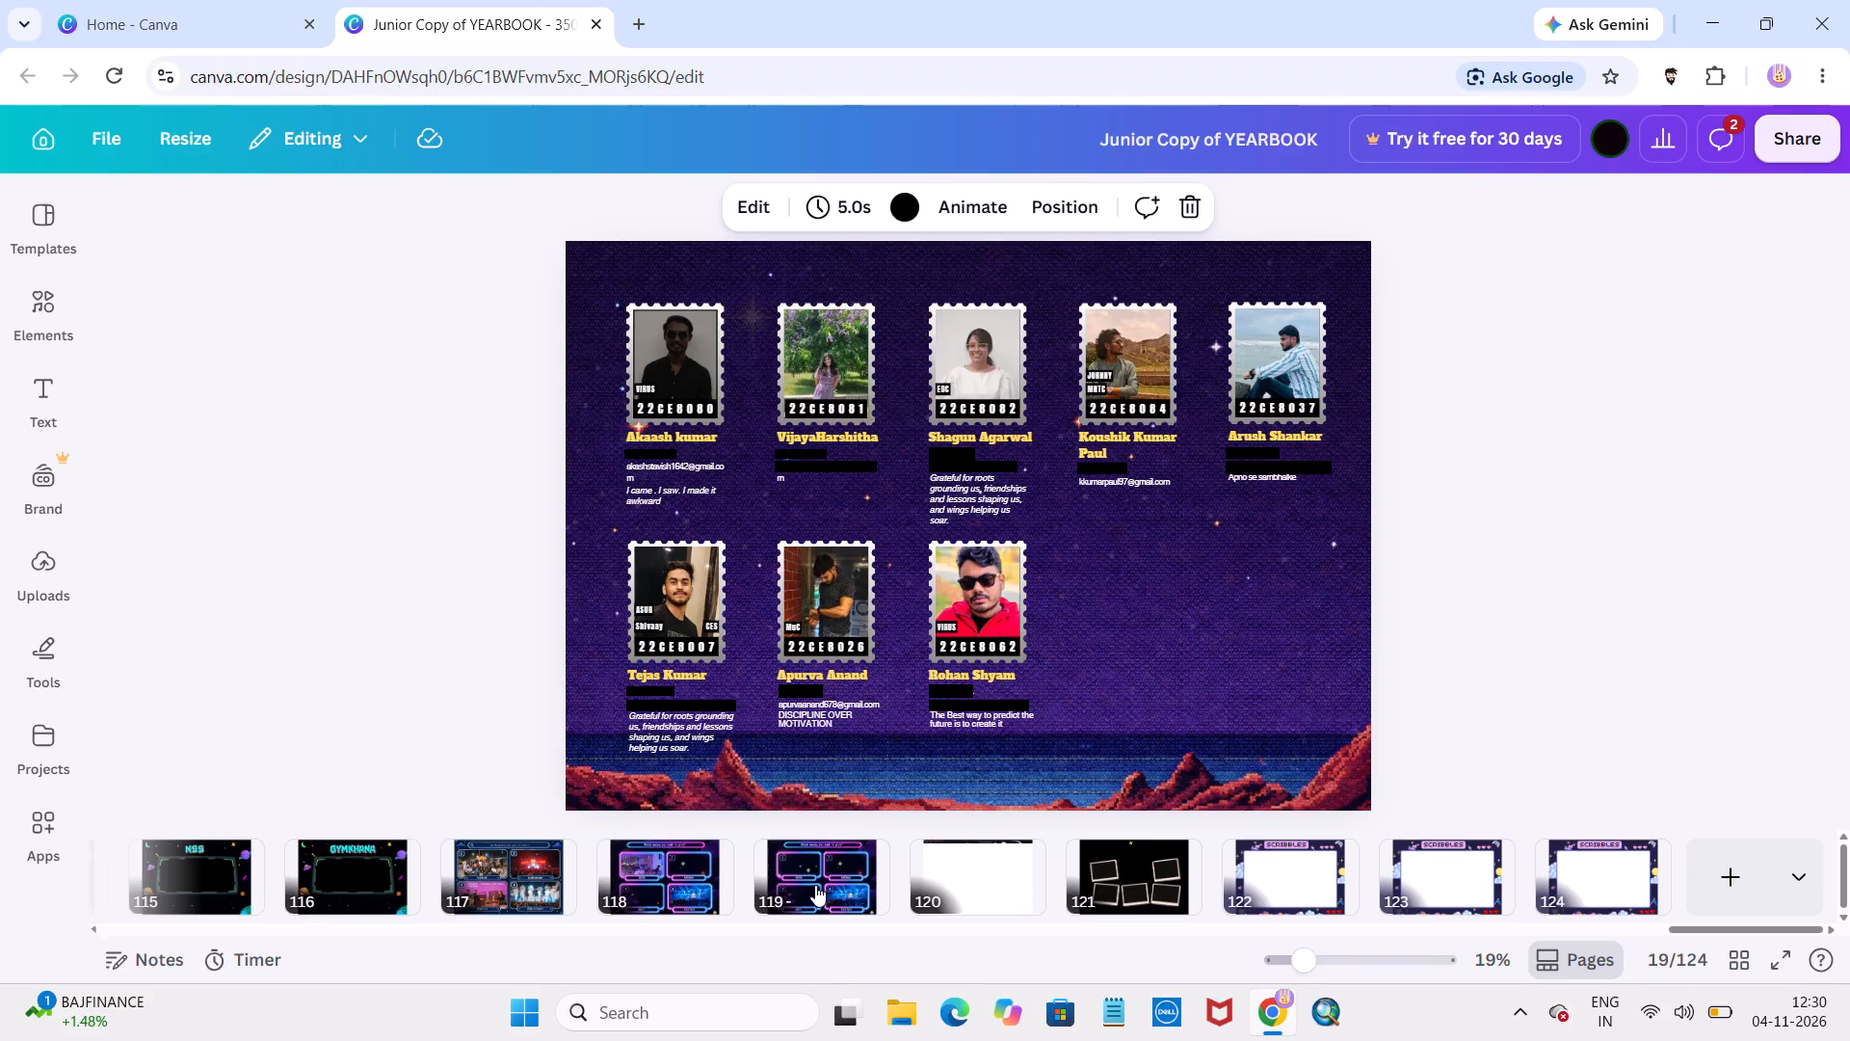
click(1005, 866)
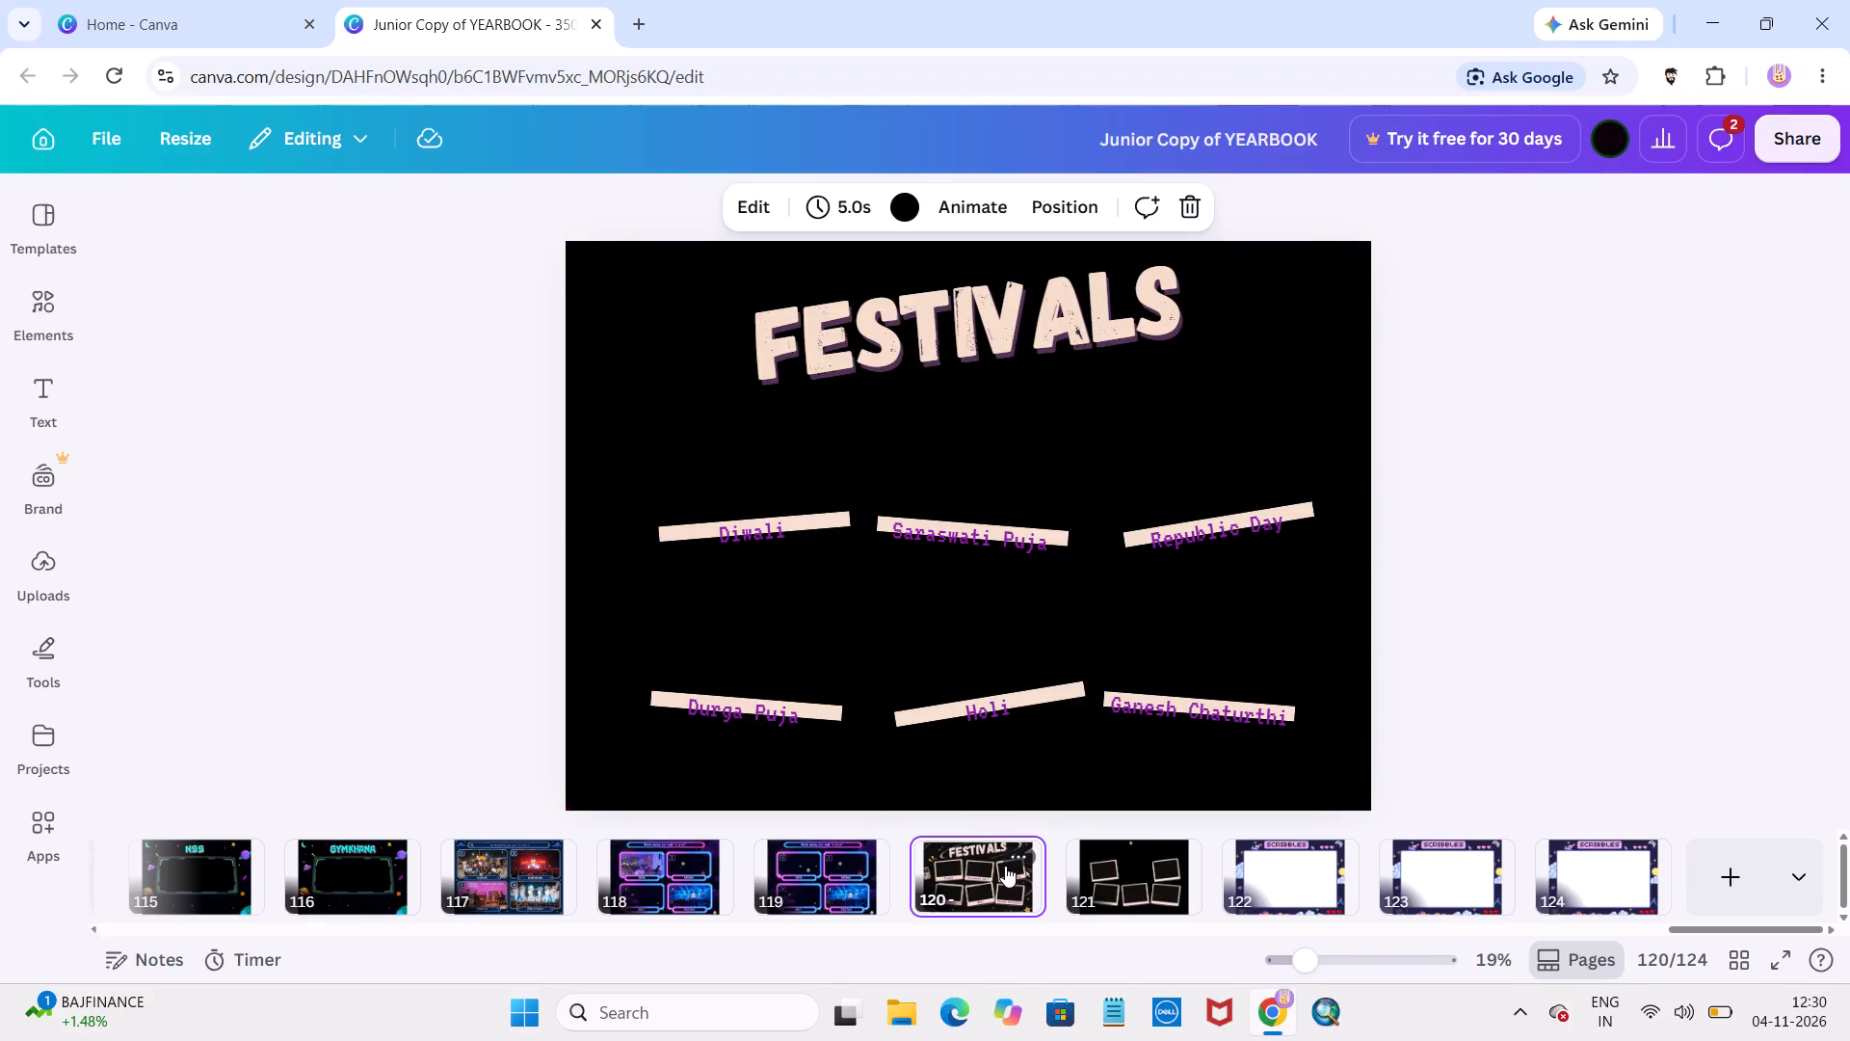
click(806, 853)
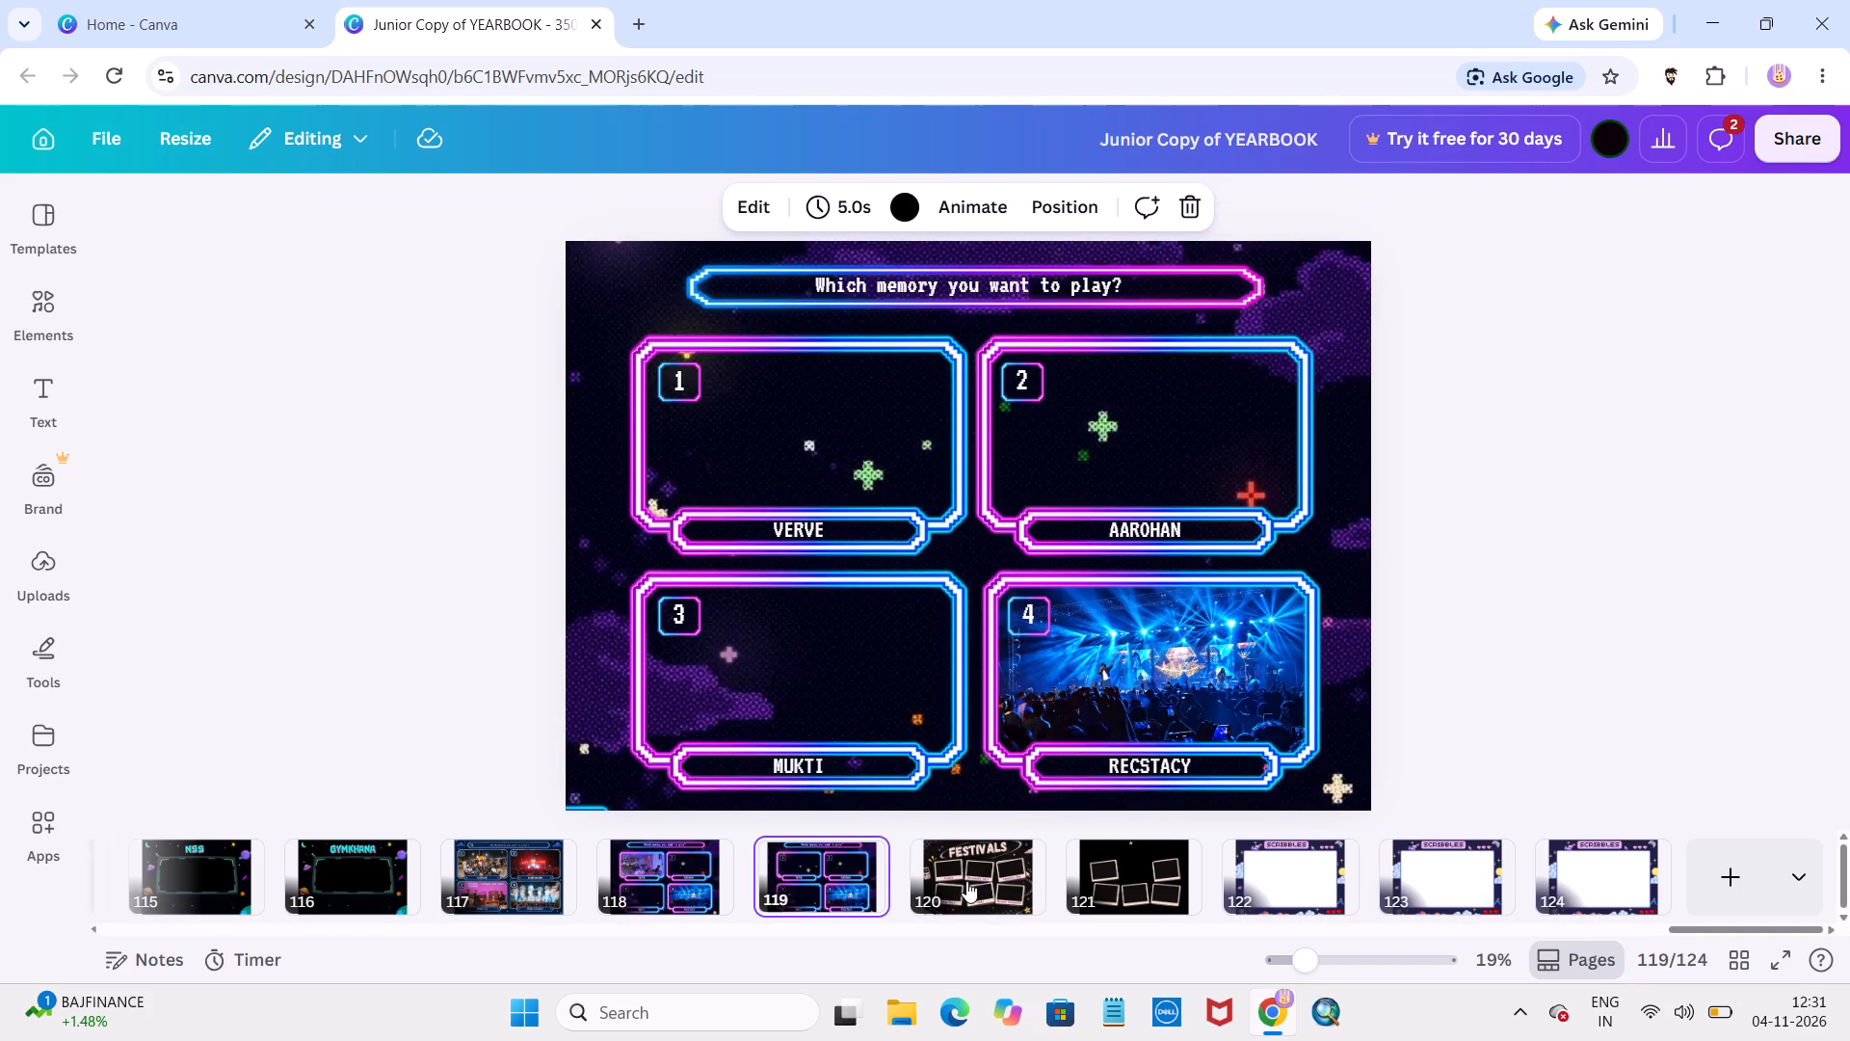
click(958, 881)
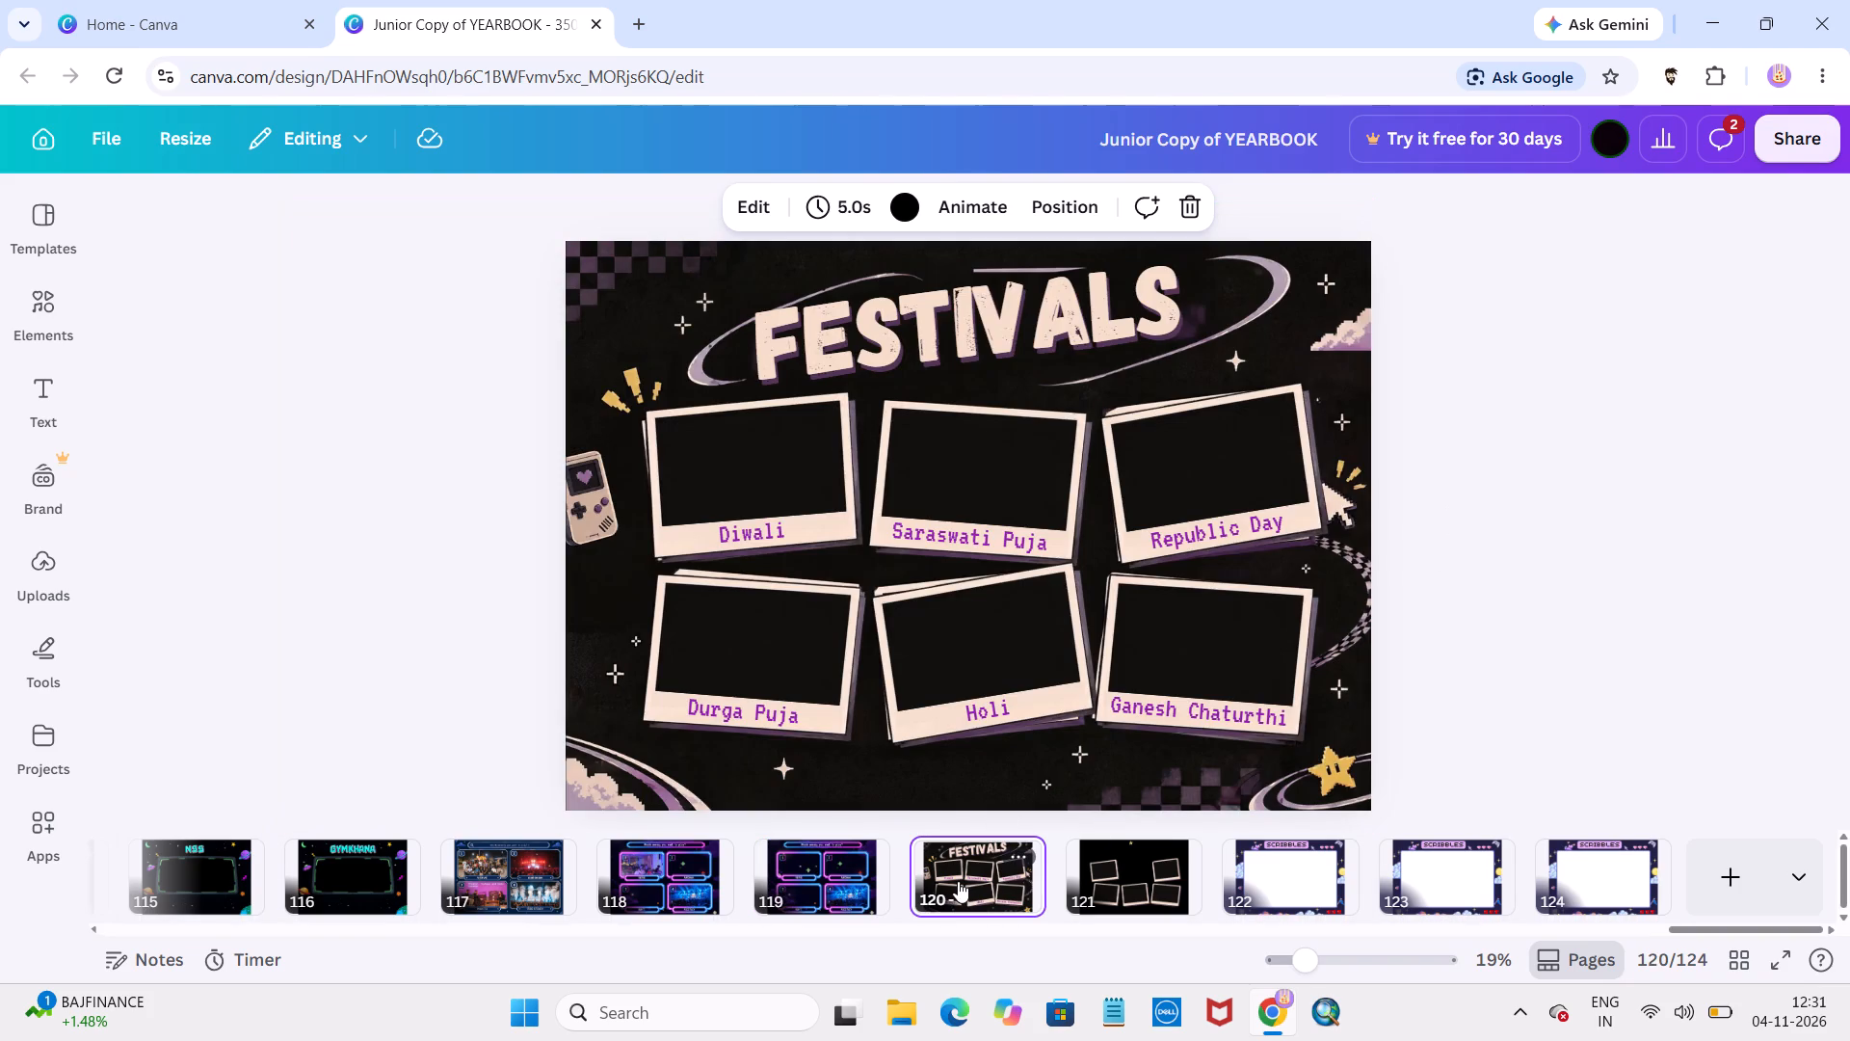
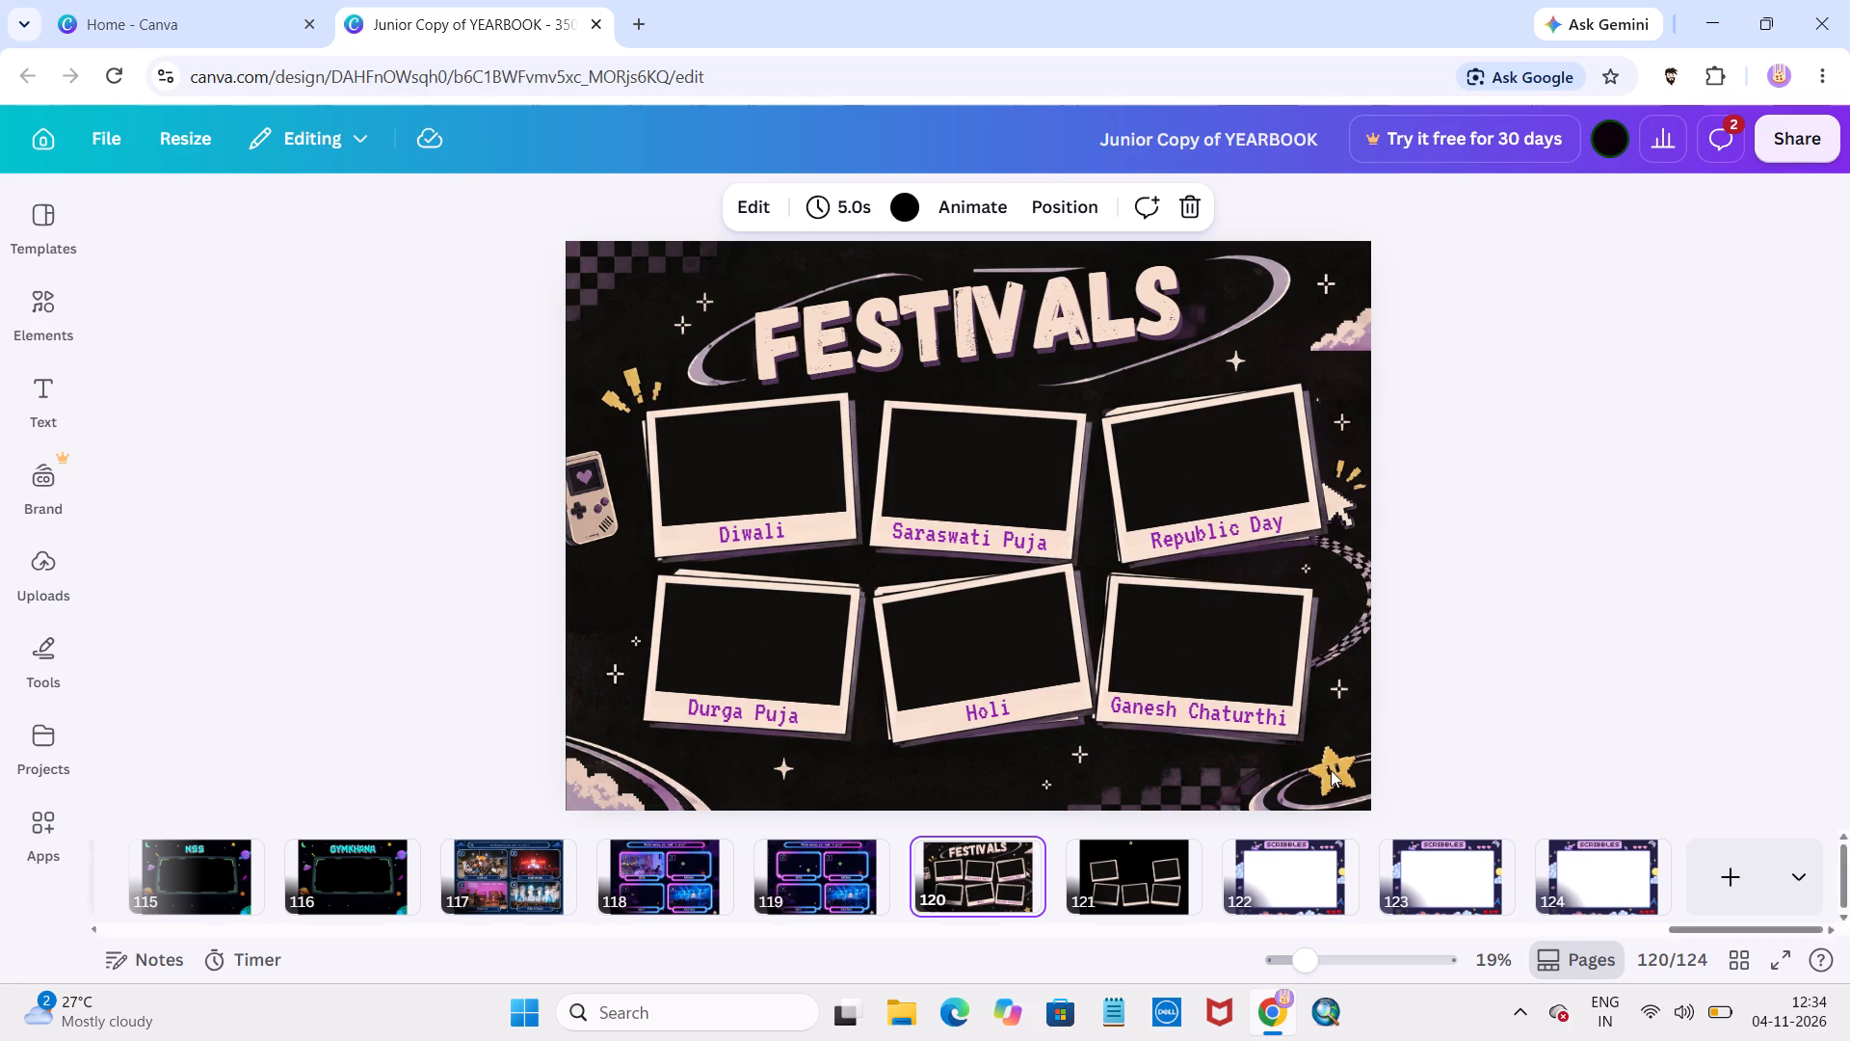
Delete page 121, the black page with five empty polaroid frames after the Festivals page.
click(1163, 867)
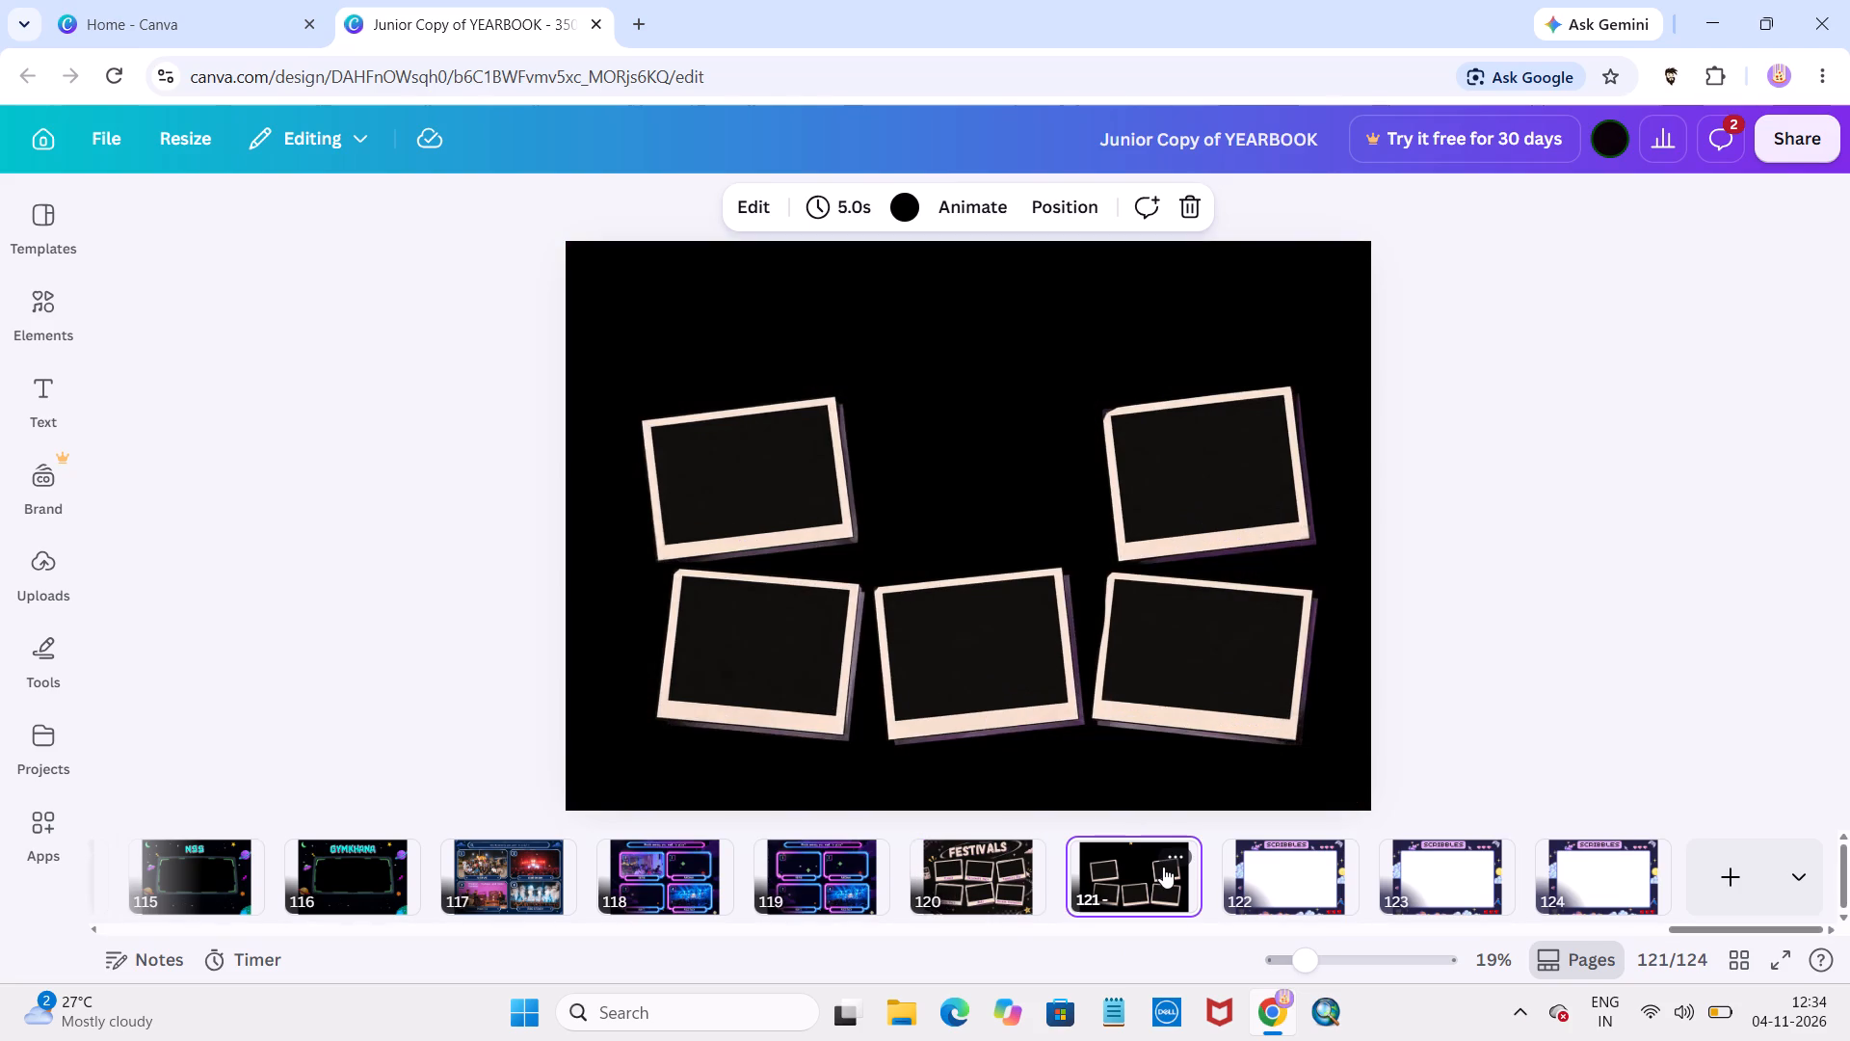
click(1206, 204)
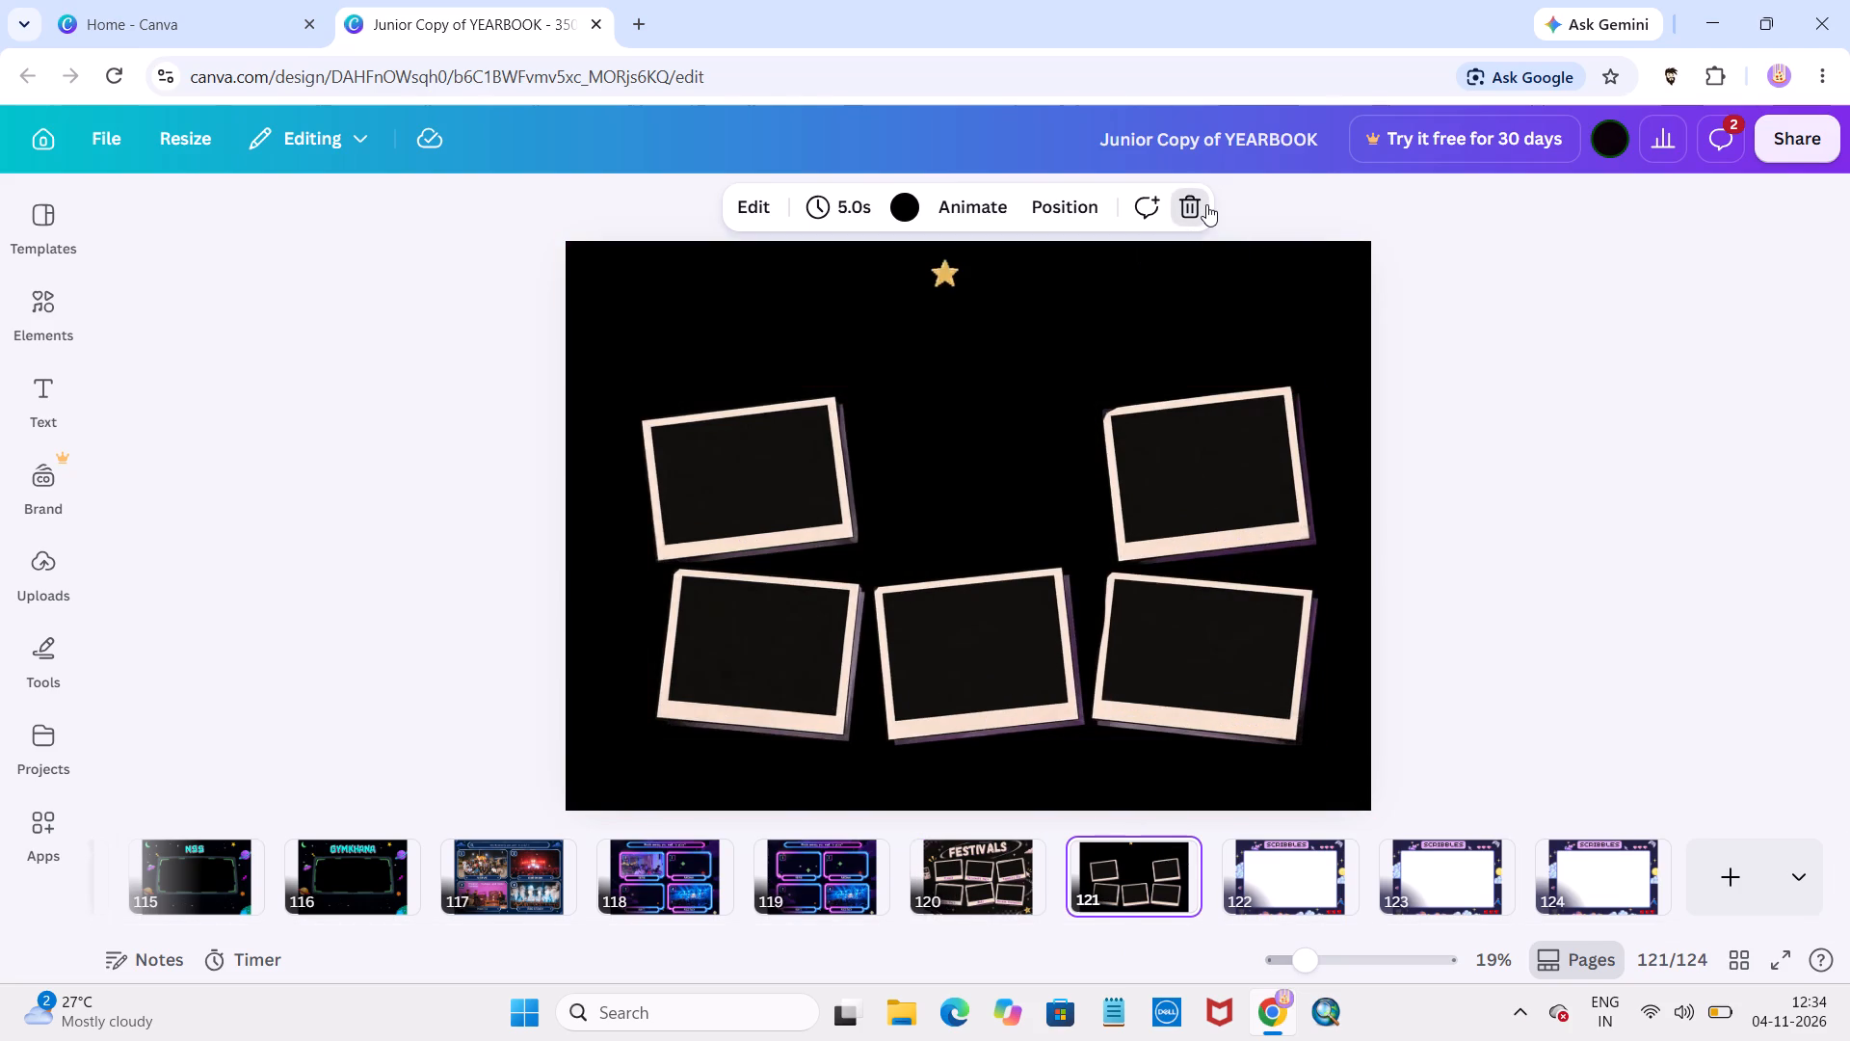
Look through the closing pages 119 to 123, covering the memory-selection, Festivals and three Scribbles pages.
click(994, 886)
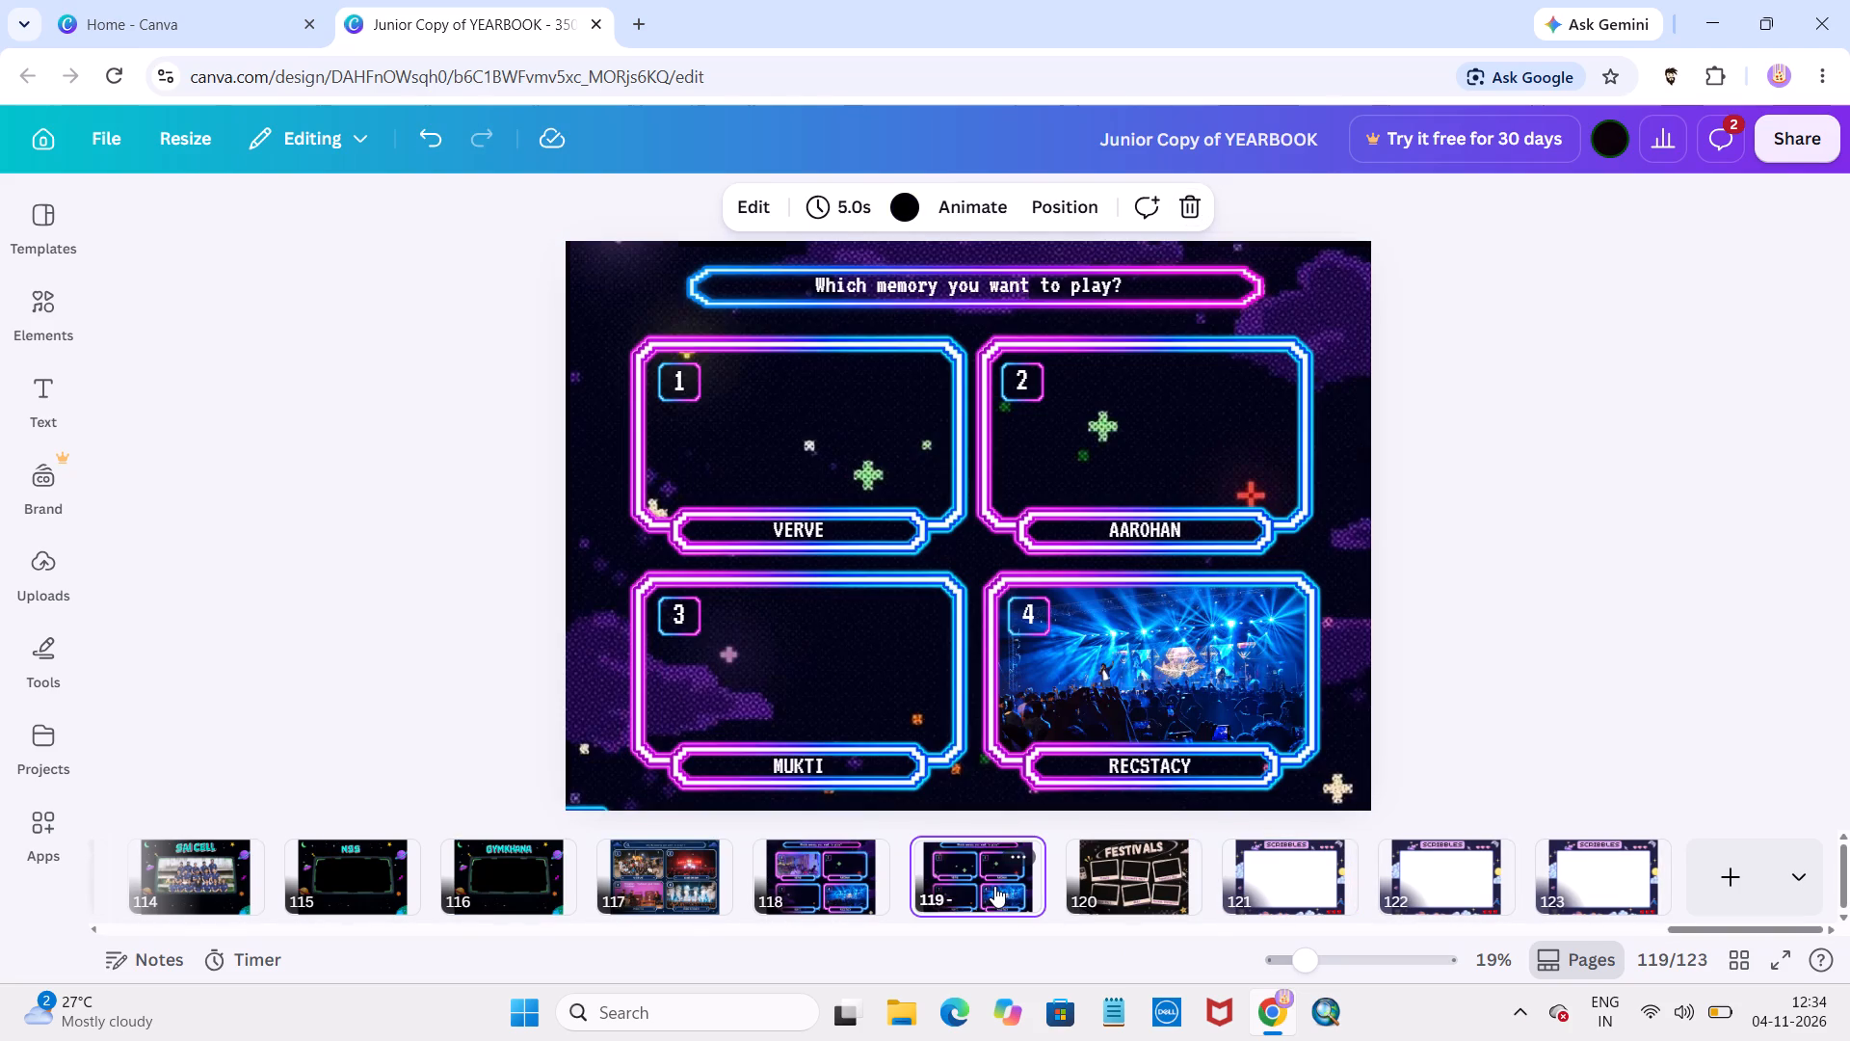
click(1145, 870)
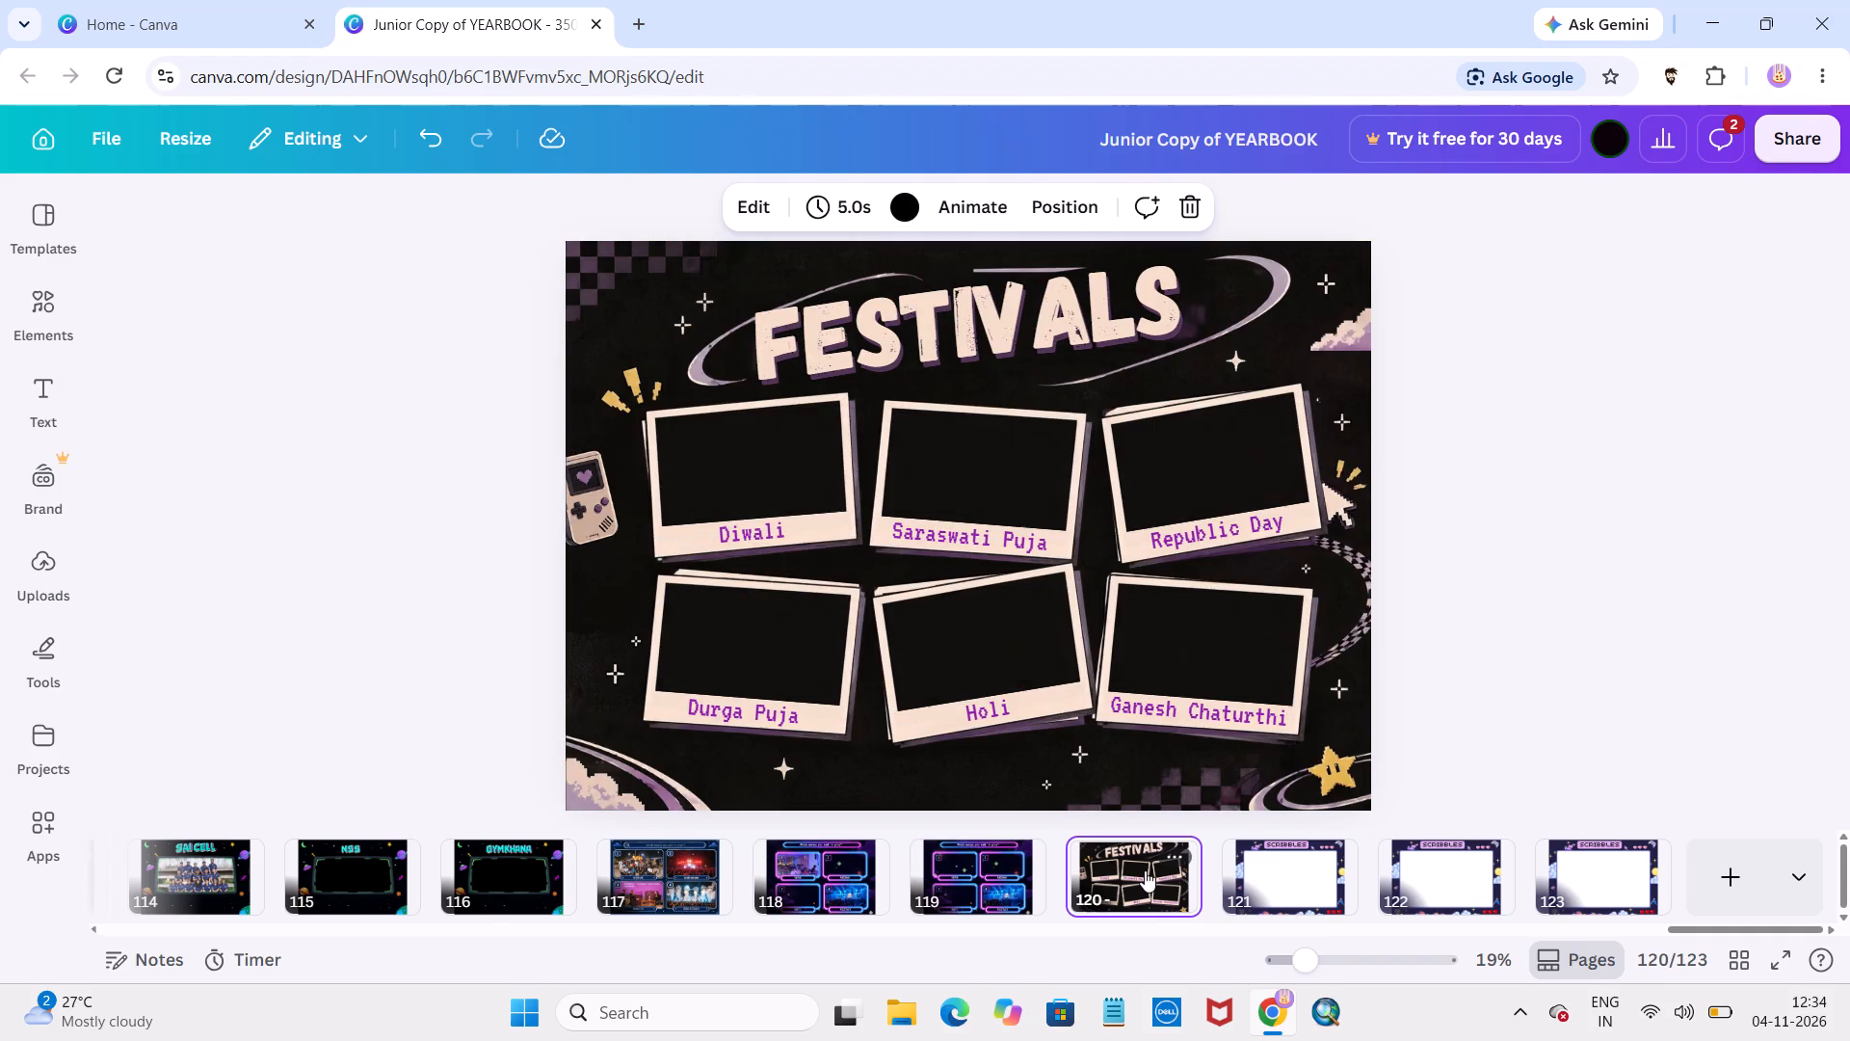
click(1299, 883)
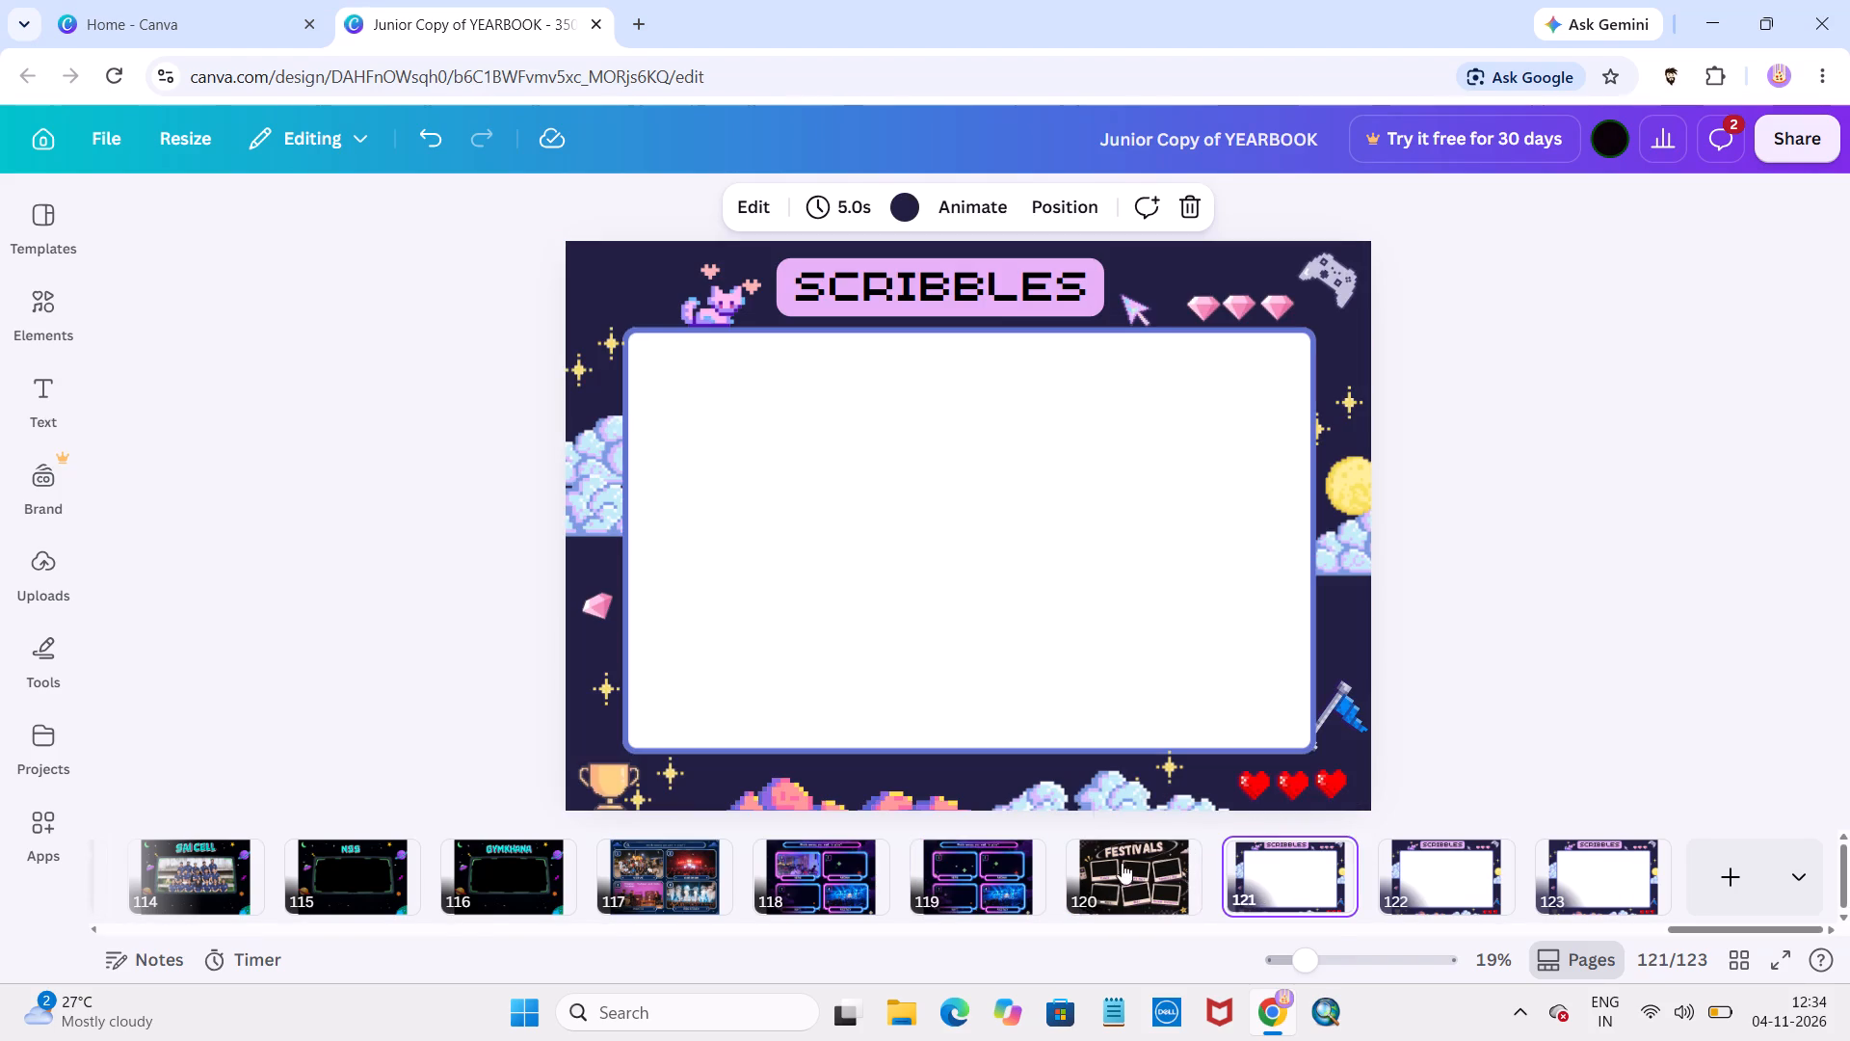
click(1116, 875)
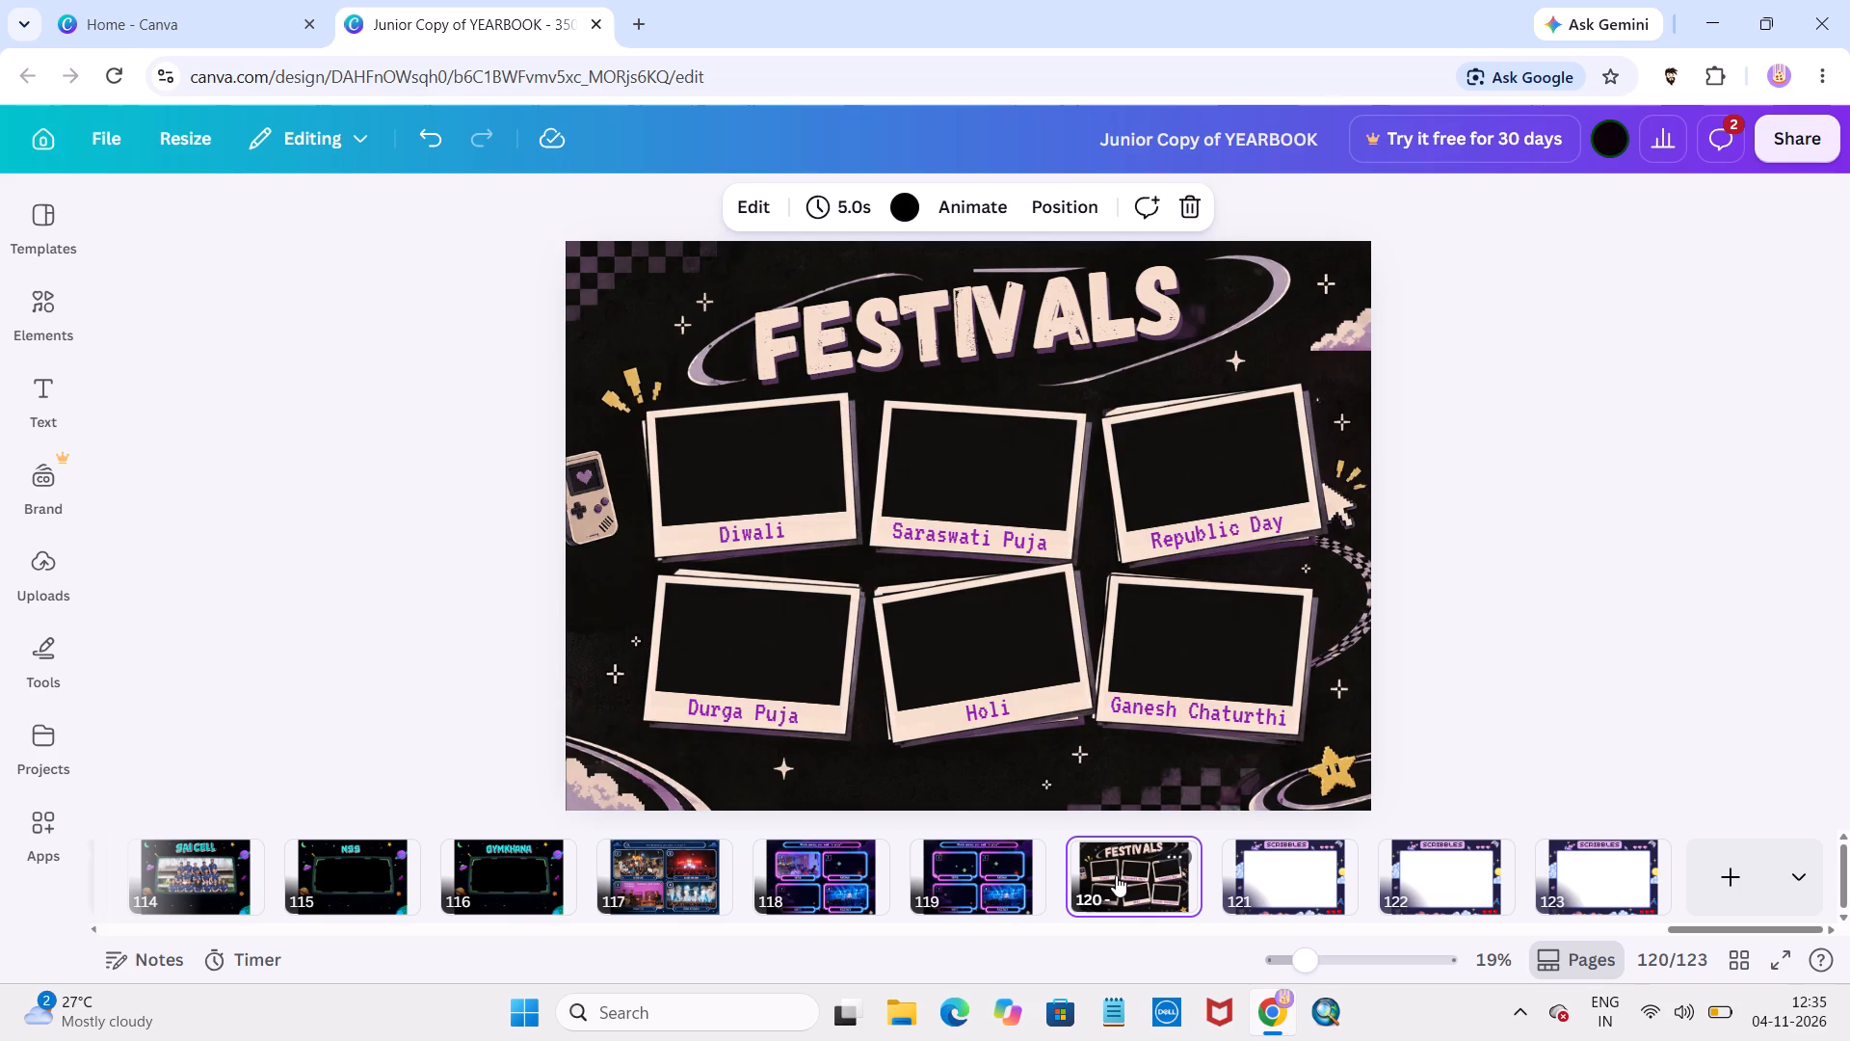
click(1309, 868)
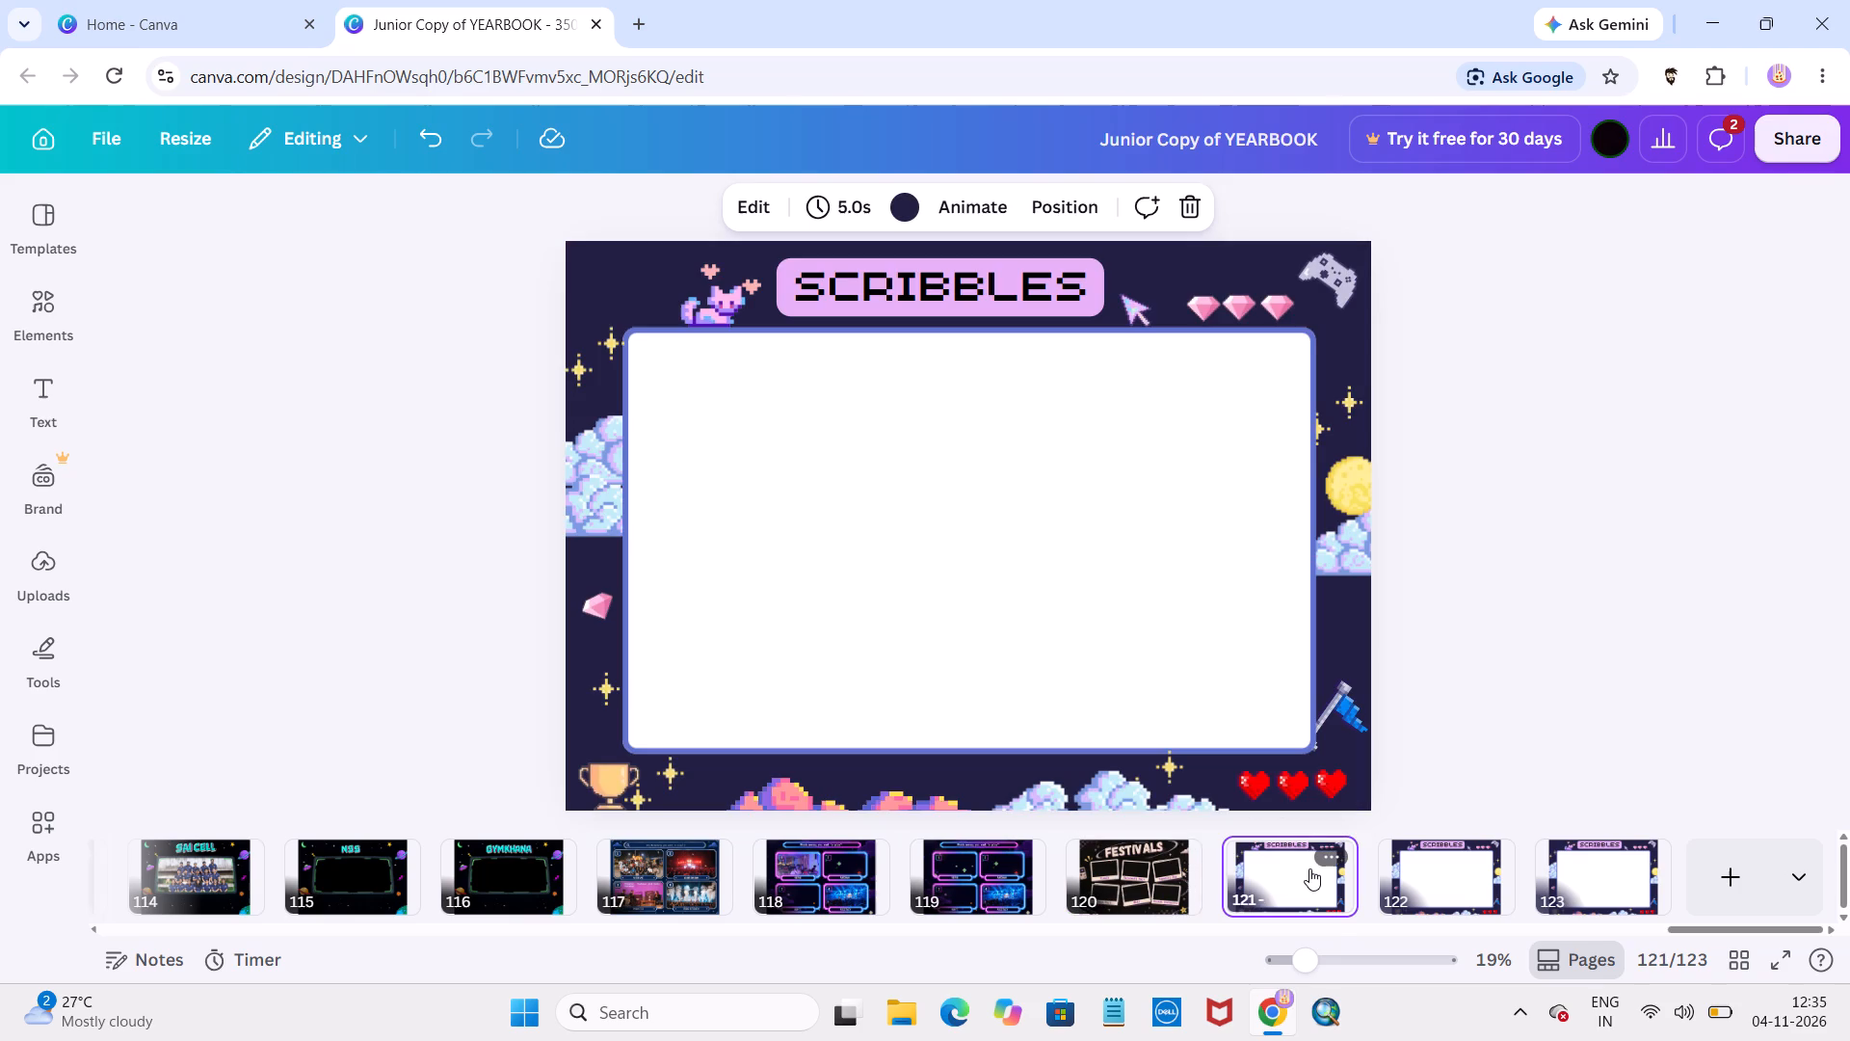
click(1428, 875)
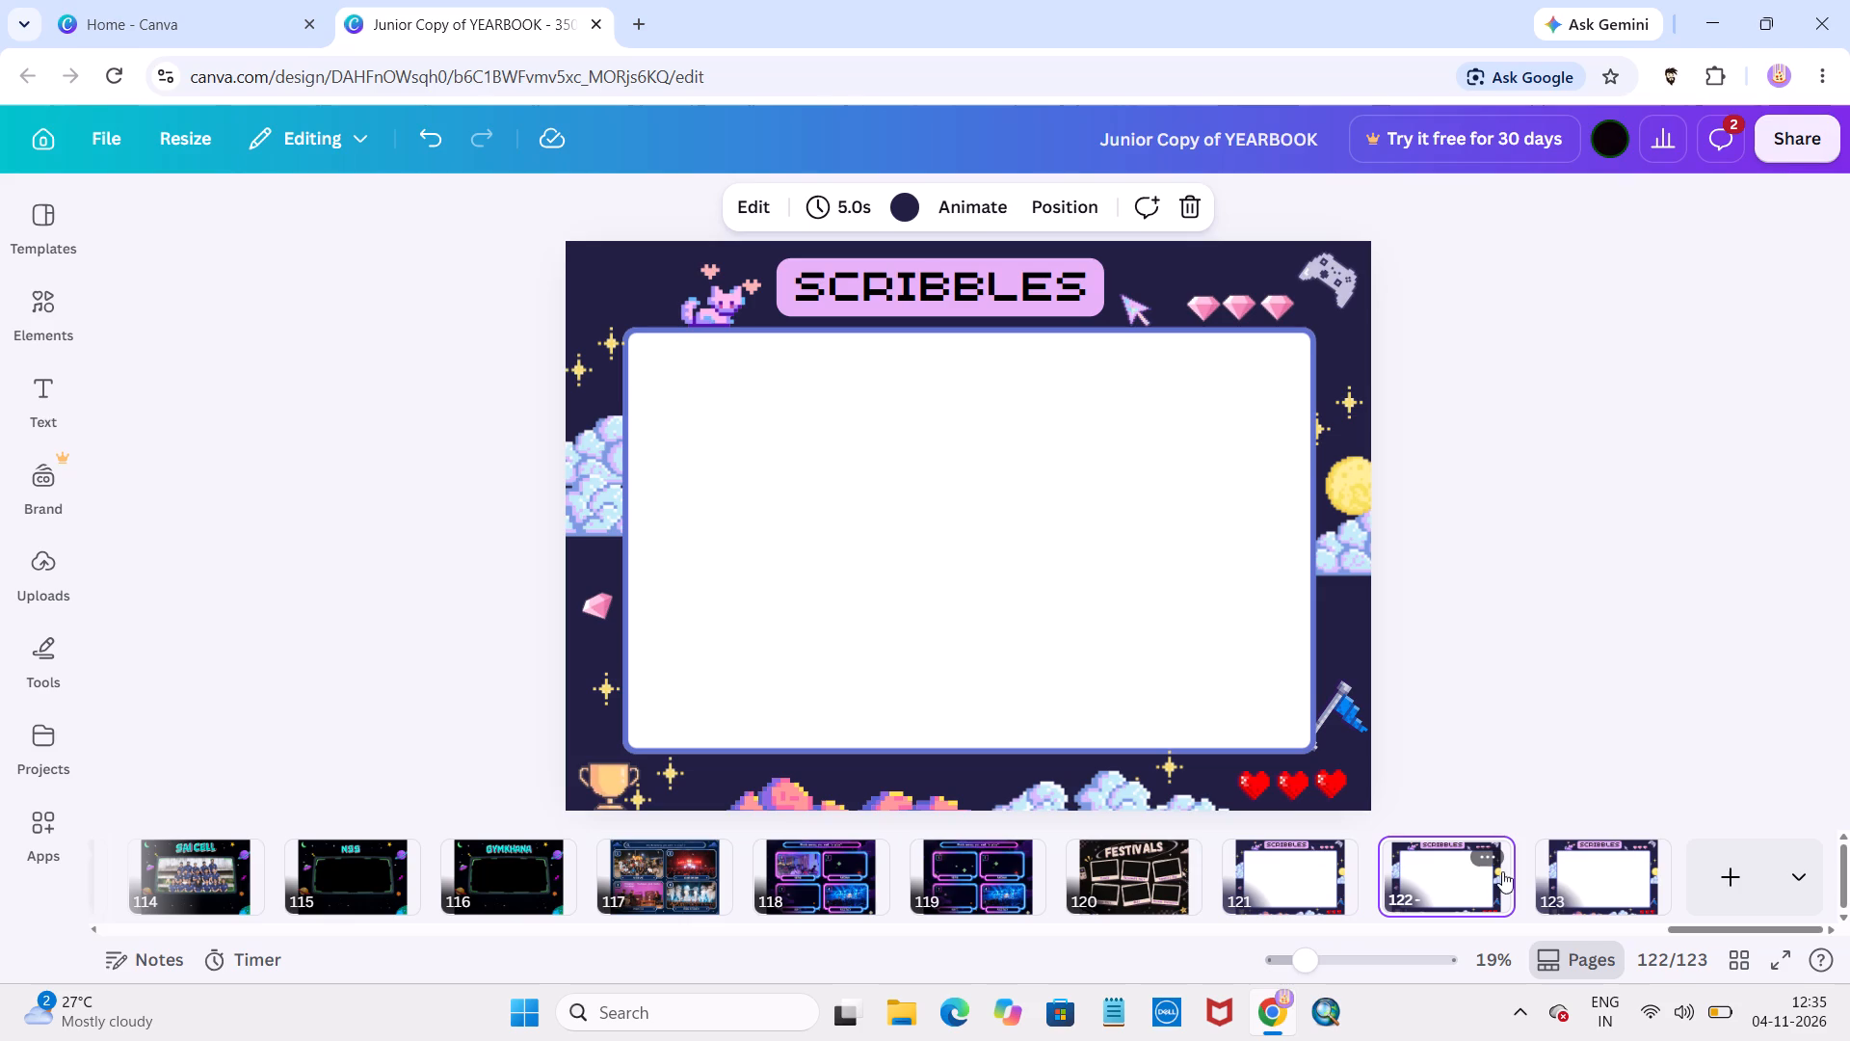
click(1583, 878)
scroll(1495, 860, left, 1)
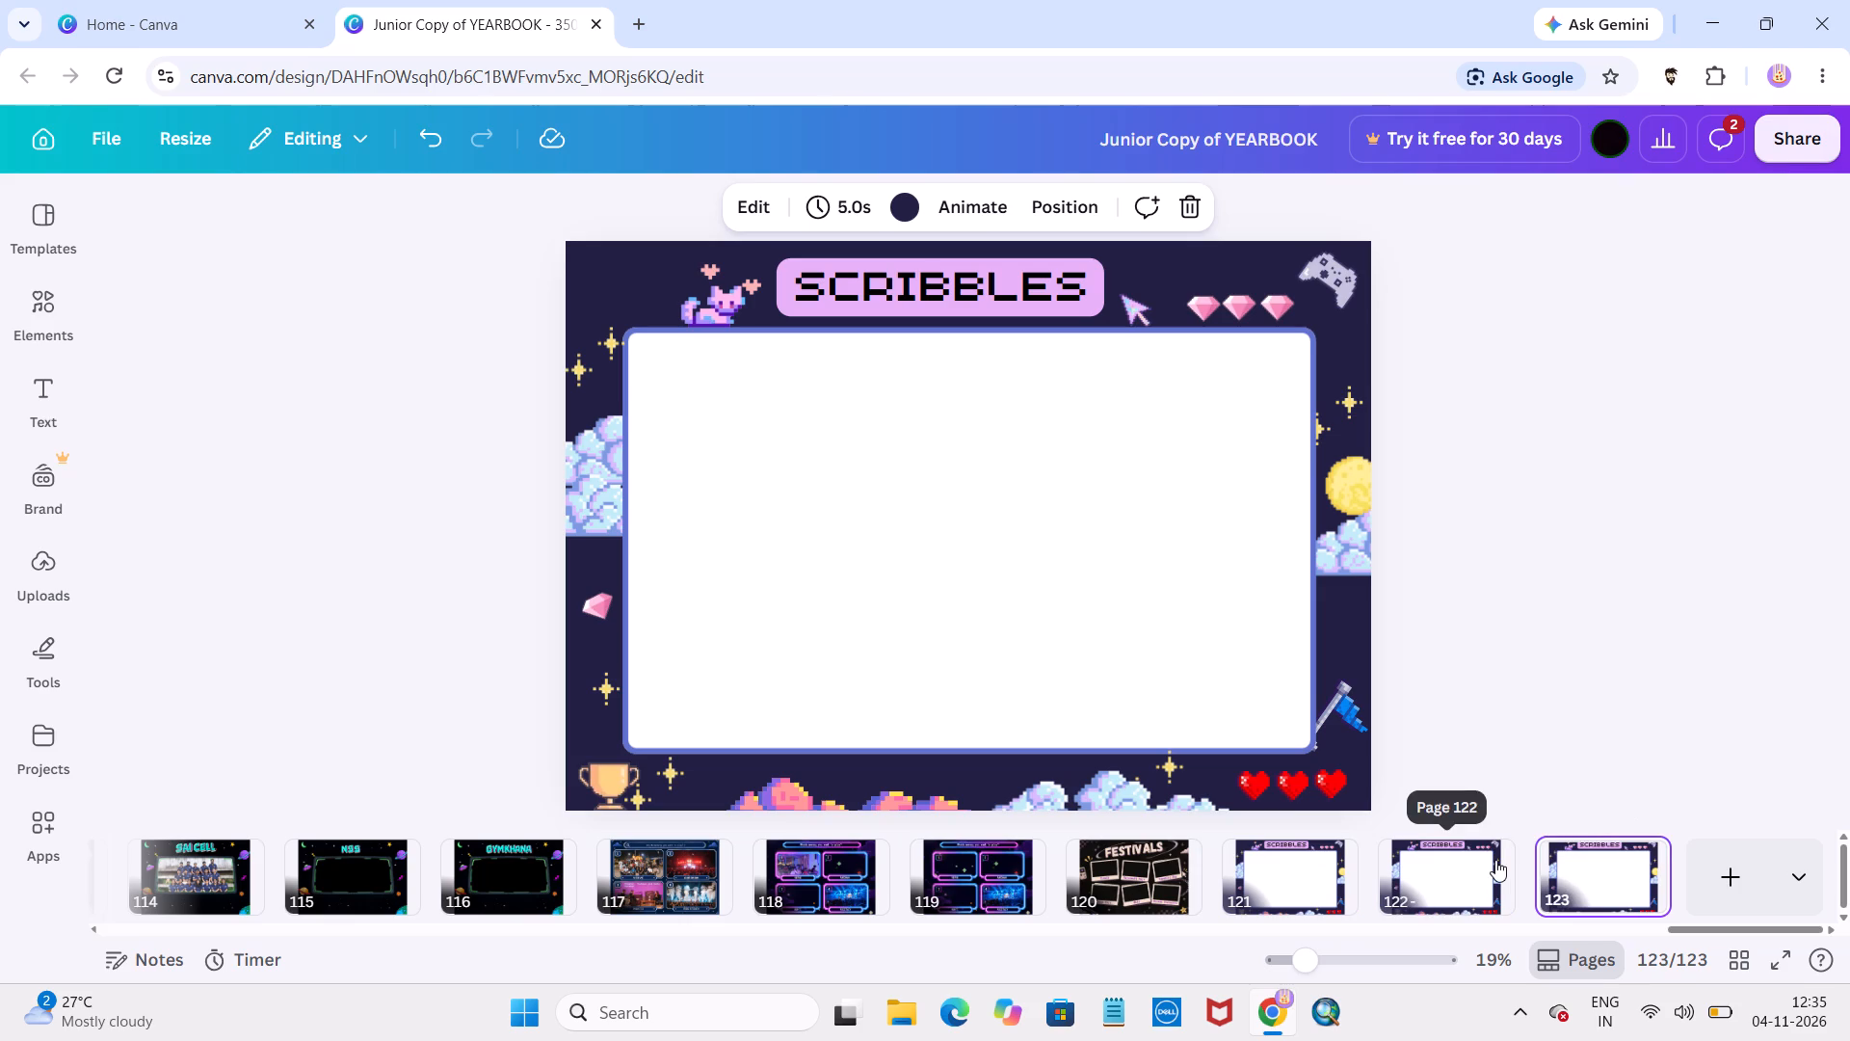
scroll(1495, 860, left, 1)
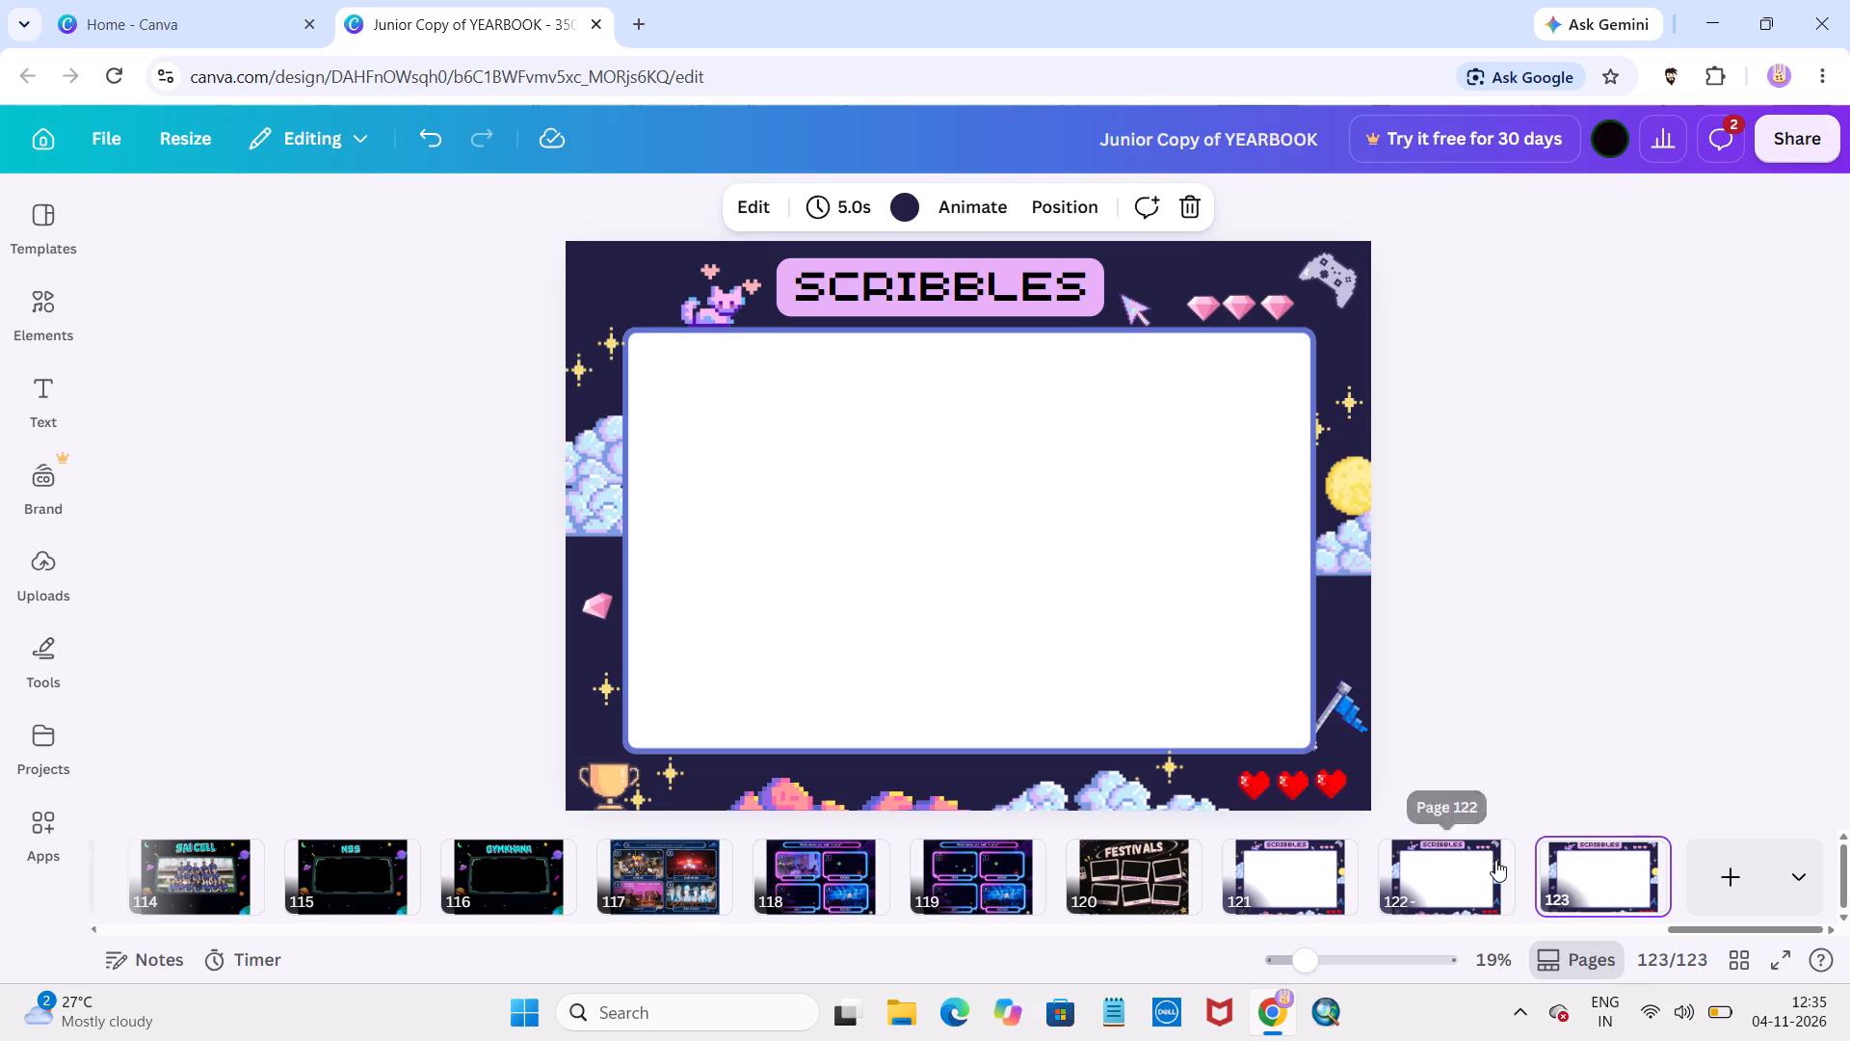
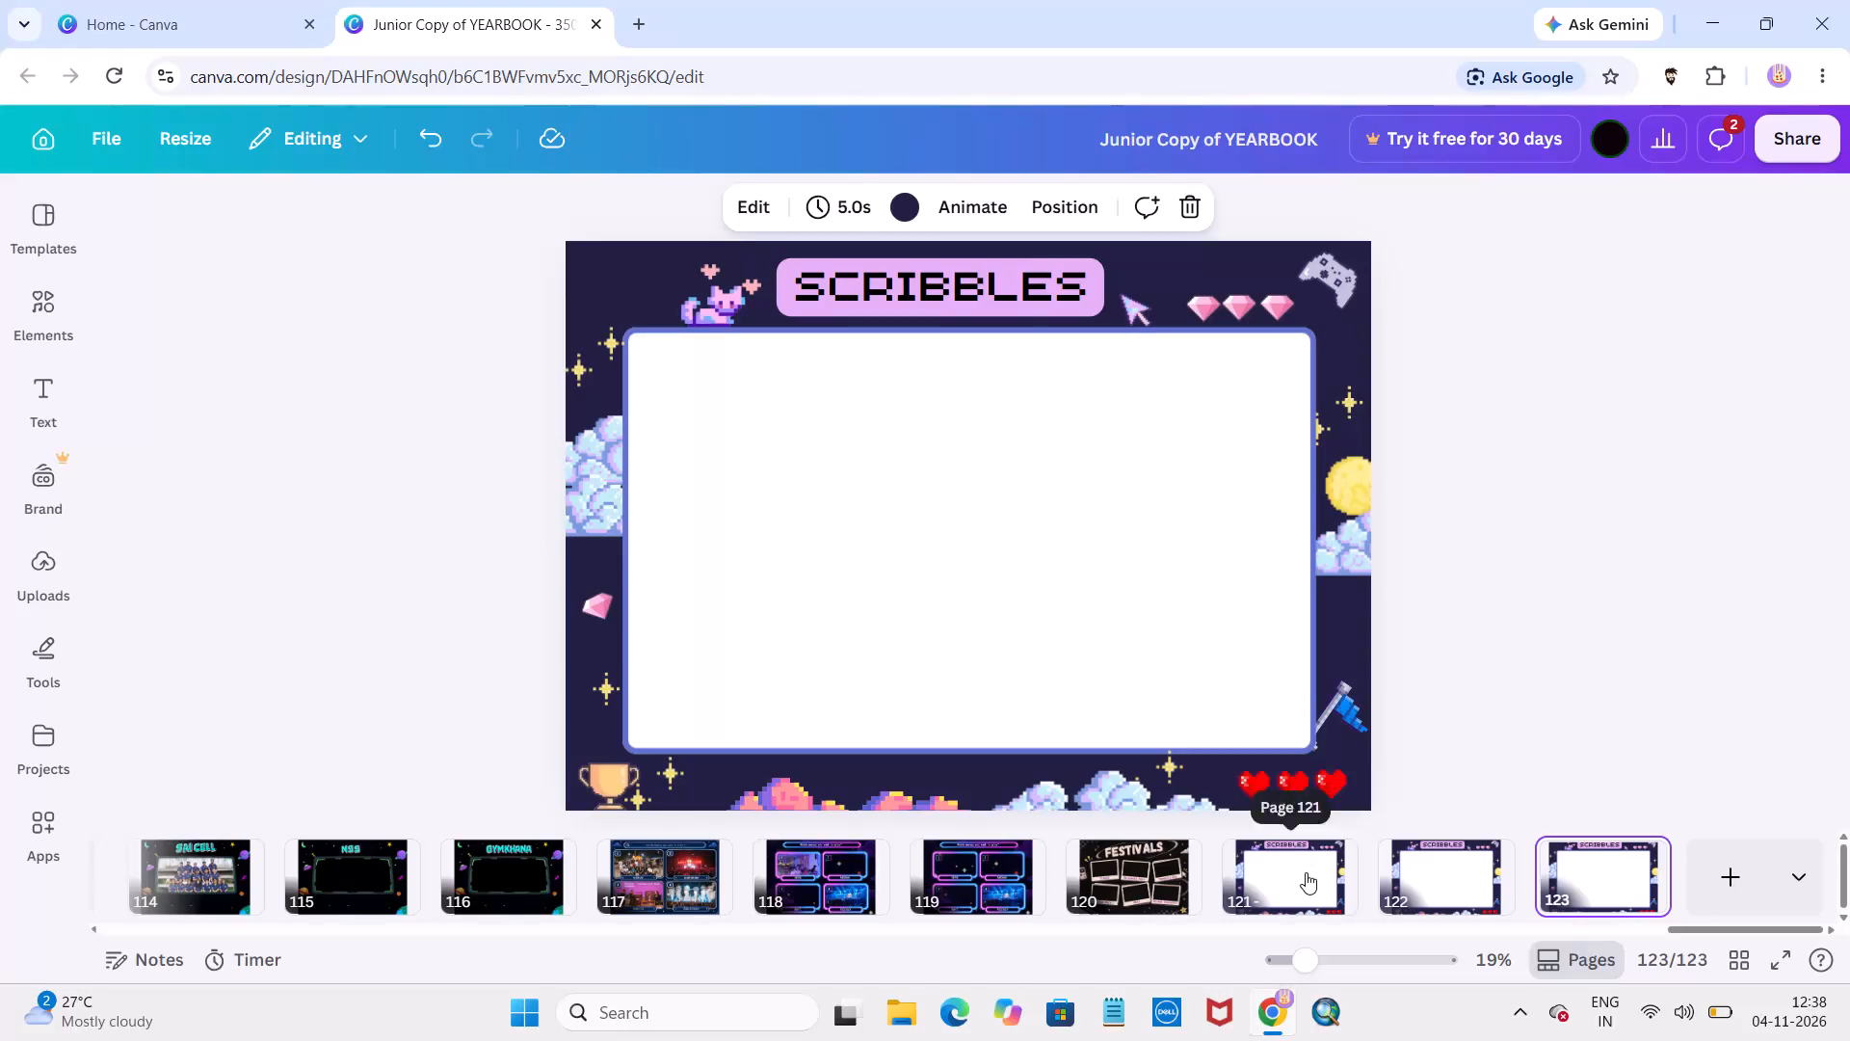
Check the last two Scribbles pages, 122 and 123, and glance back over the thumbnails of the preceding closing pages.
click(1472, 867)
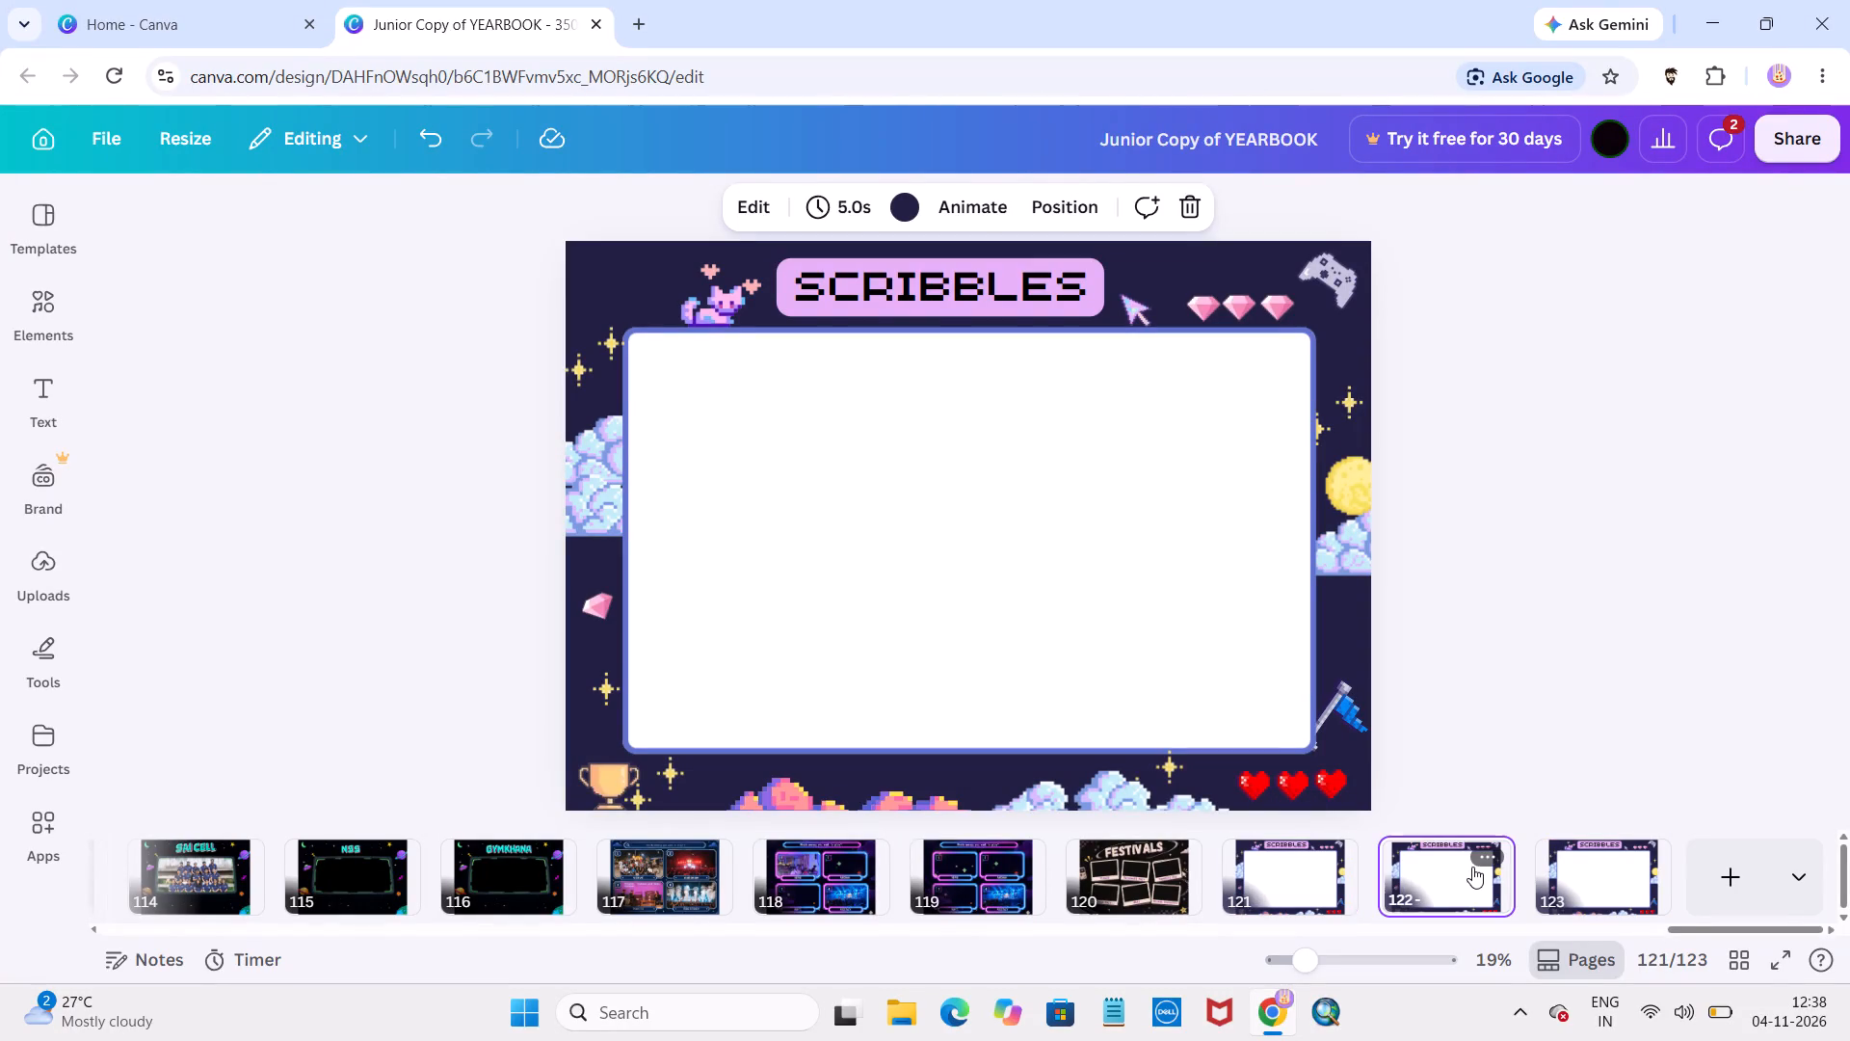
click(1603, 870)
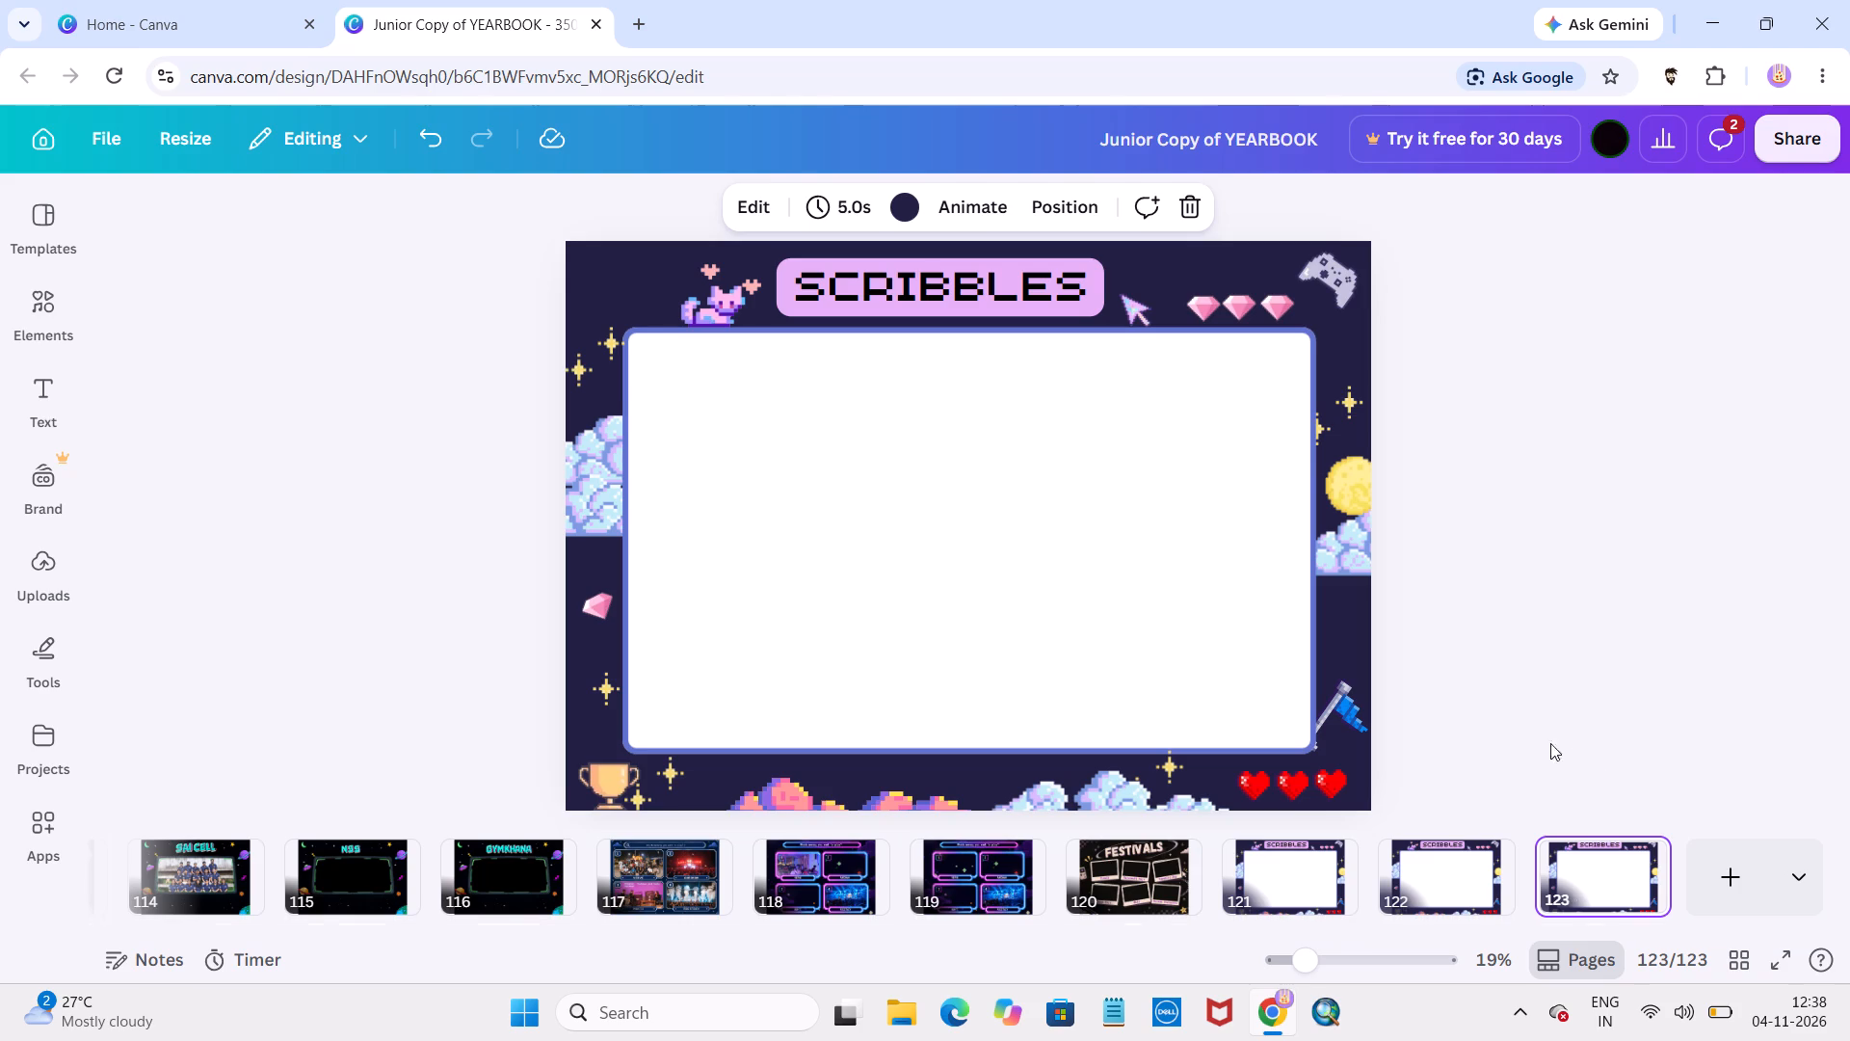
scroll(1255, 897, left, 4)
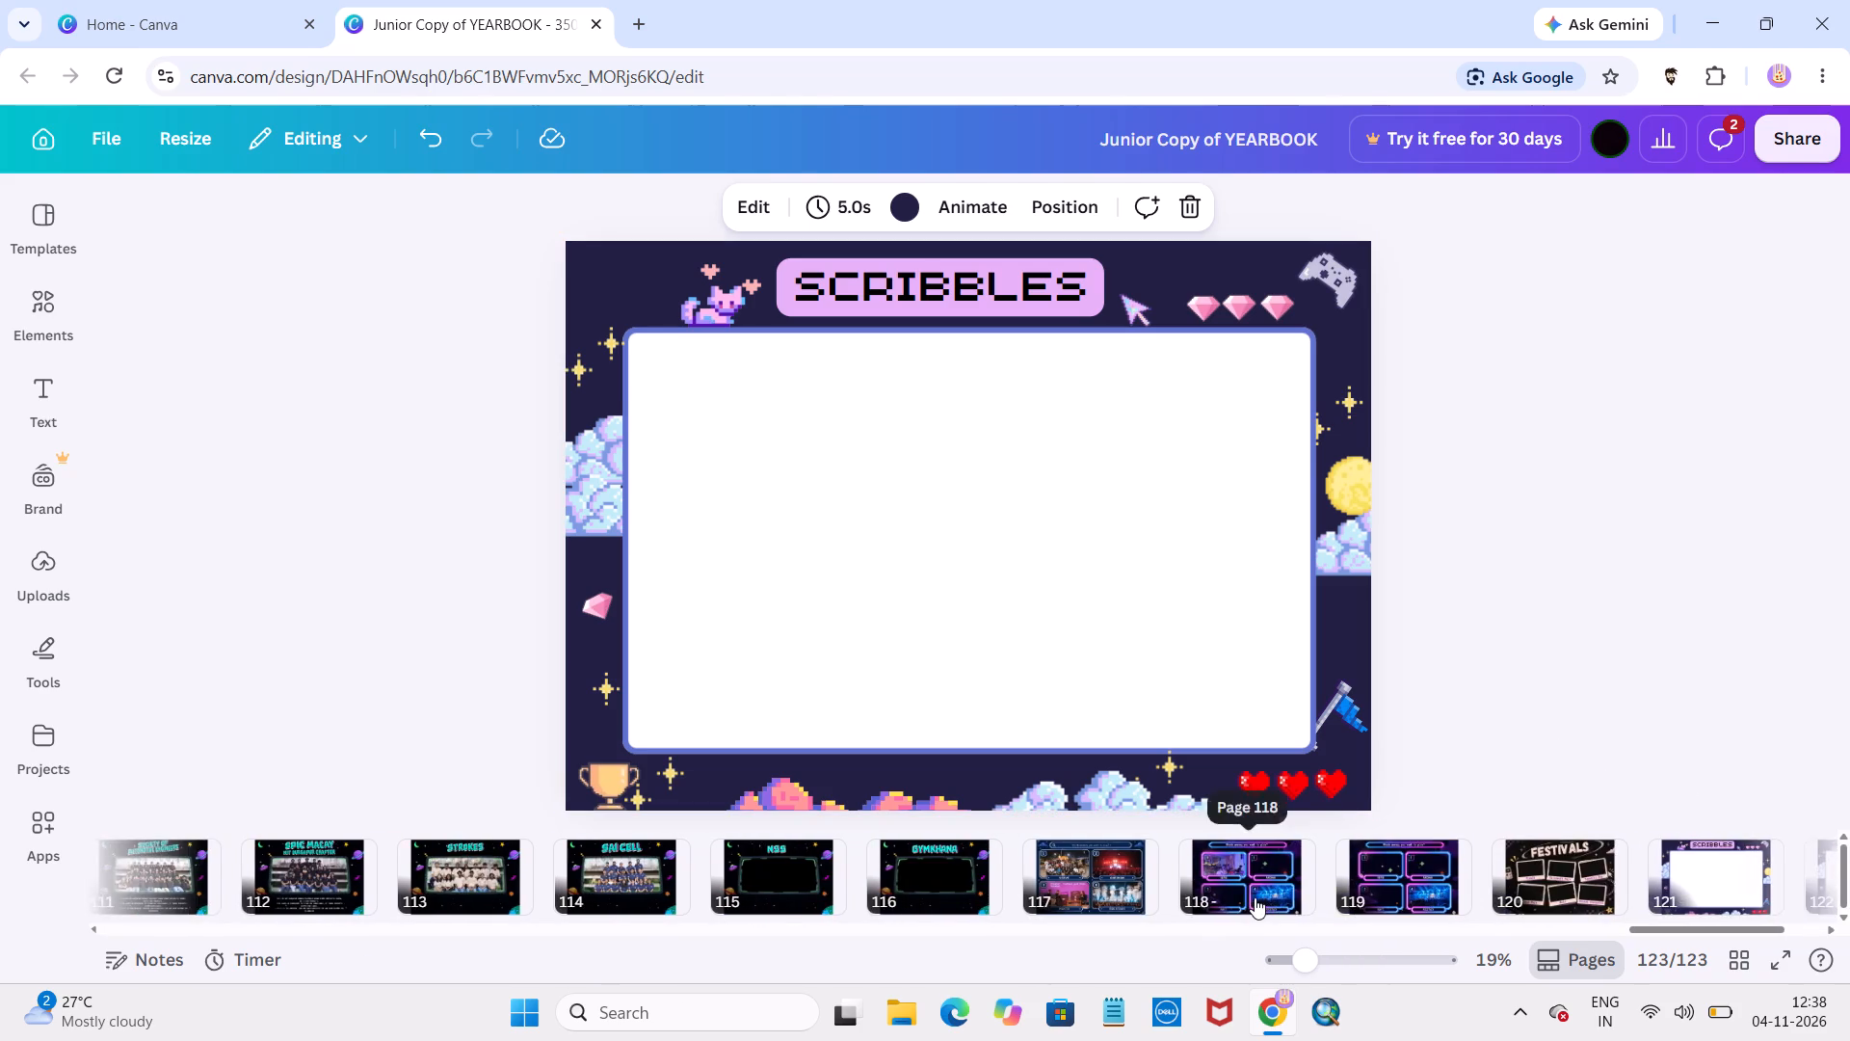
scroll(1255, 897, left, 1)
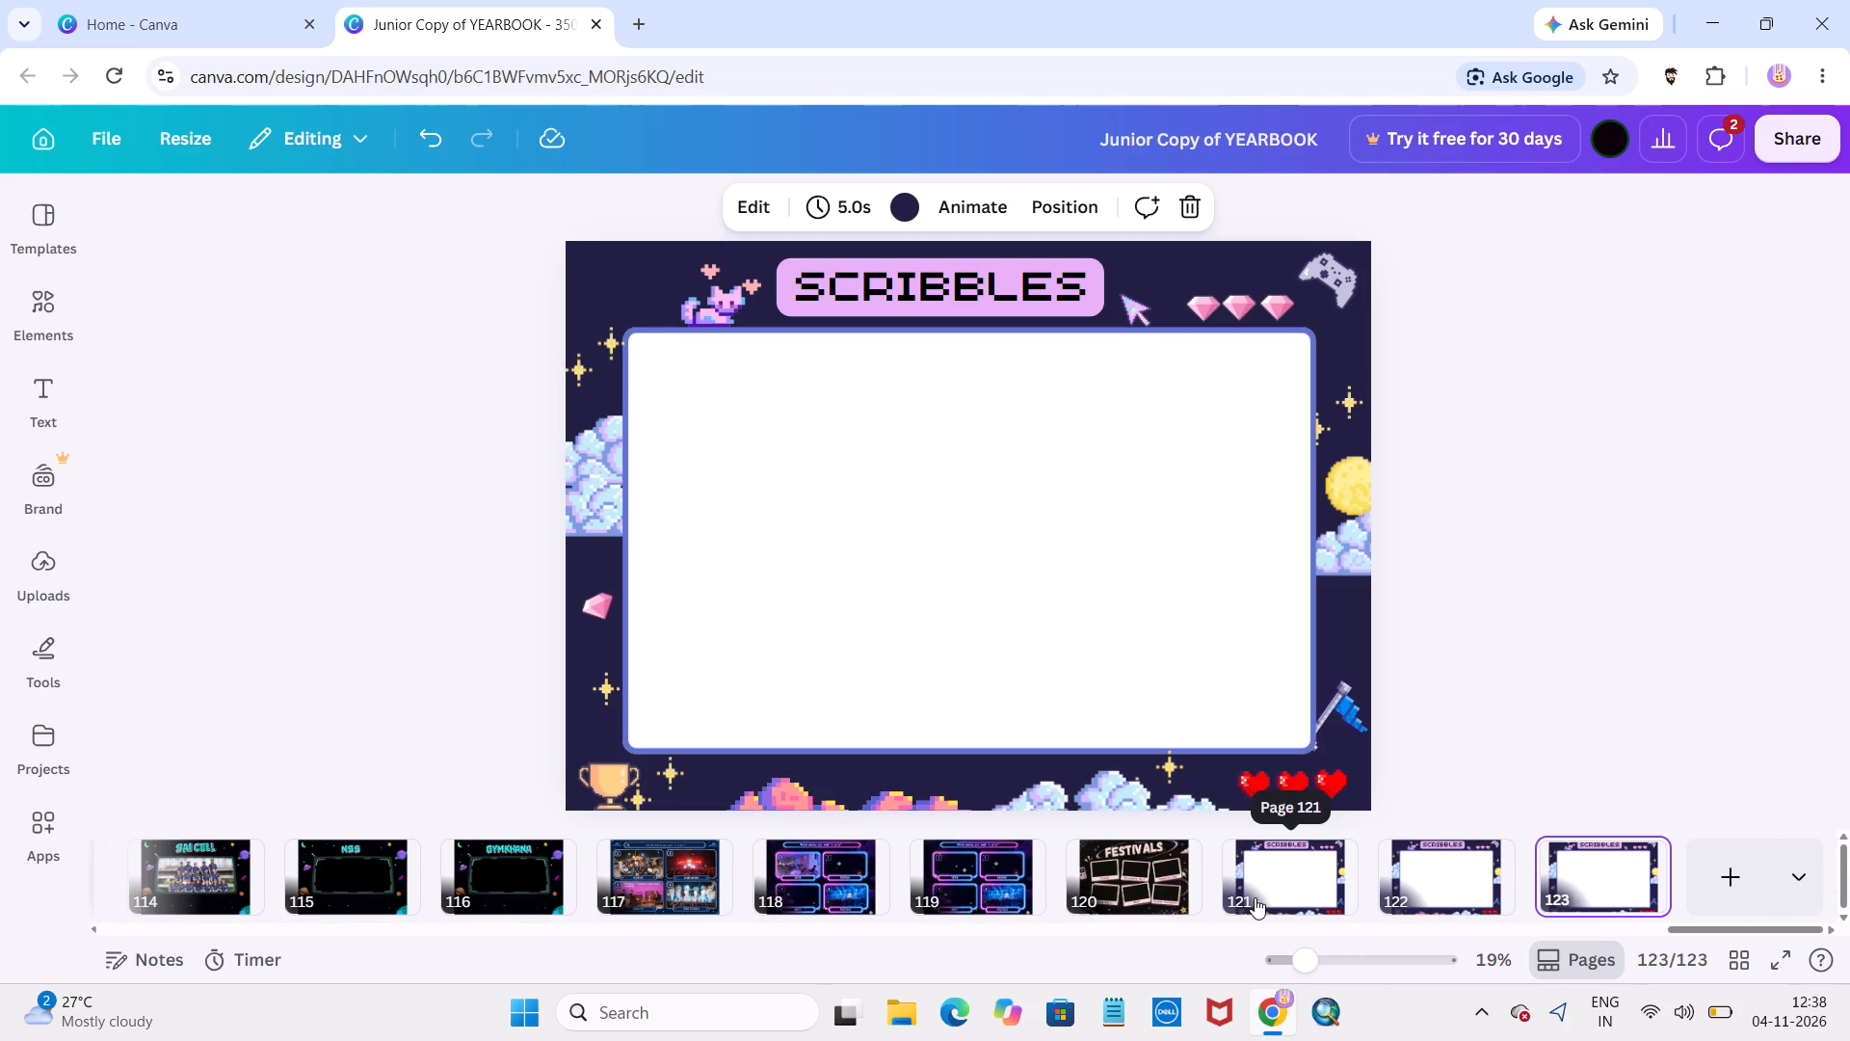
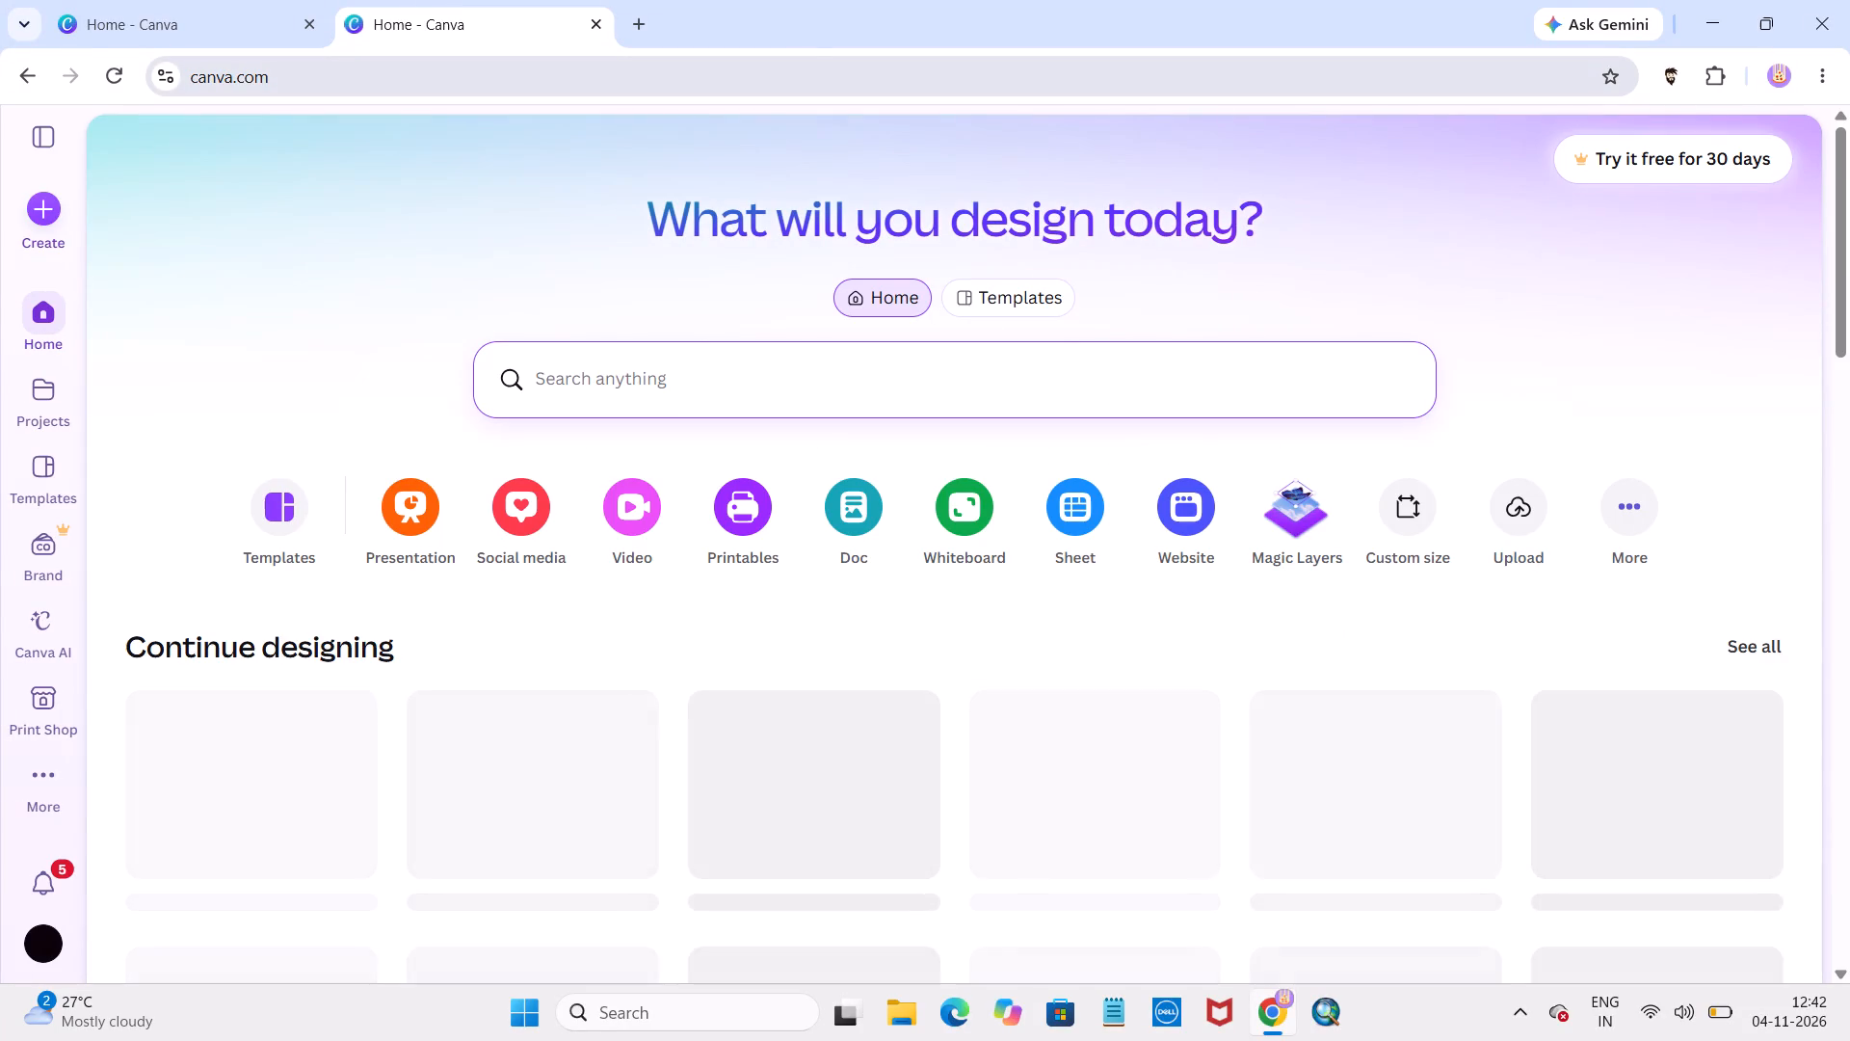
Expand the recent designs on the home page three times and review them down to the oldest entries.
scroll(808, 530, down, 2)
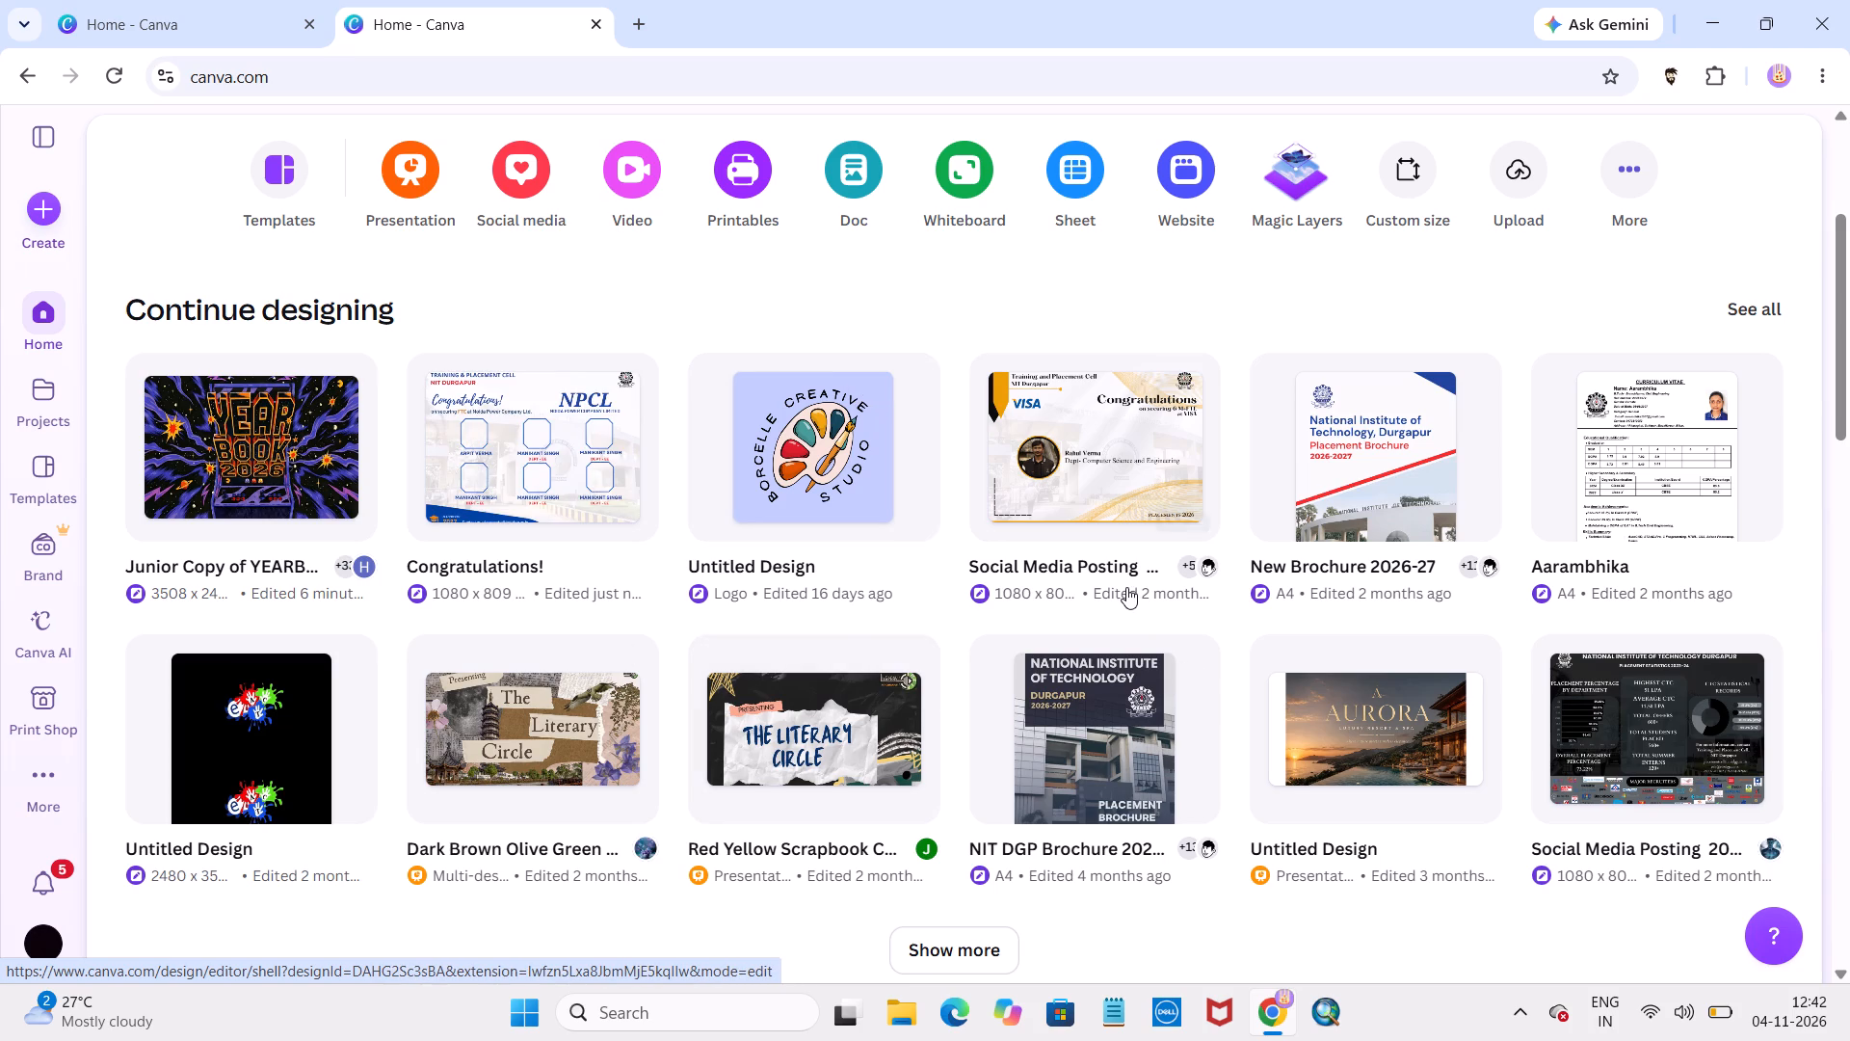
scroll(1126, 587, down, 3)
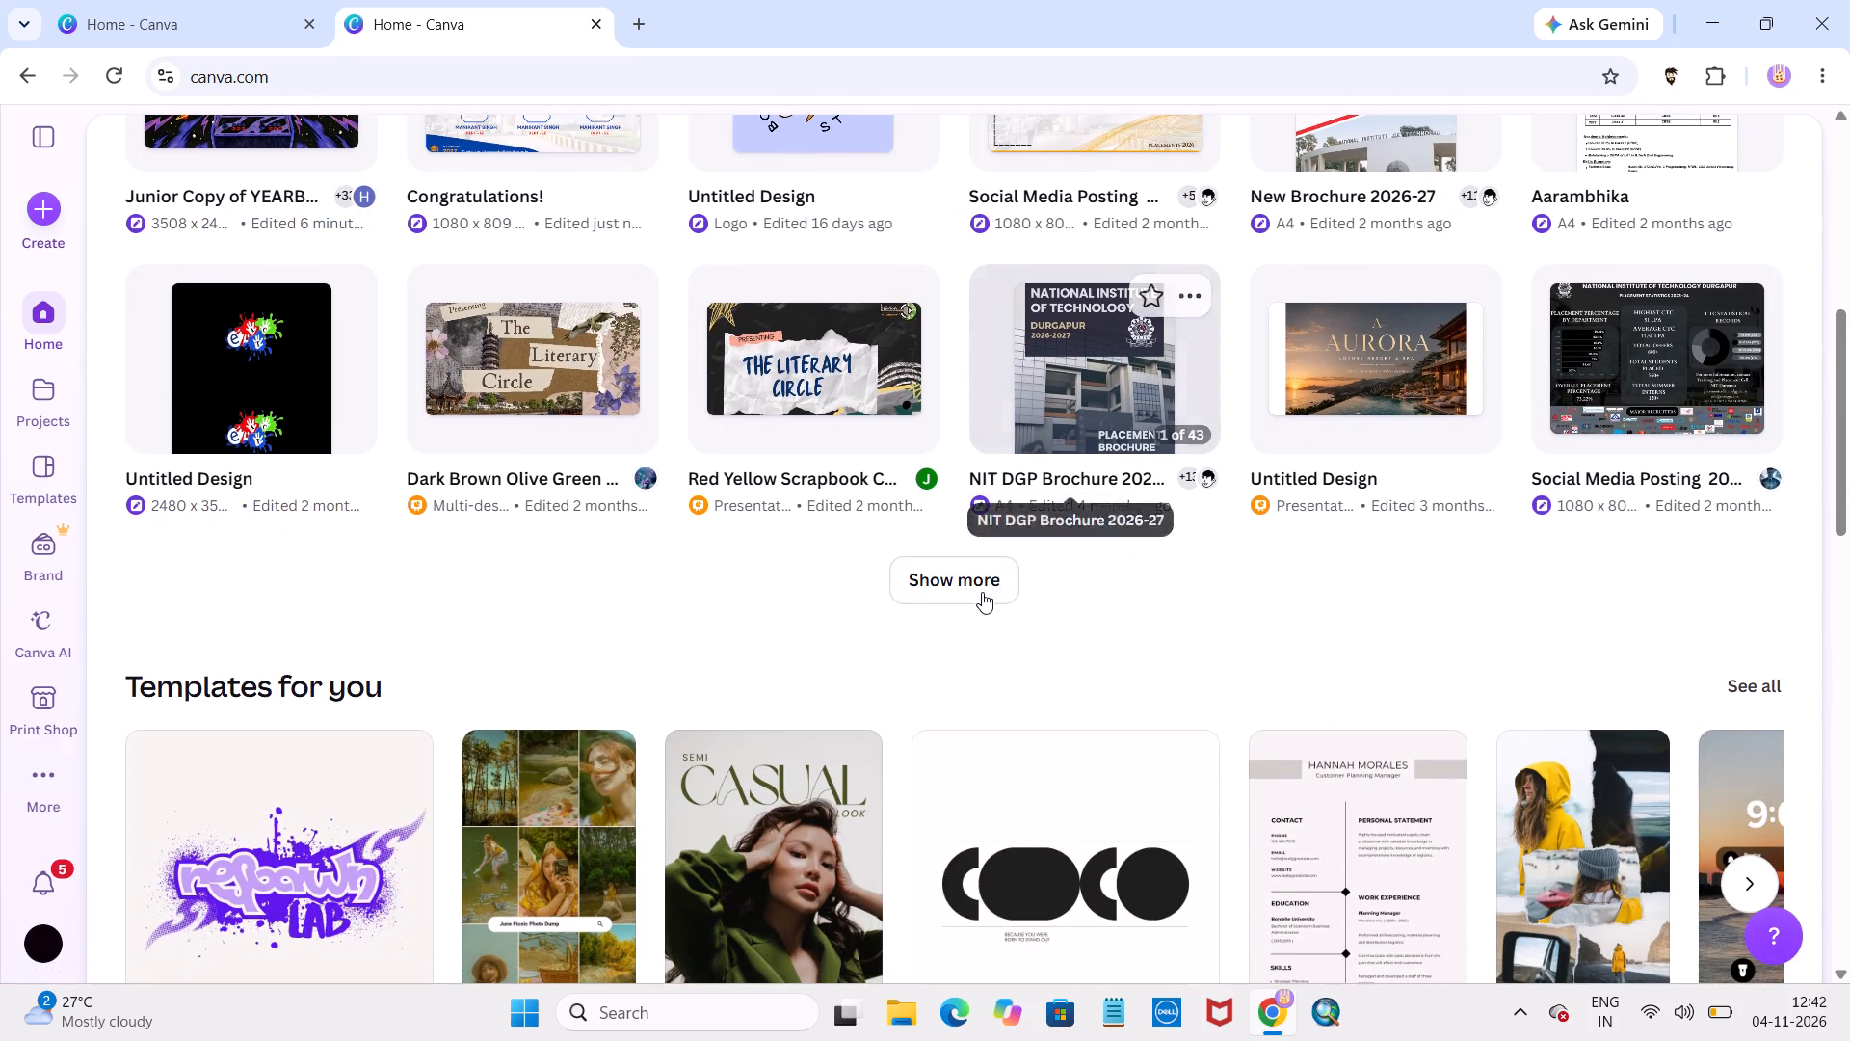
click(975, 585)
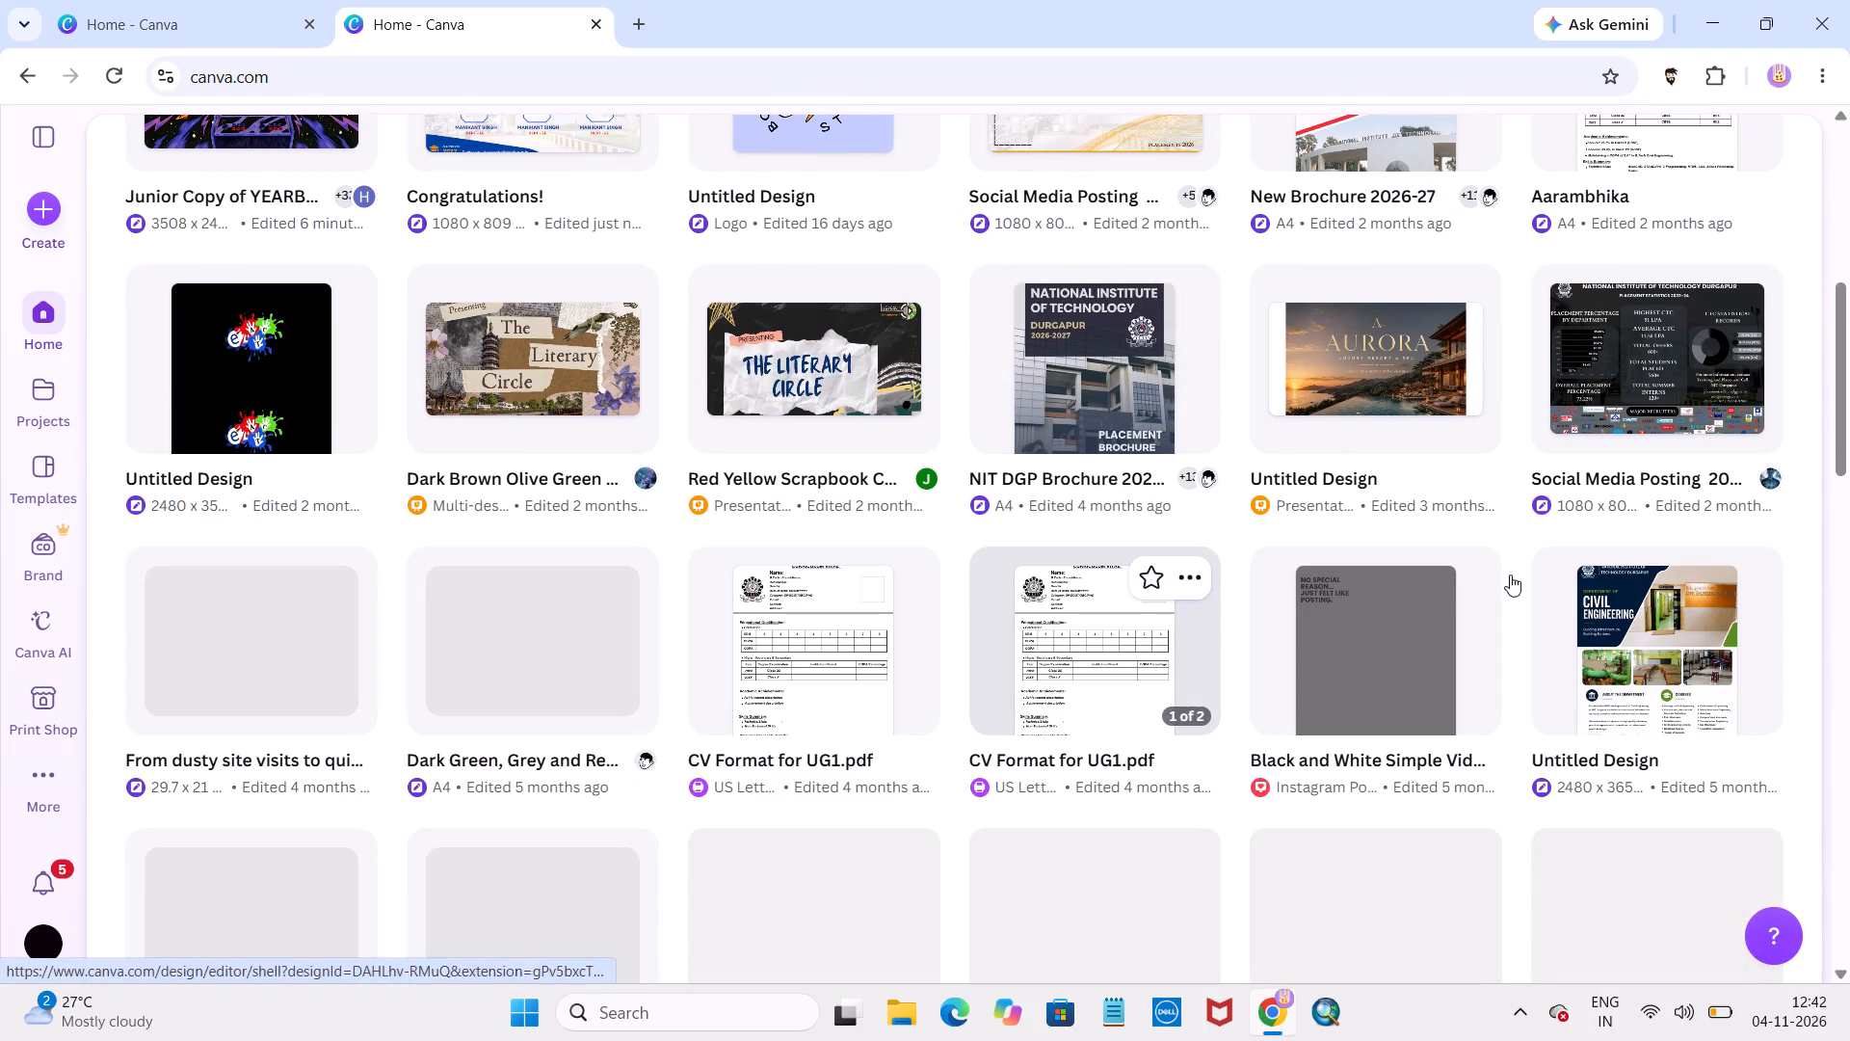
scroll(1576, 588, down, 2)
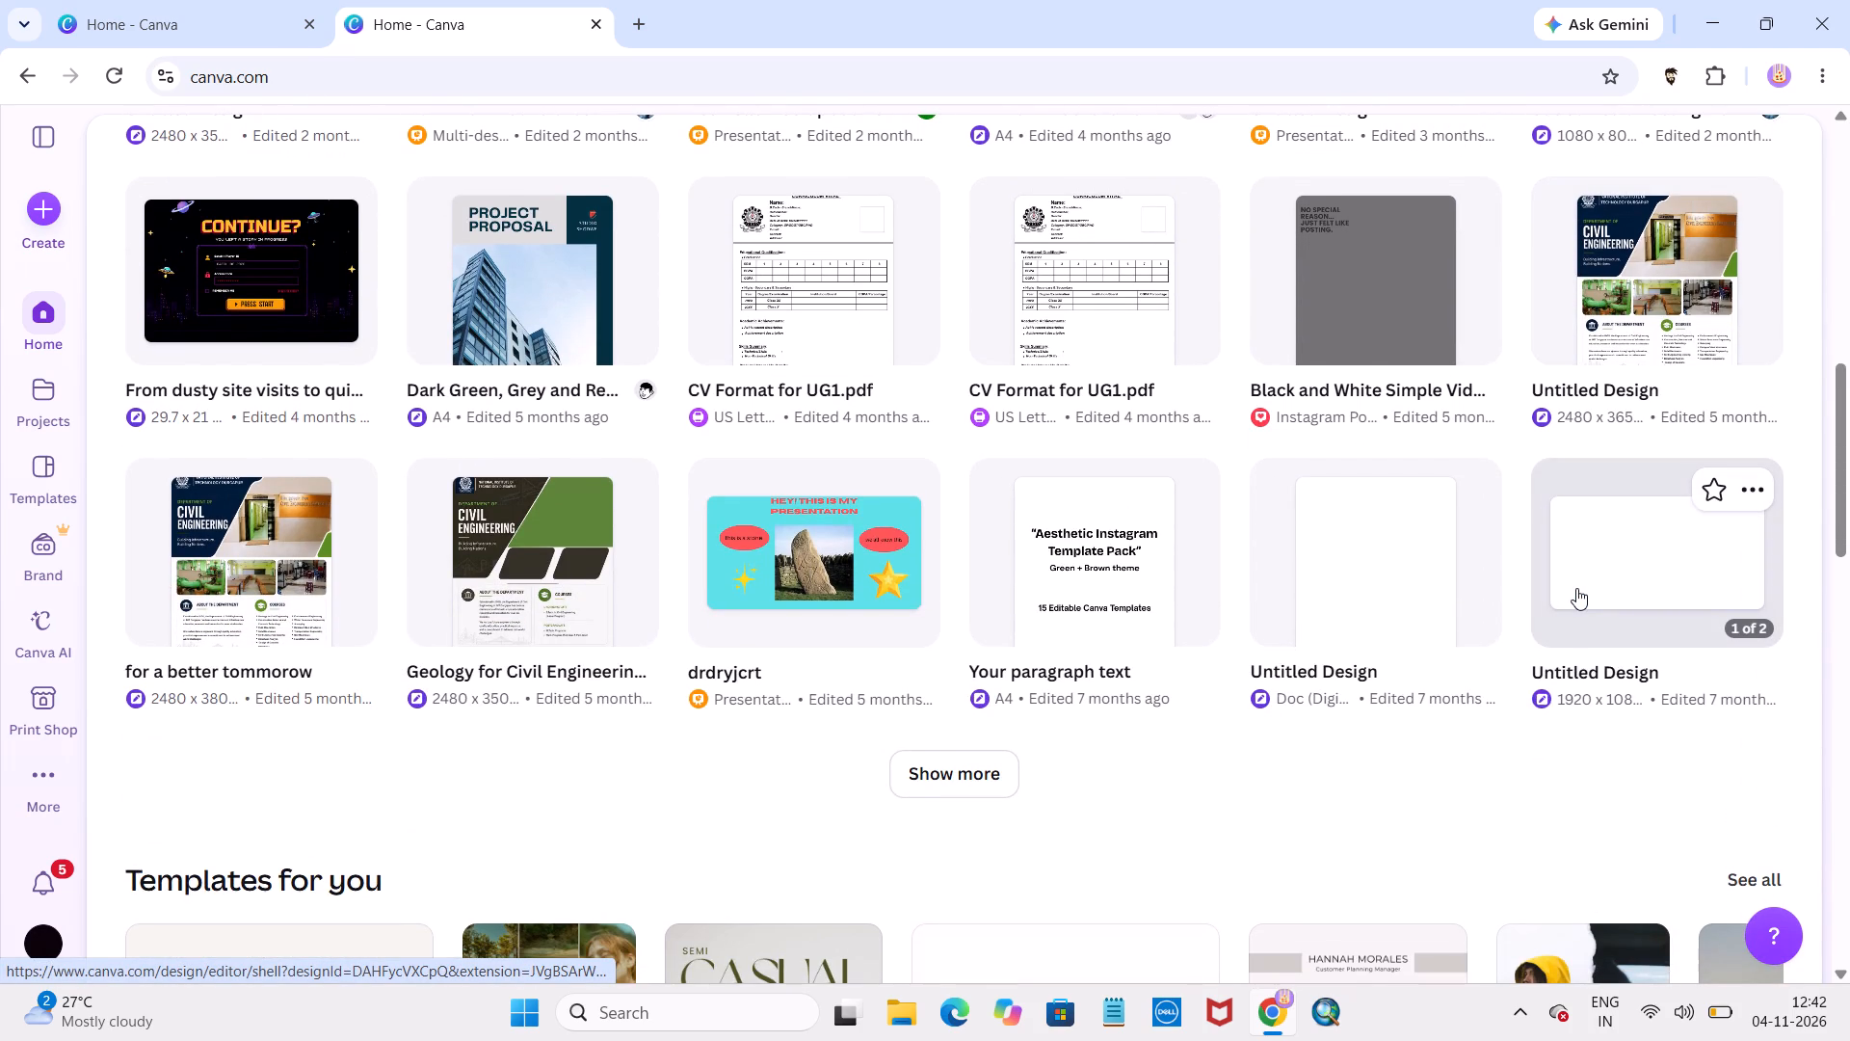
scroll(1576, 588, down, 1)
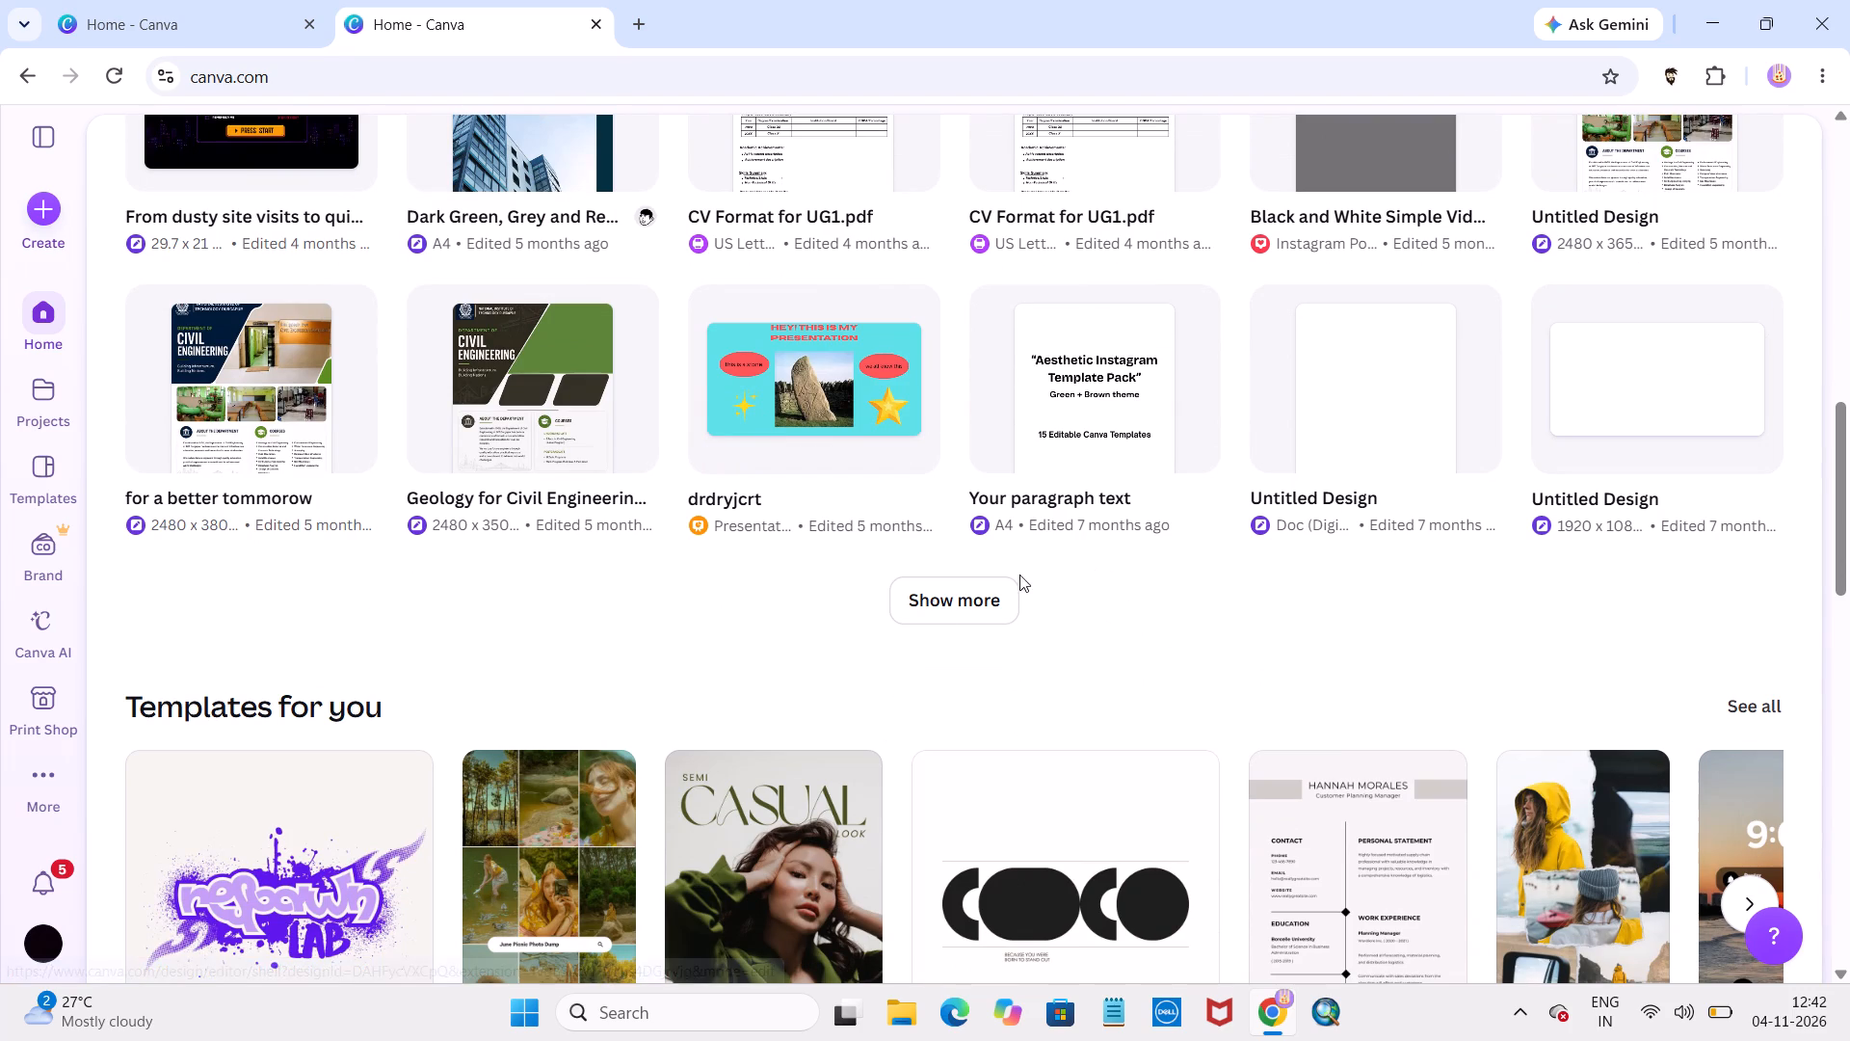
click(919, 608)
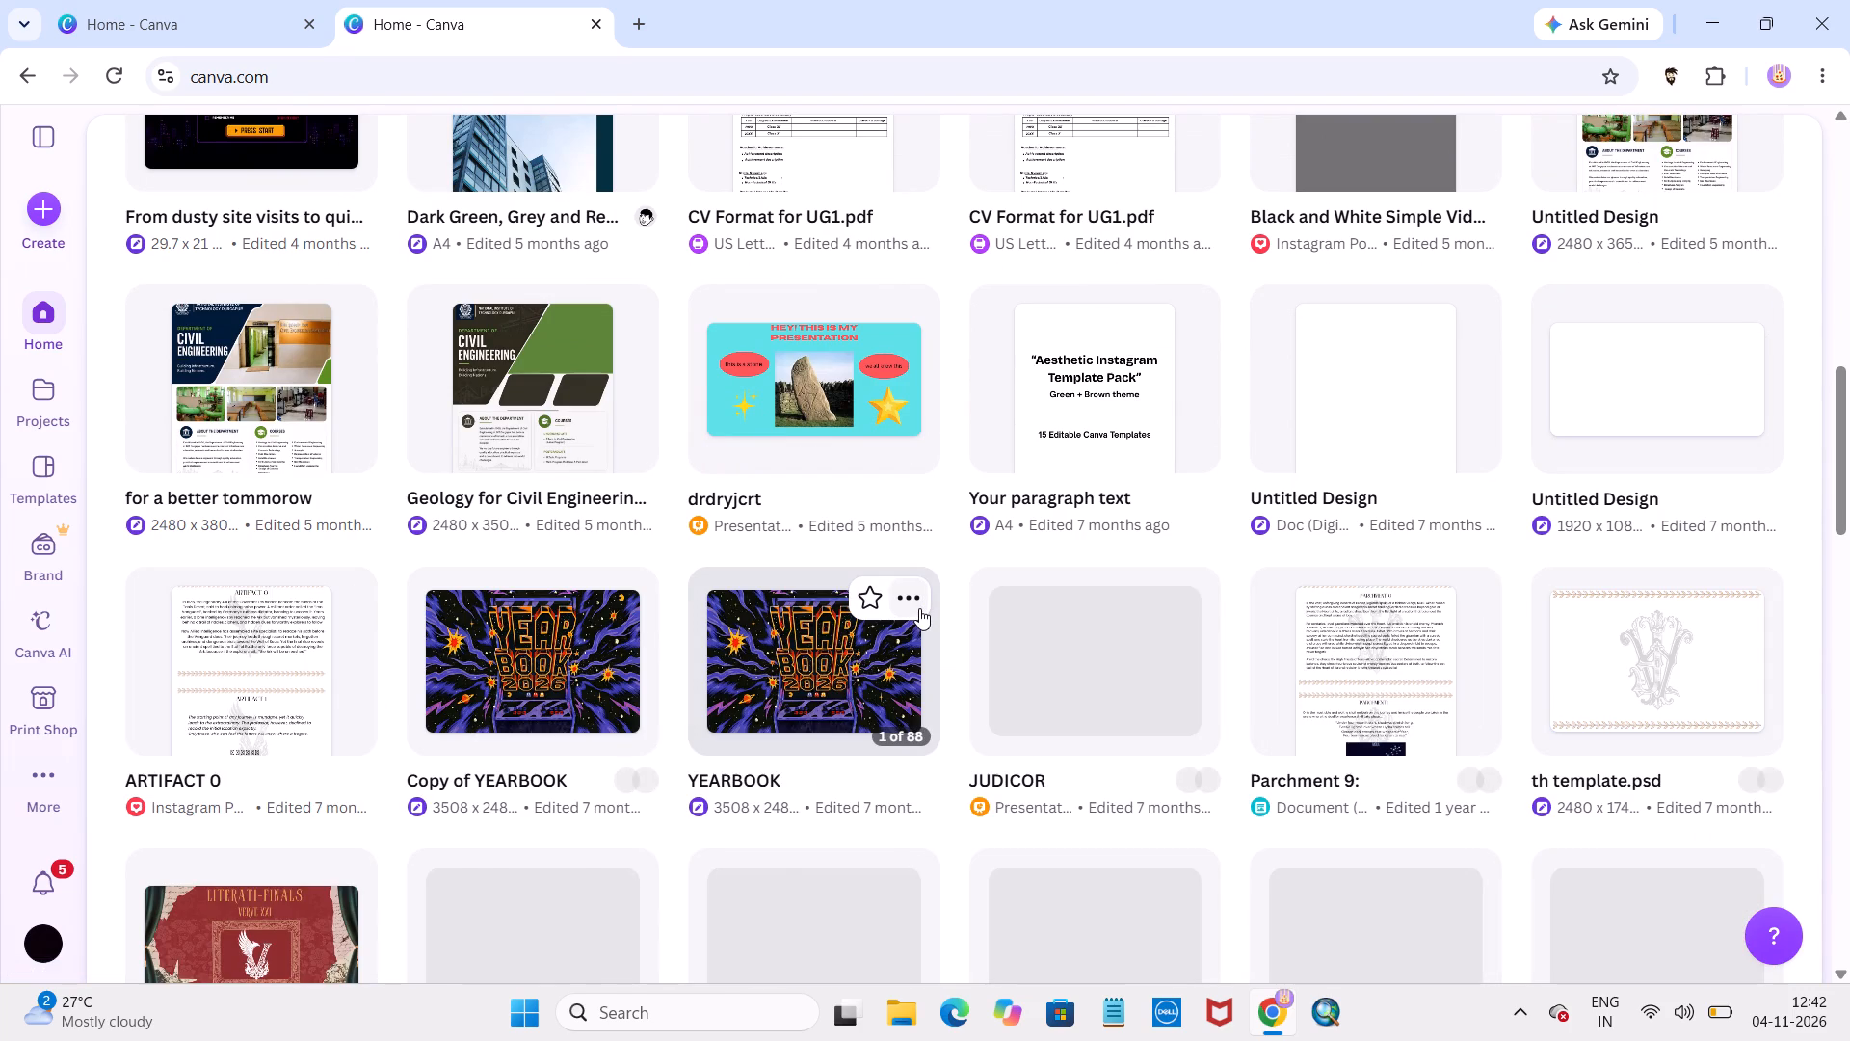
scroll(1227, 598, down, 4)
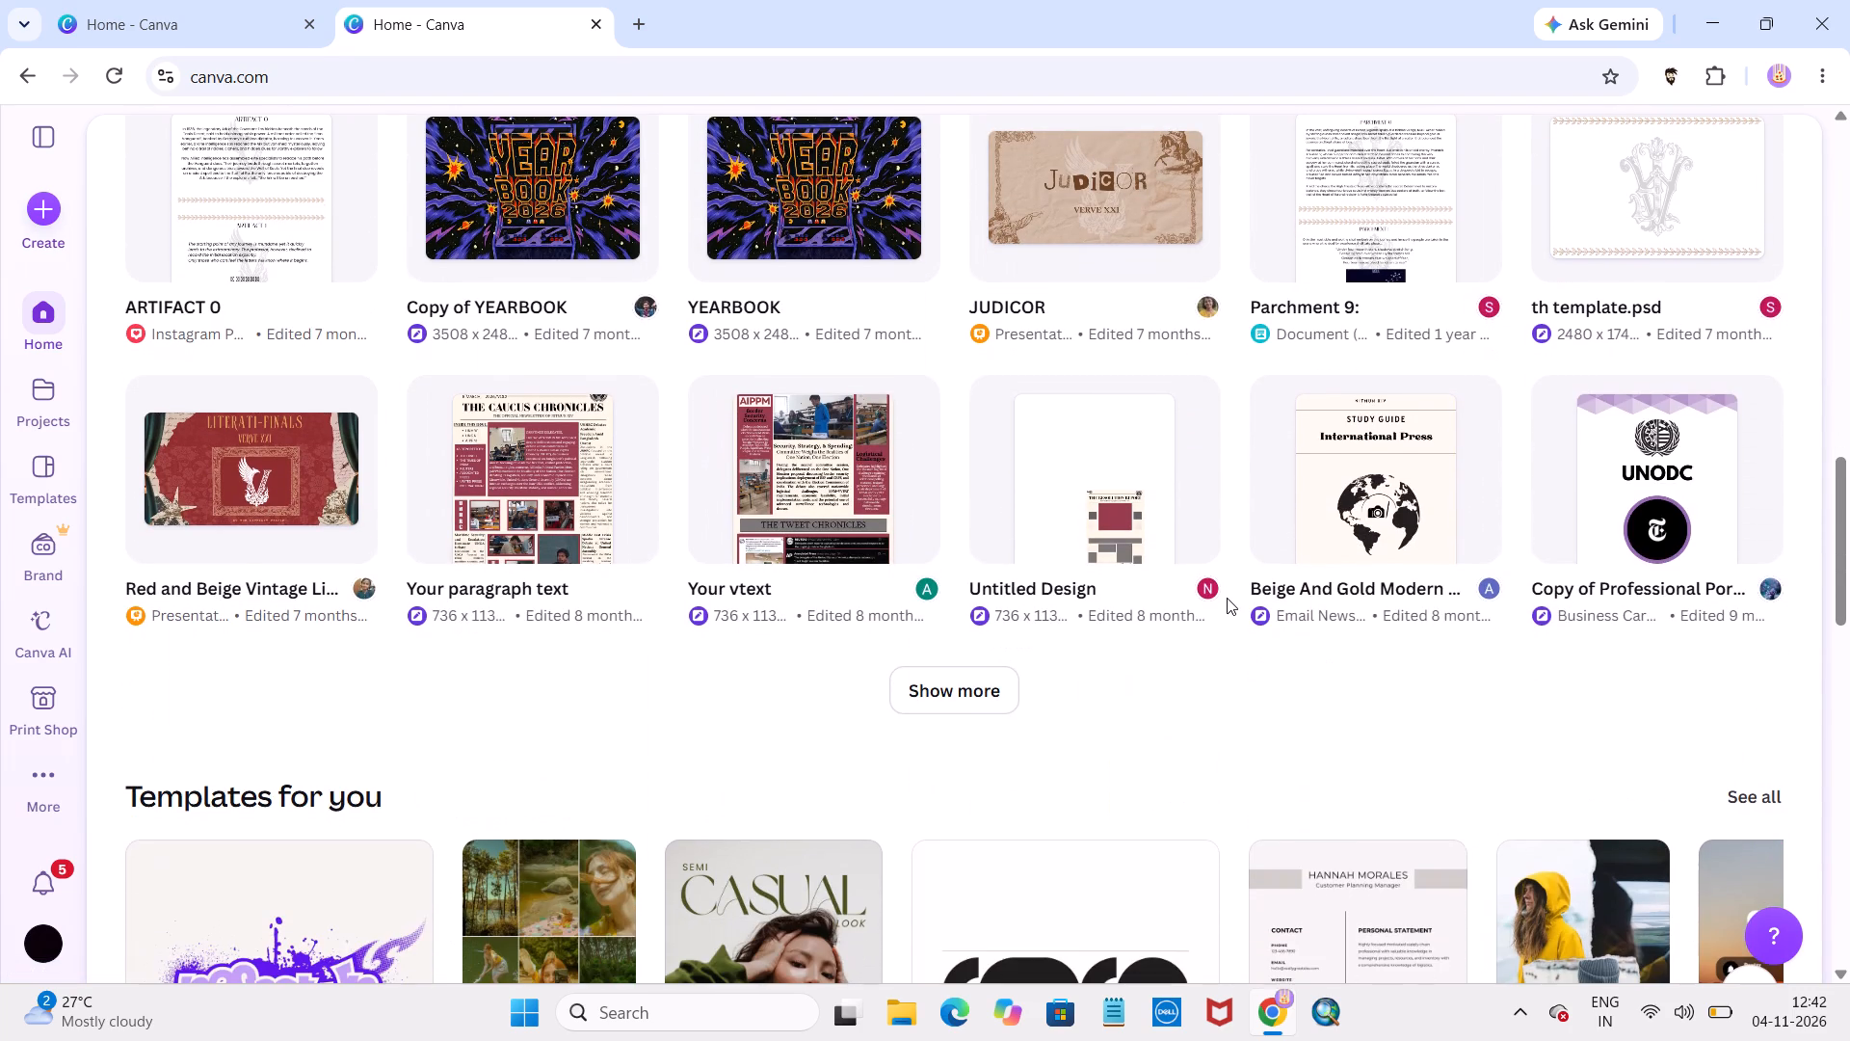
scroll(1227, 598, down, 1)
click(993, 679)
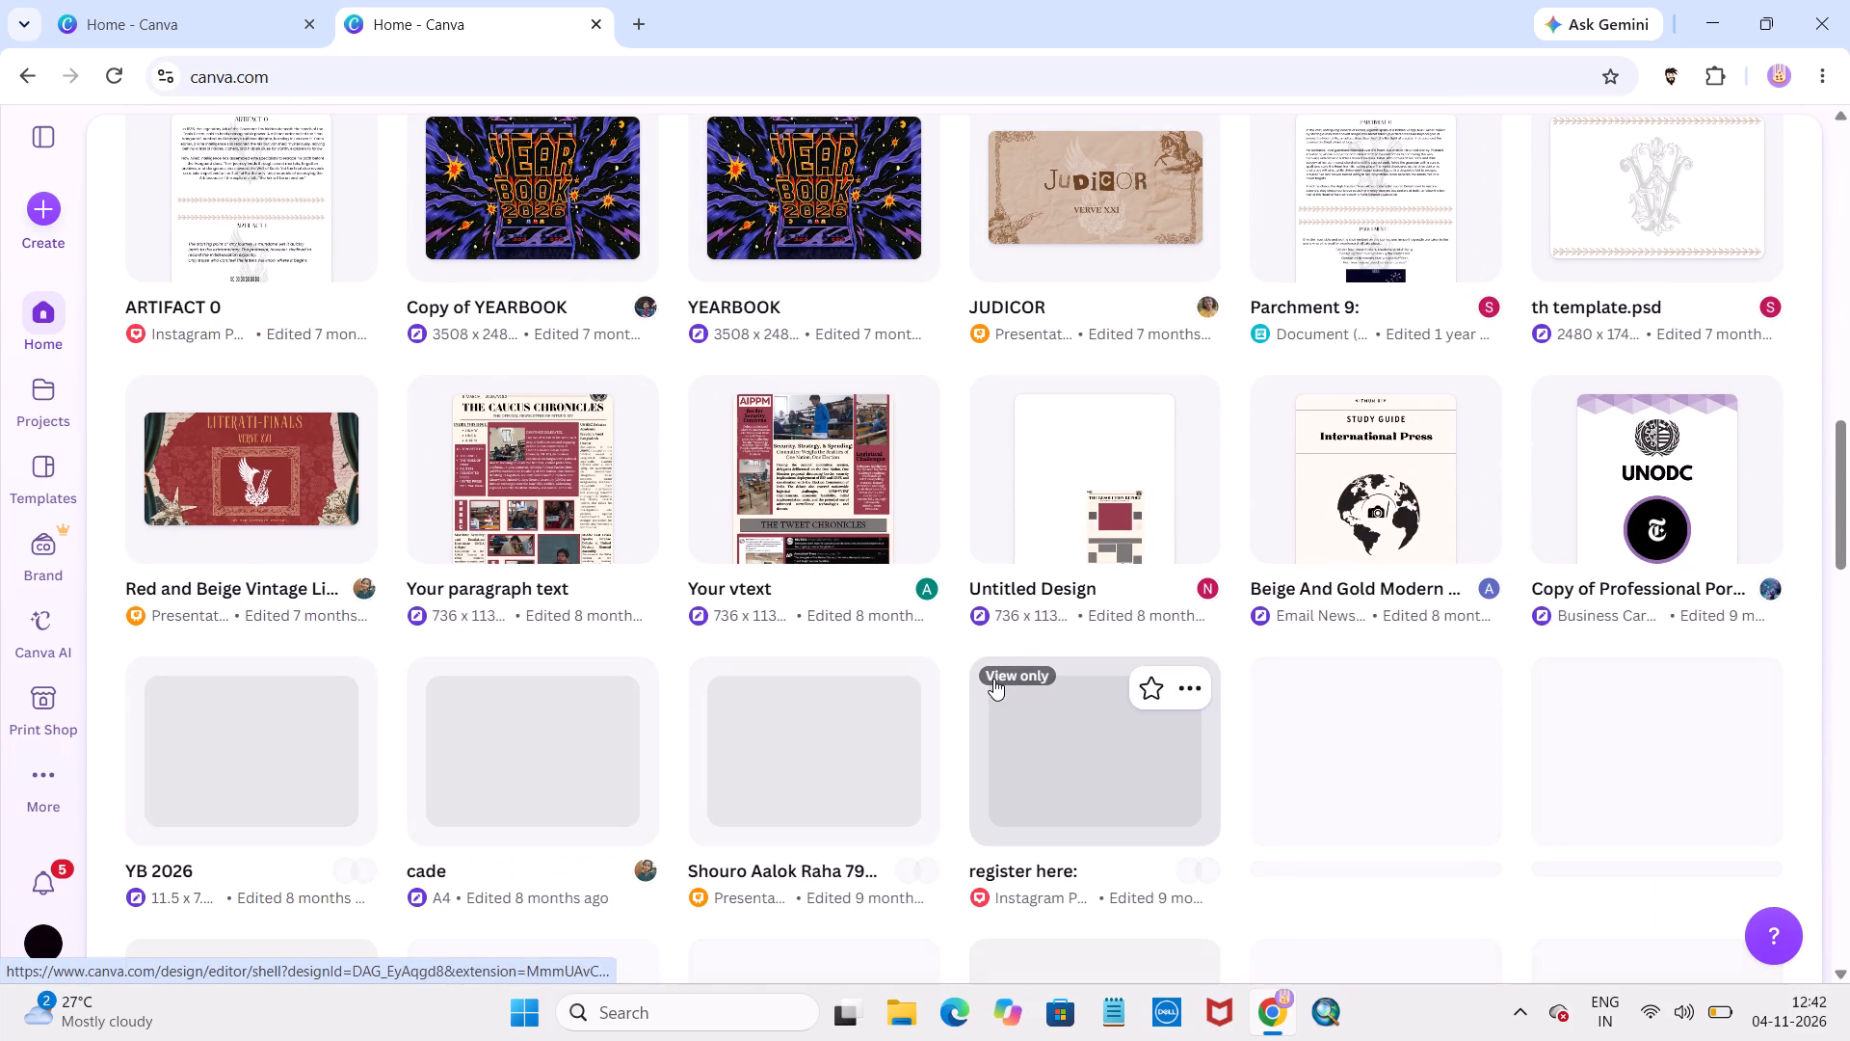
scroll(1473, 523, down, 1)
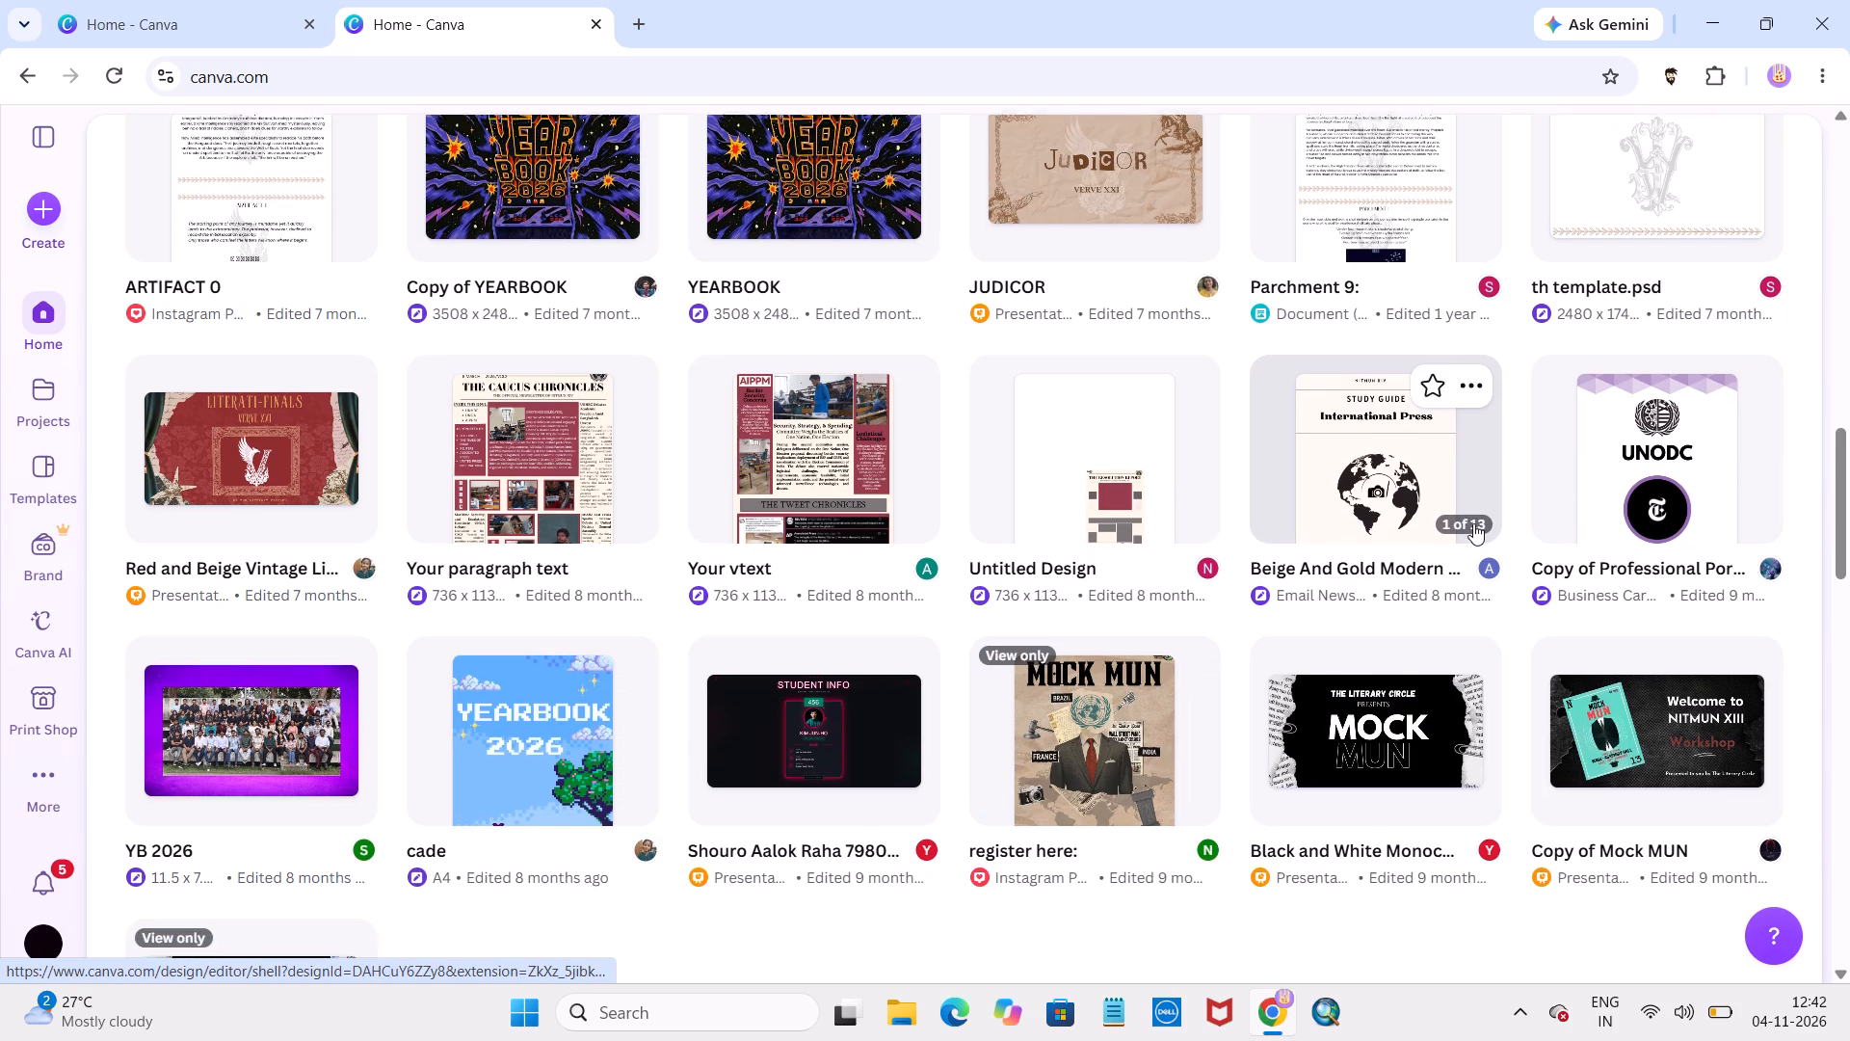
scroll(1473, 523, down, 1)
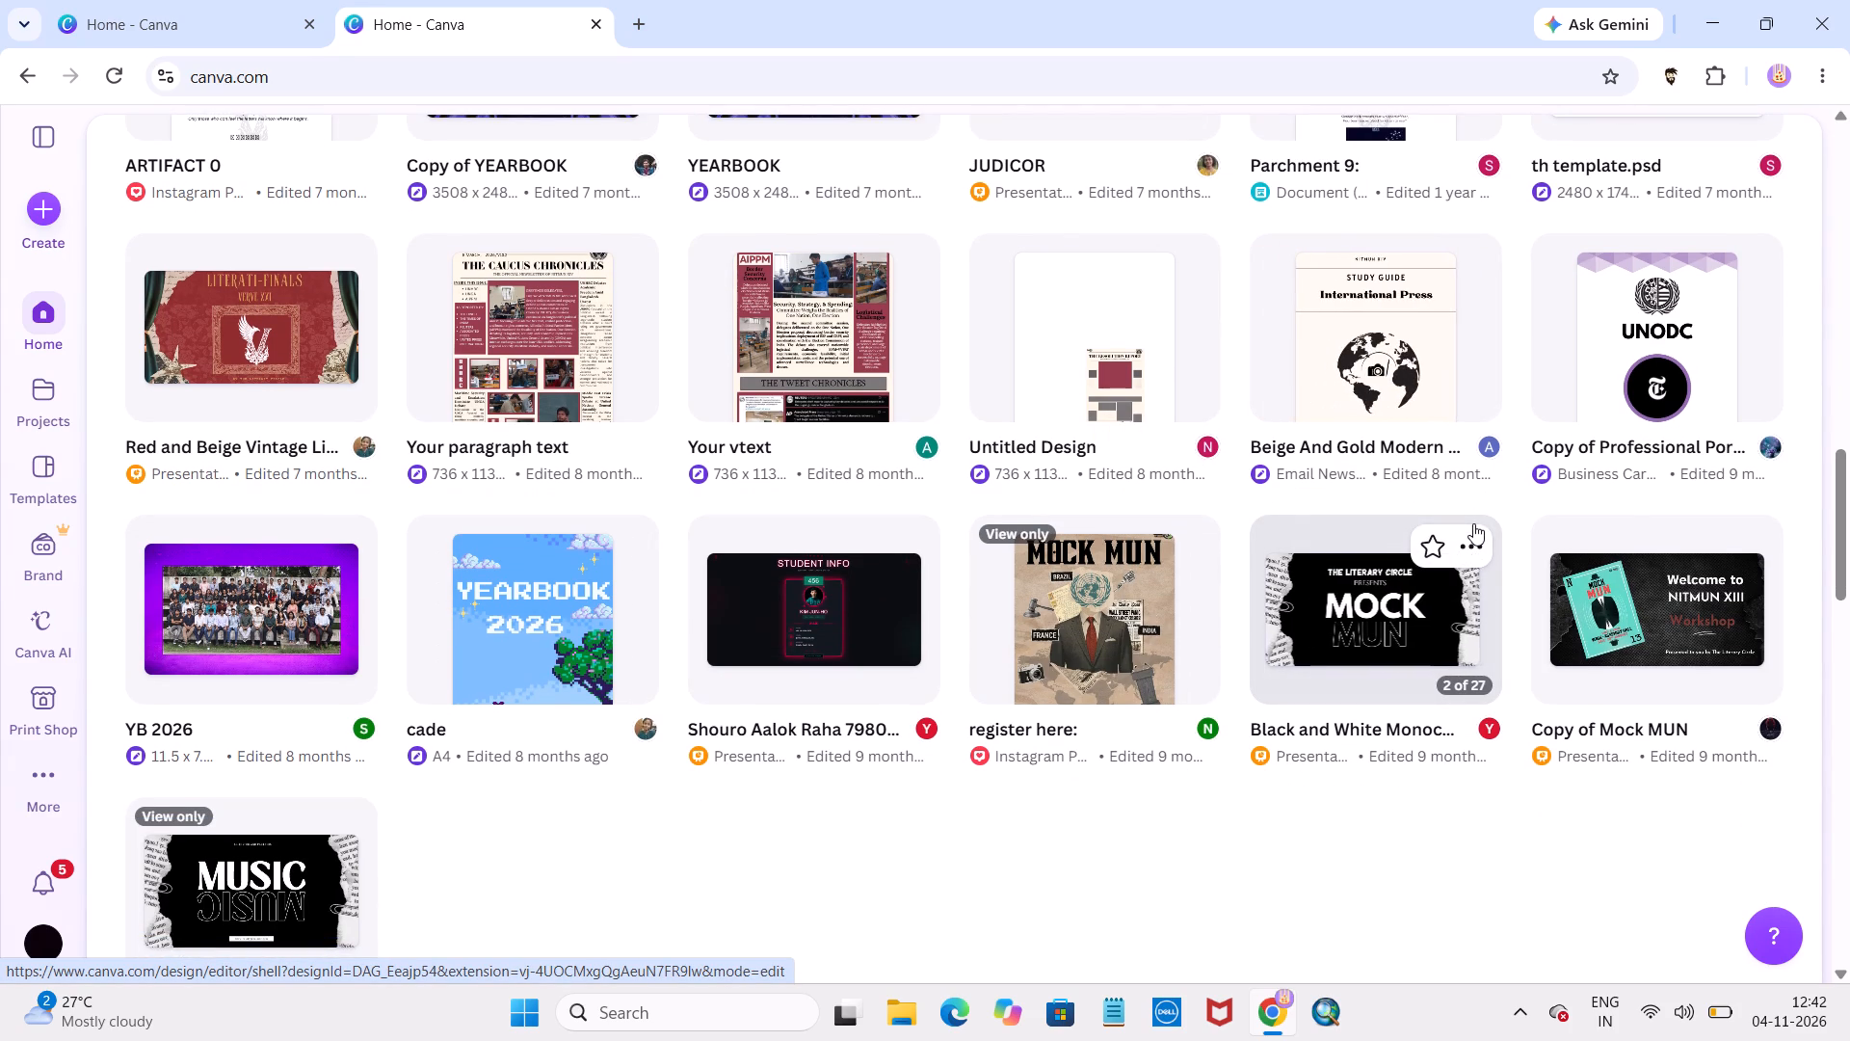
scroll(1473, 523, down, 2)
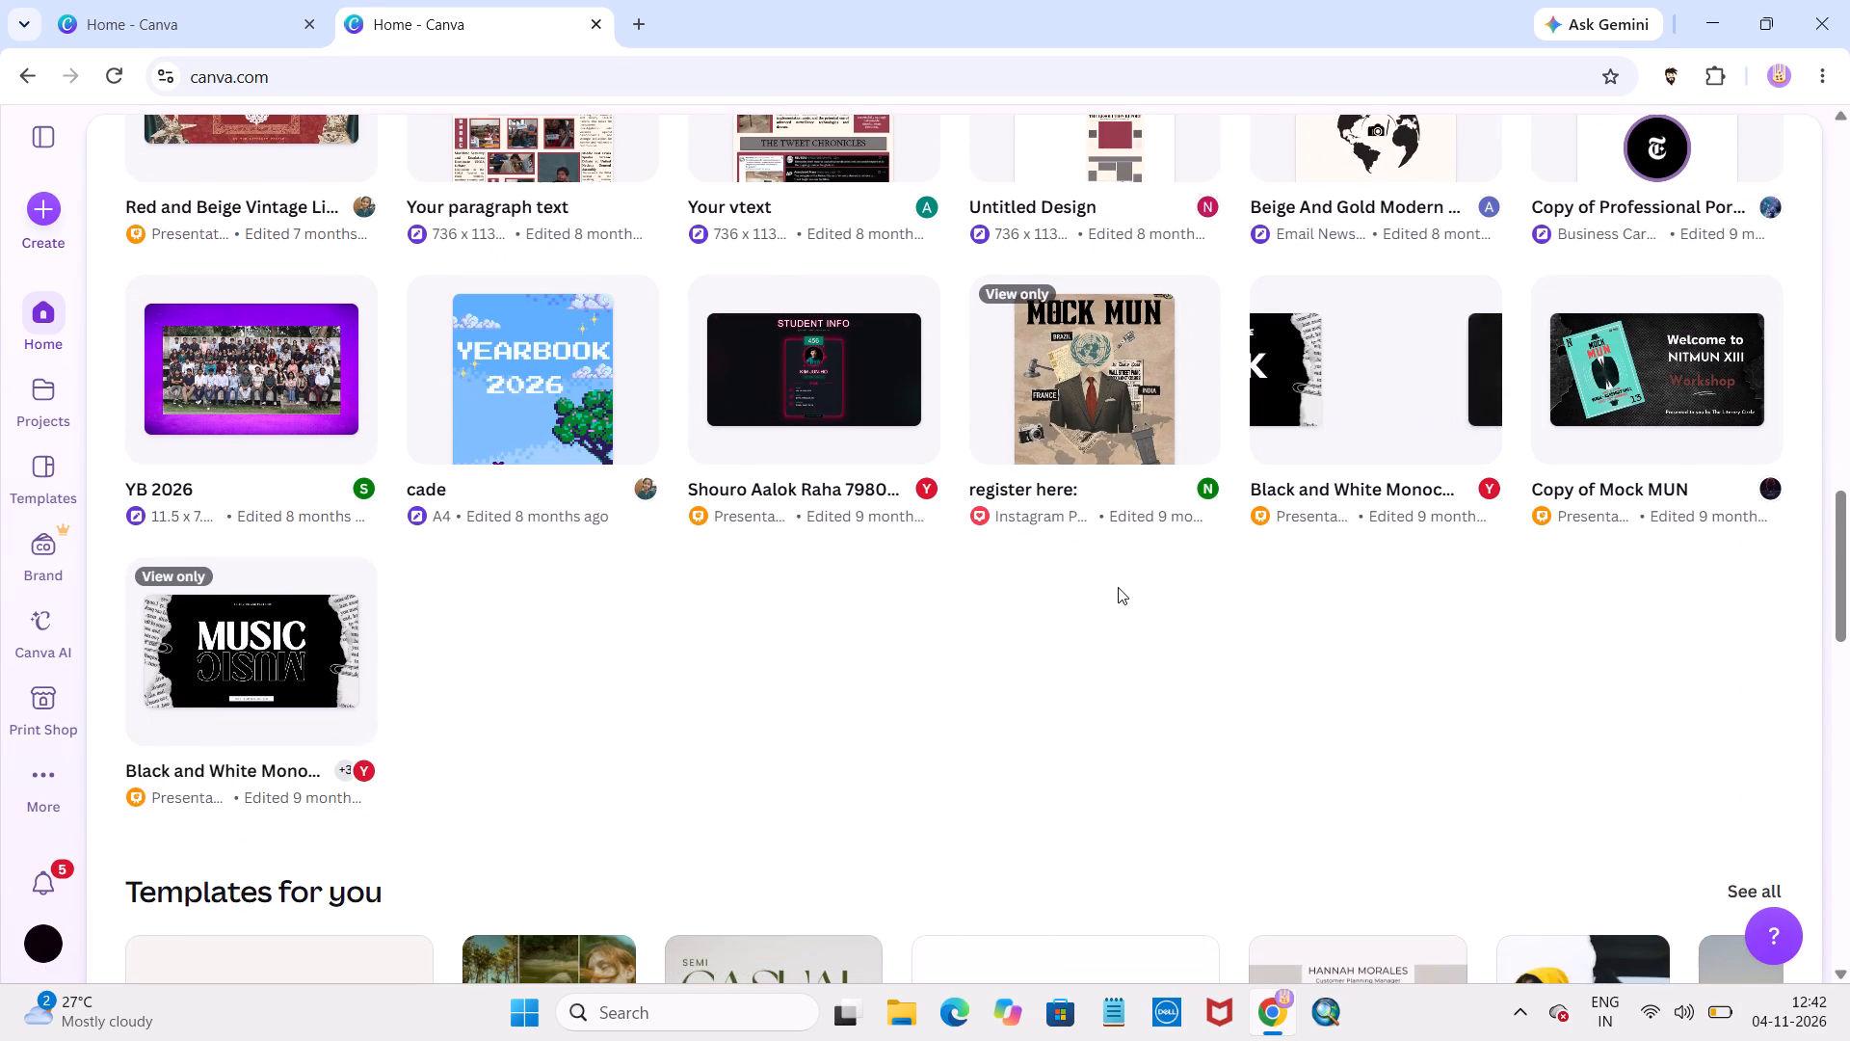
Look back over the expanded recent designs from the oldest to the newest.
scroll(1118, 587, up, 2)
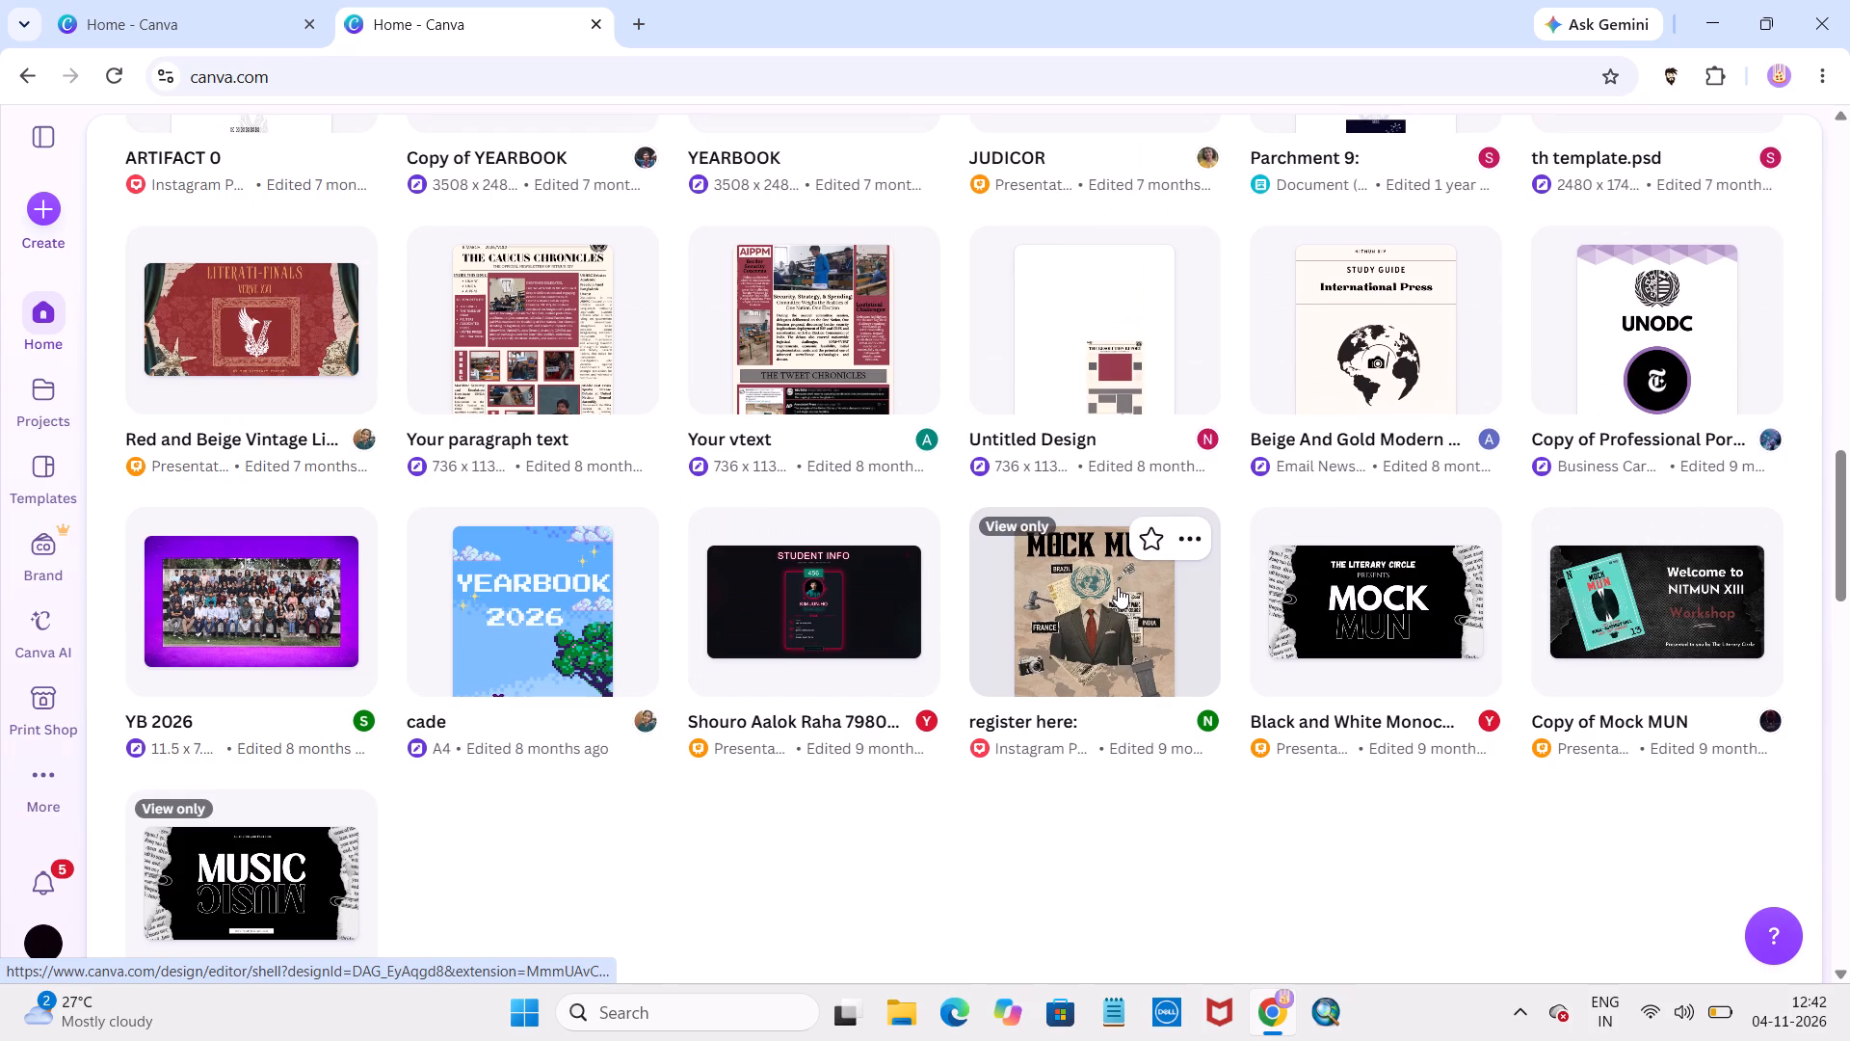
scroll(1118, 587, up, 1)
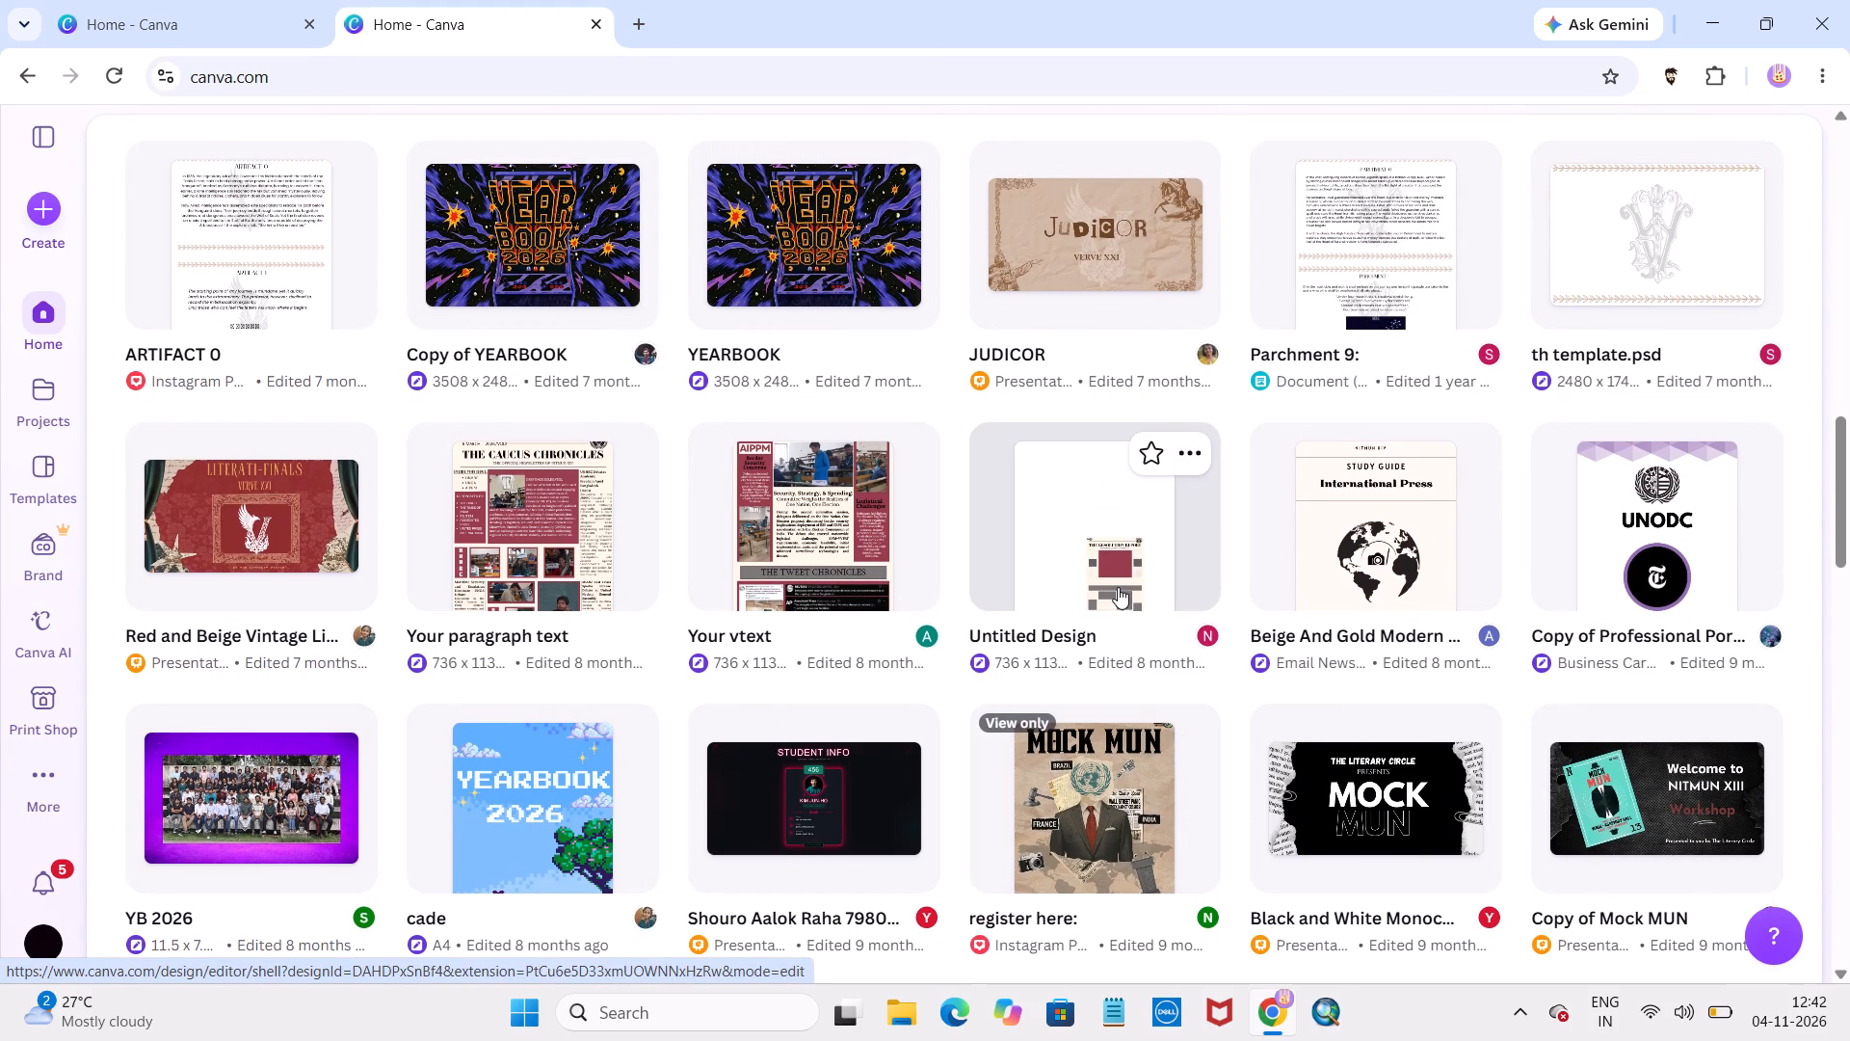
scroll(1118, 587, up, 4)
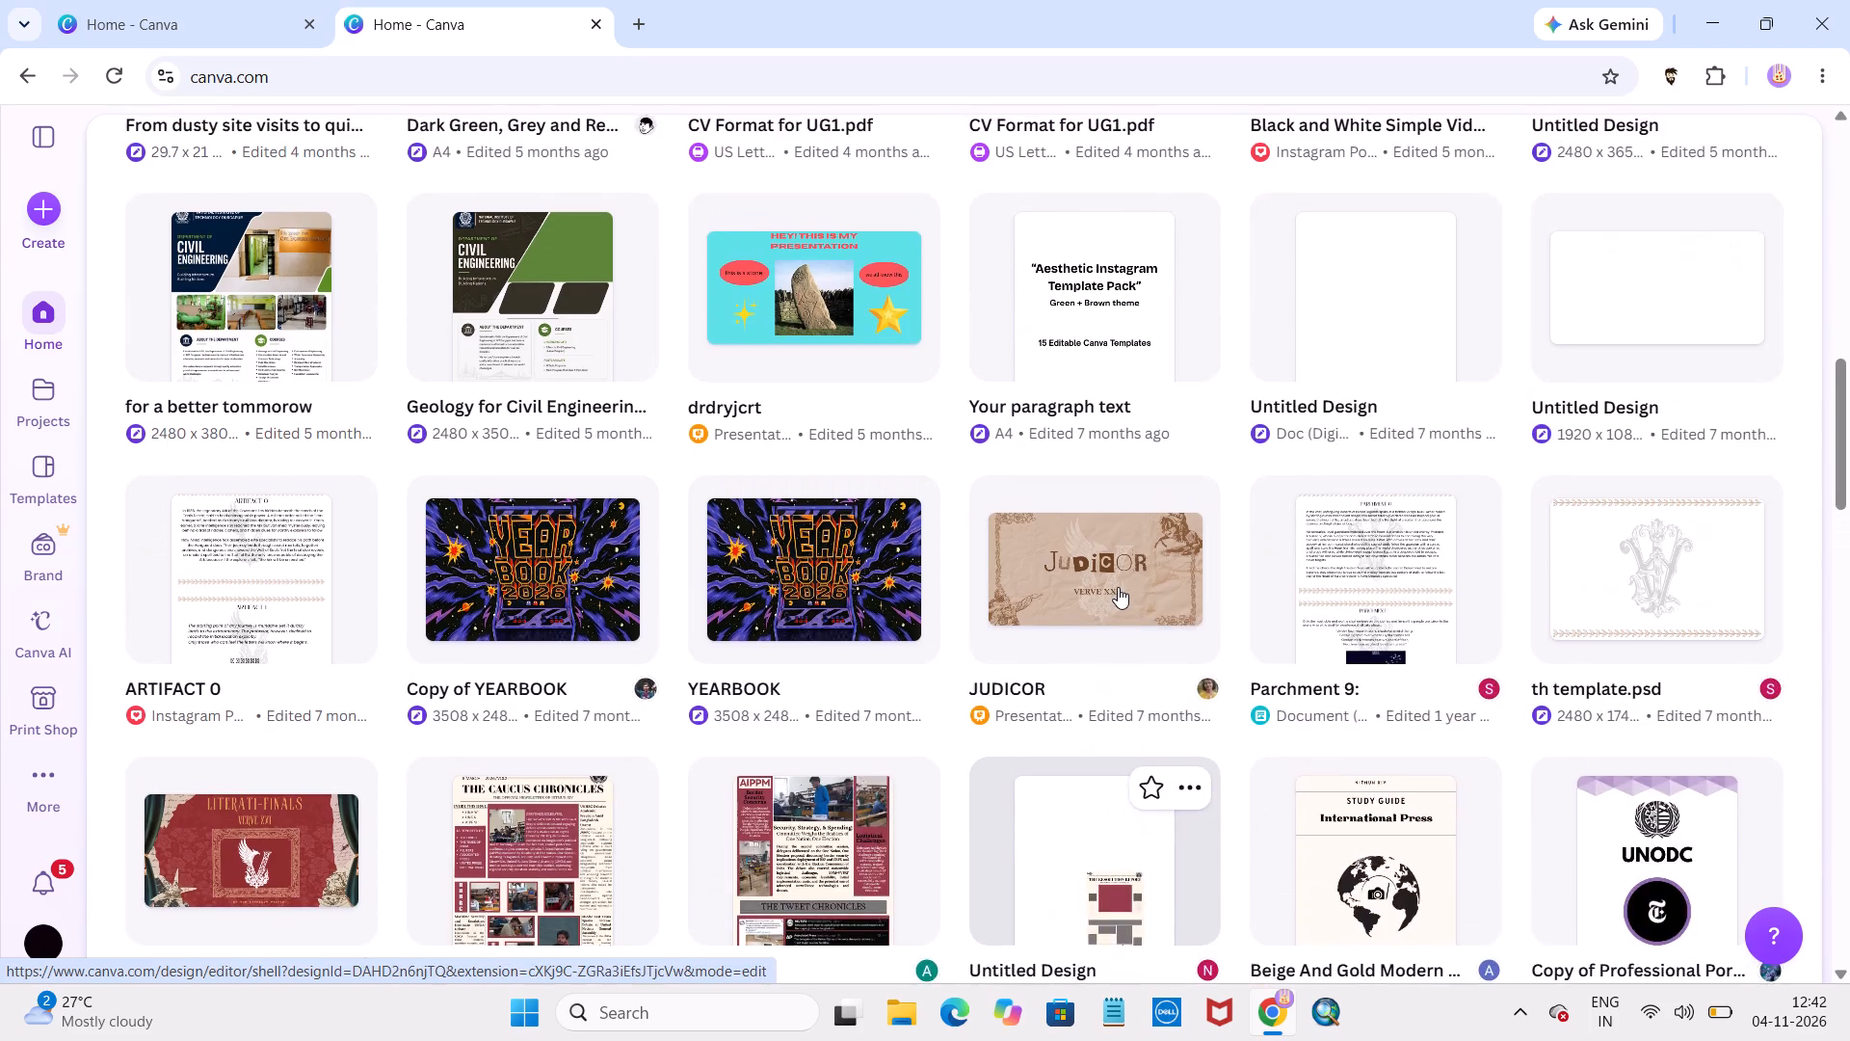
scroll(1118, 587, up, 4)
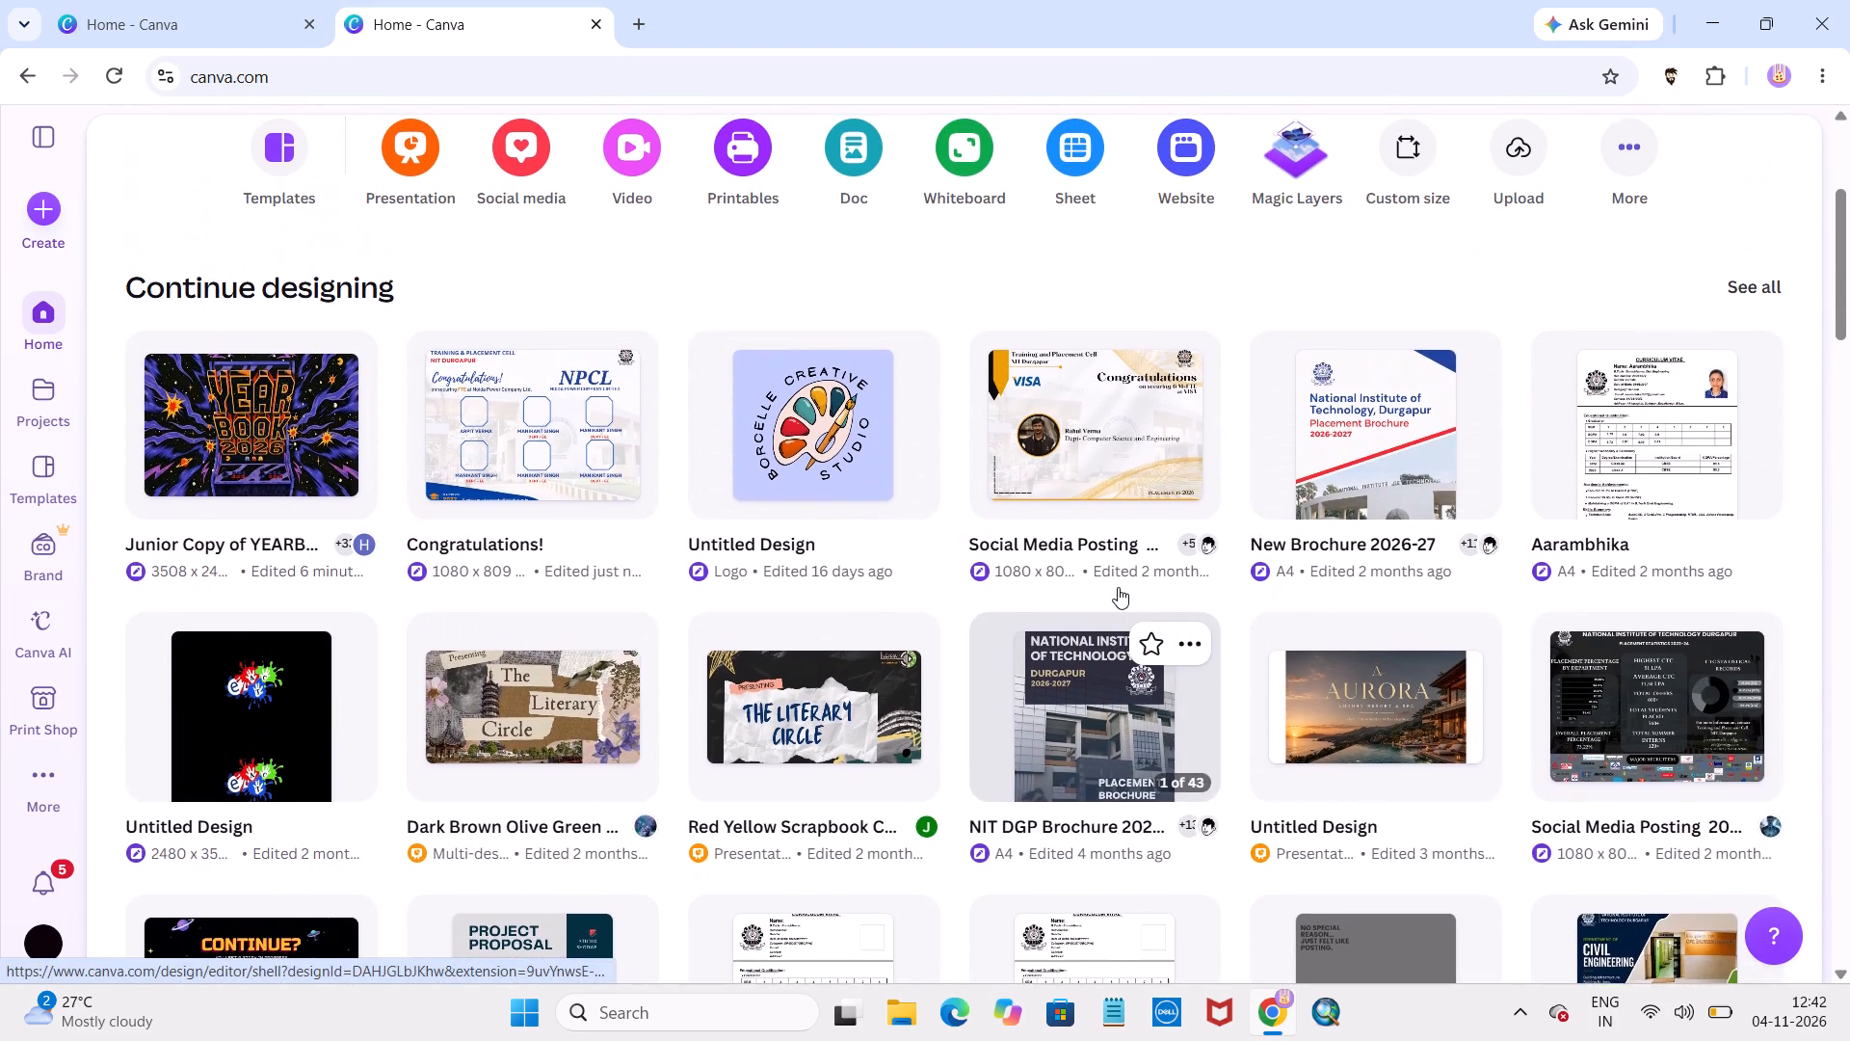
scroll(1118, 587, up, 5)
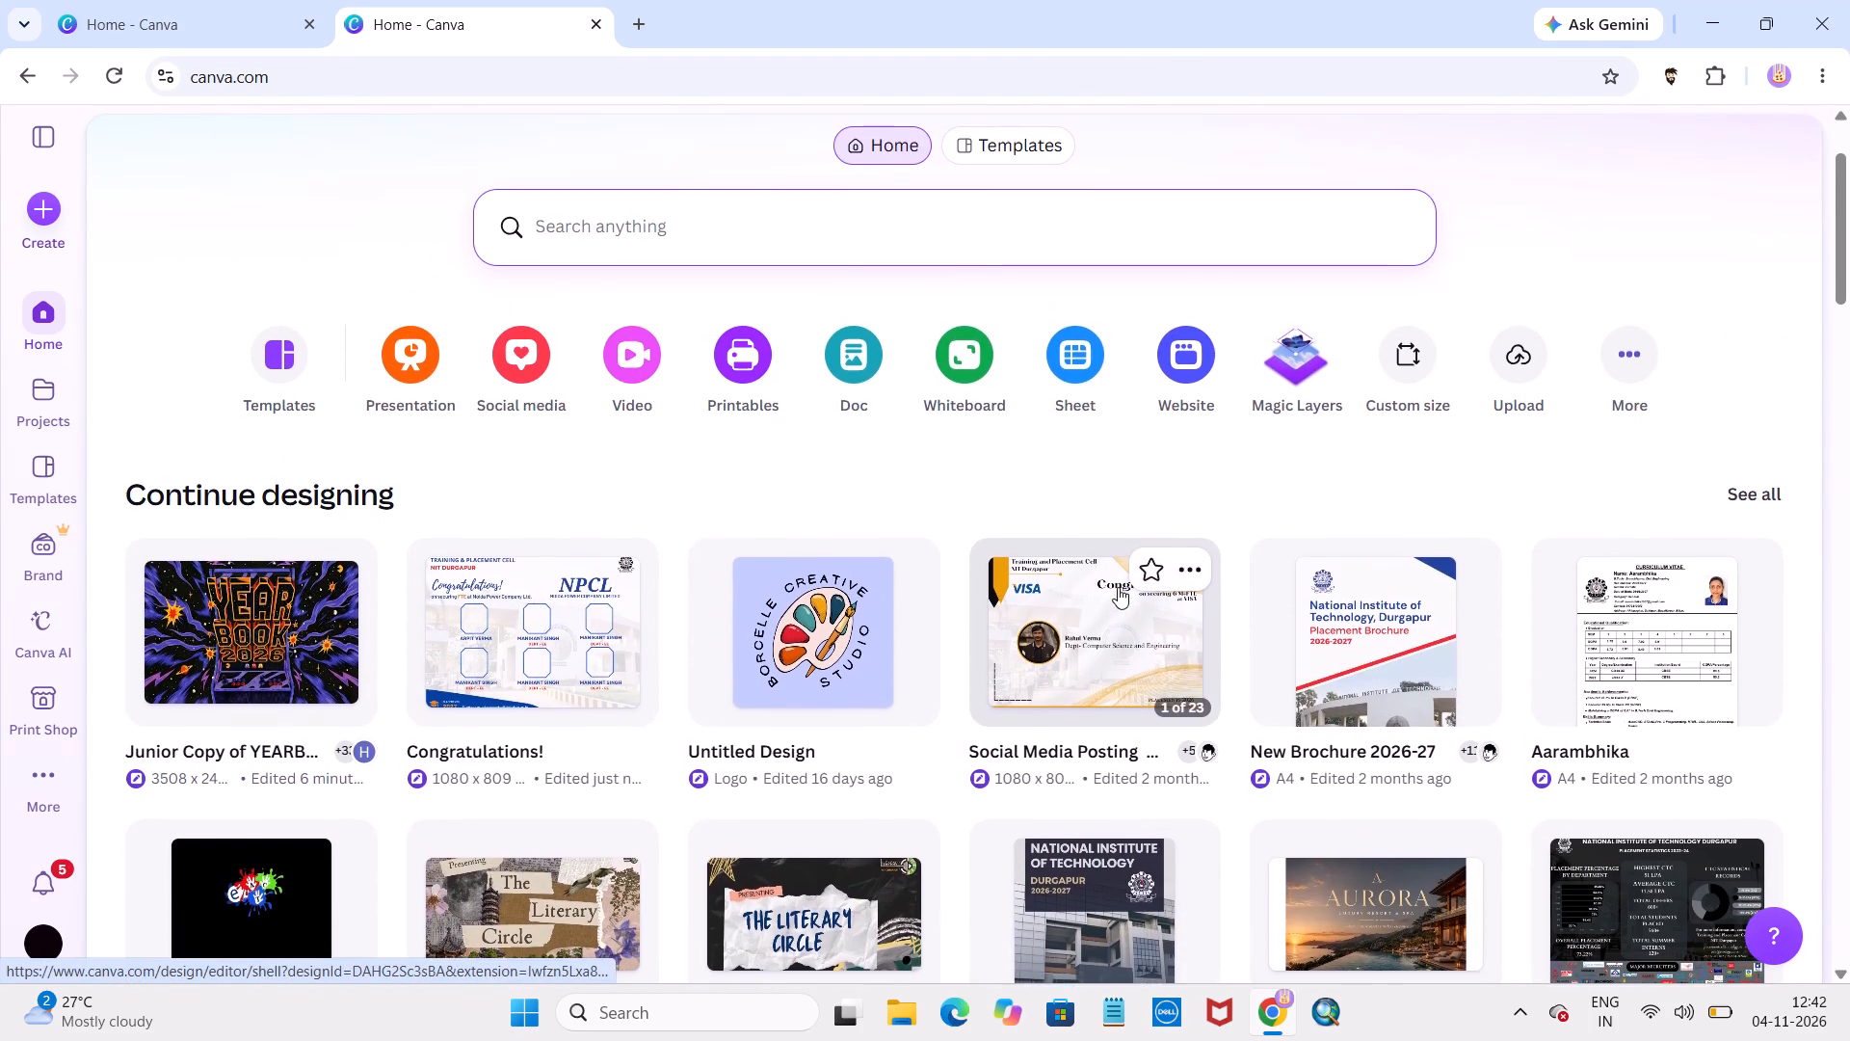
scroll(1118, 587, up, 2)
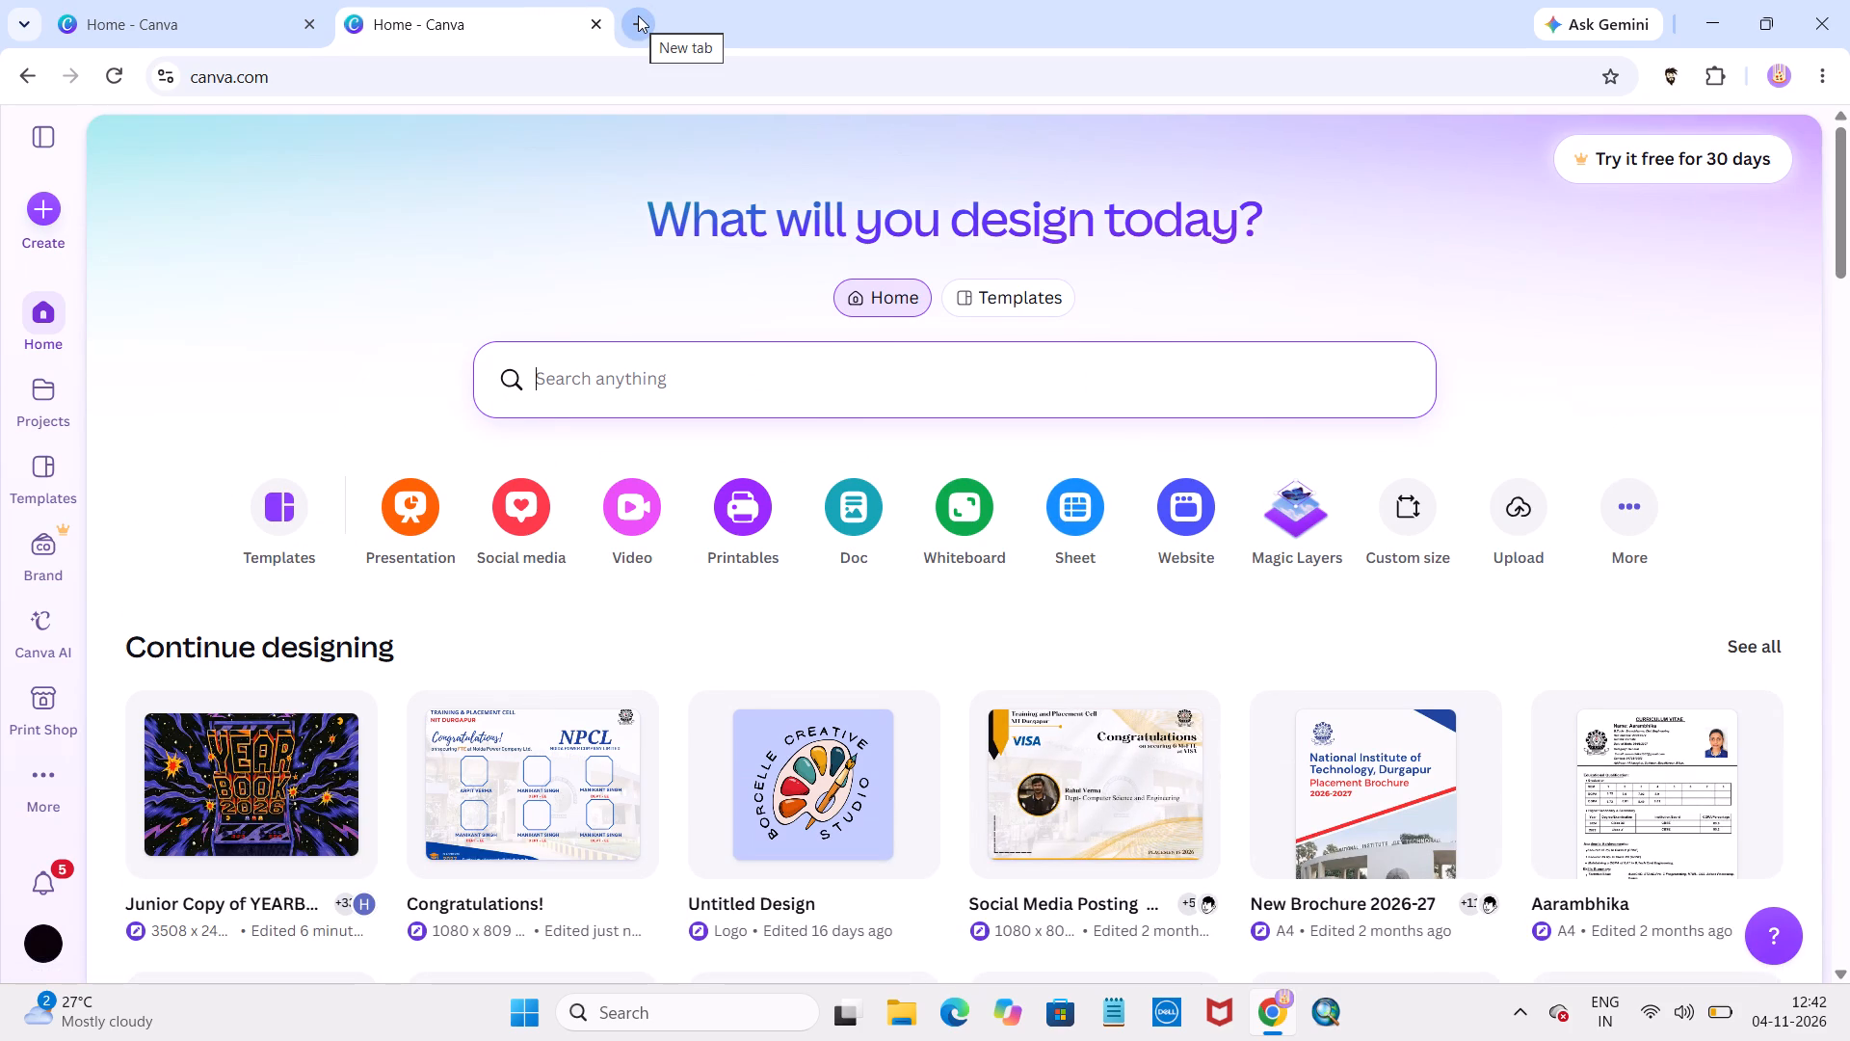
Move the untitled presentation with the Aurora cover from the recent designs to Trash.
scroll(638, 15, down, 1)
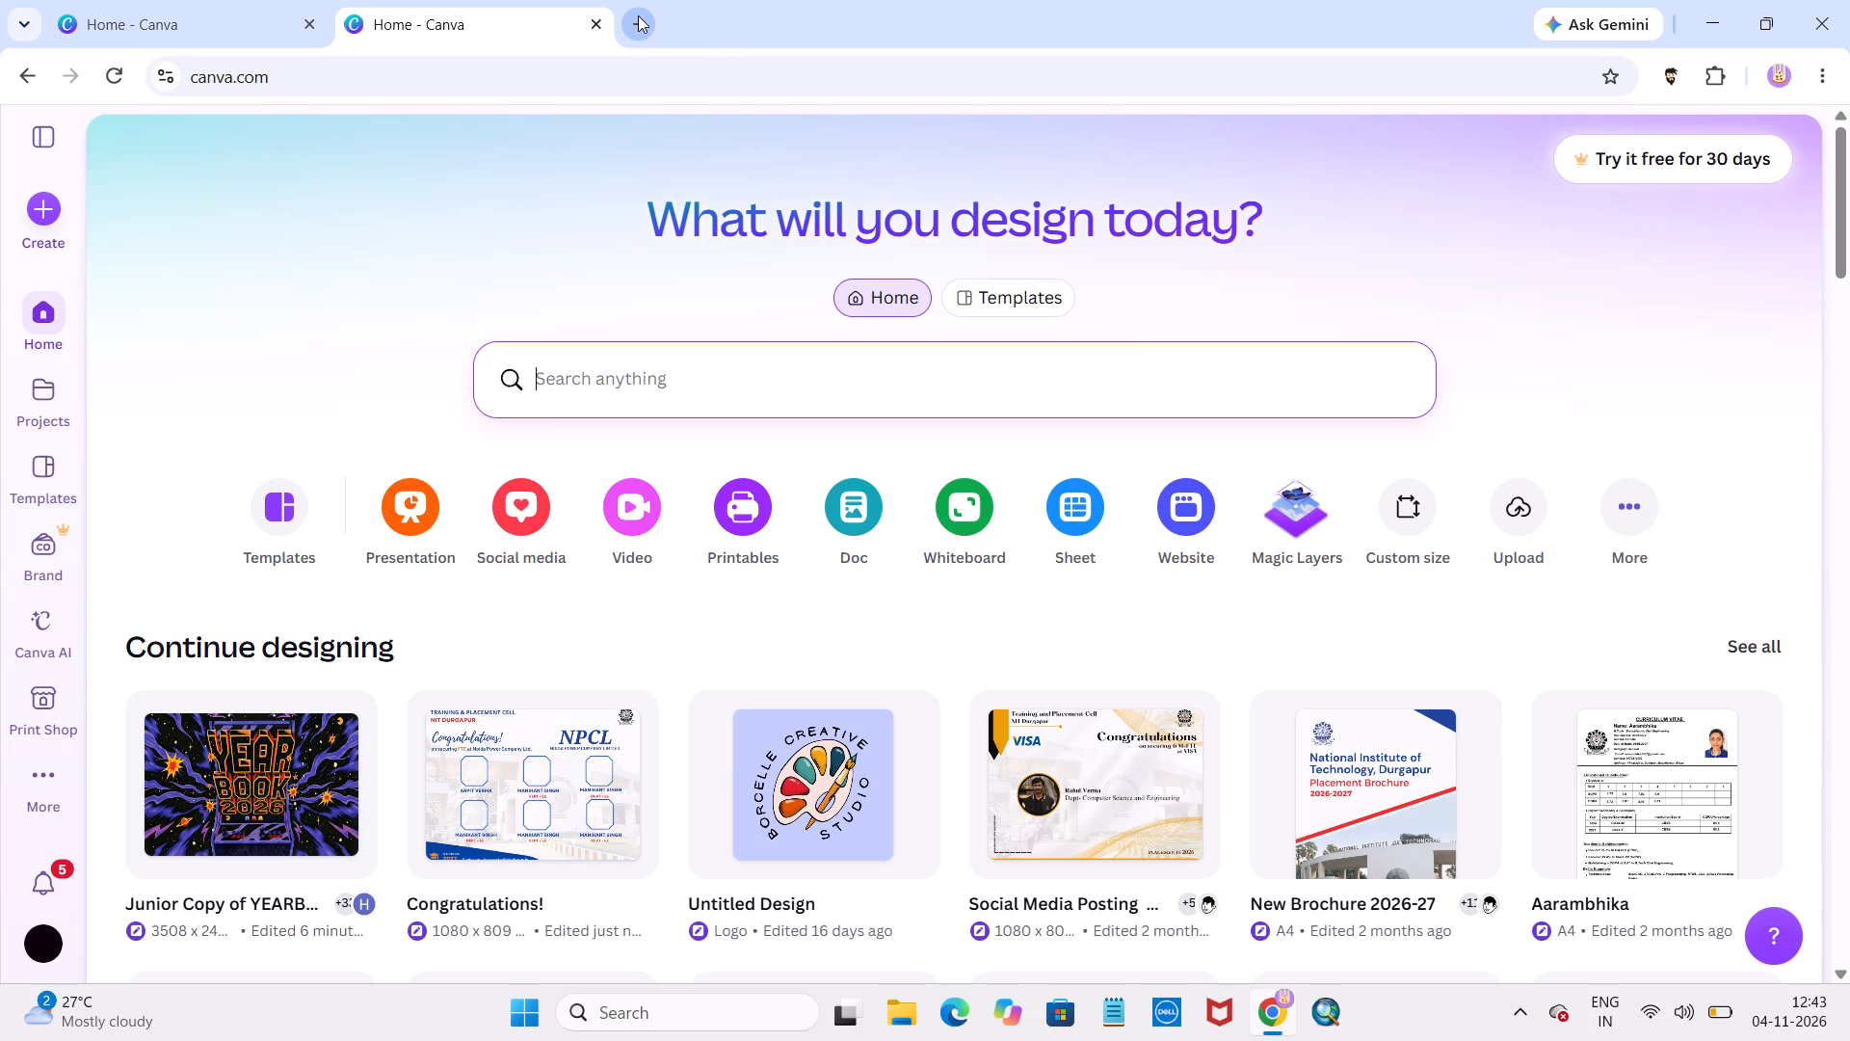
scroll(638, 15, down, 1)
scroll(235, 366, down, 3)
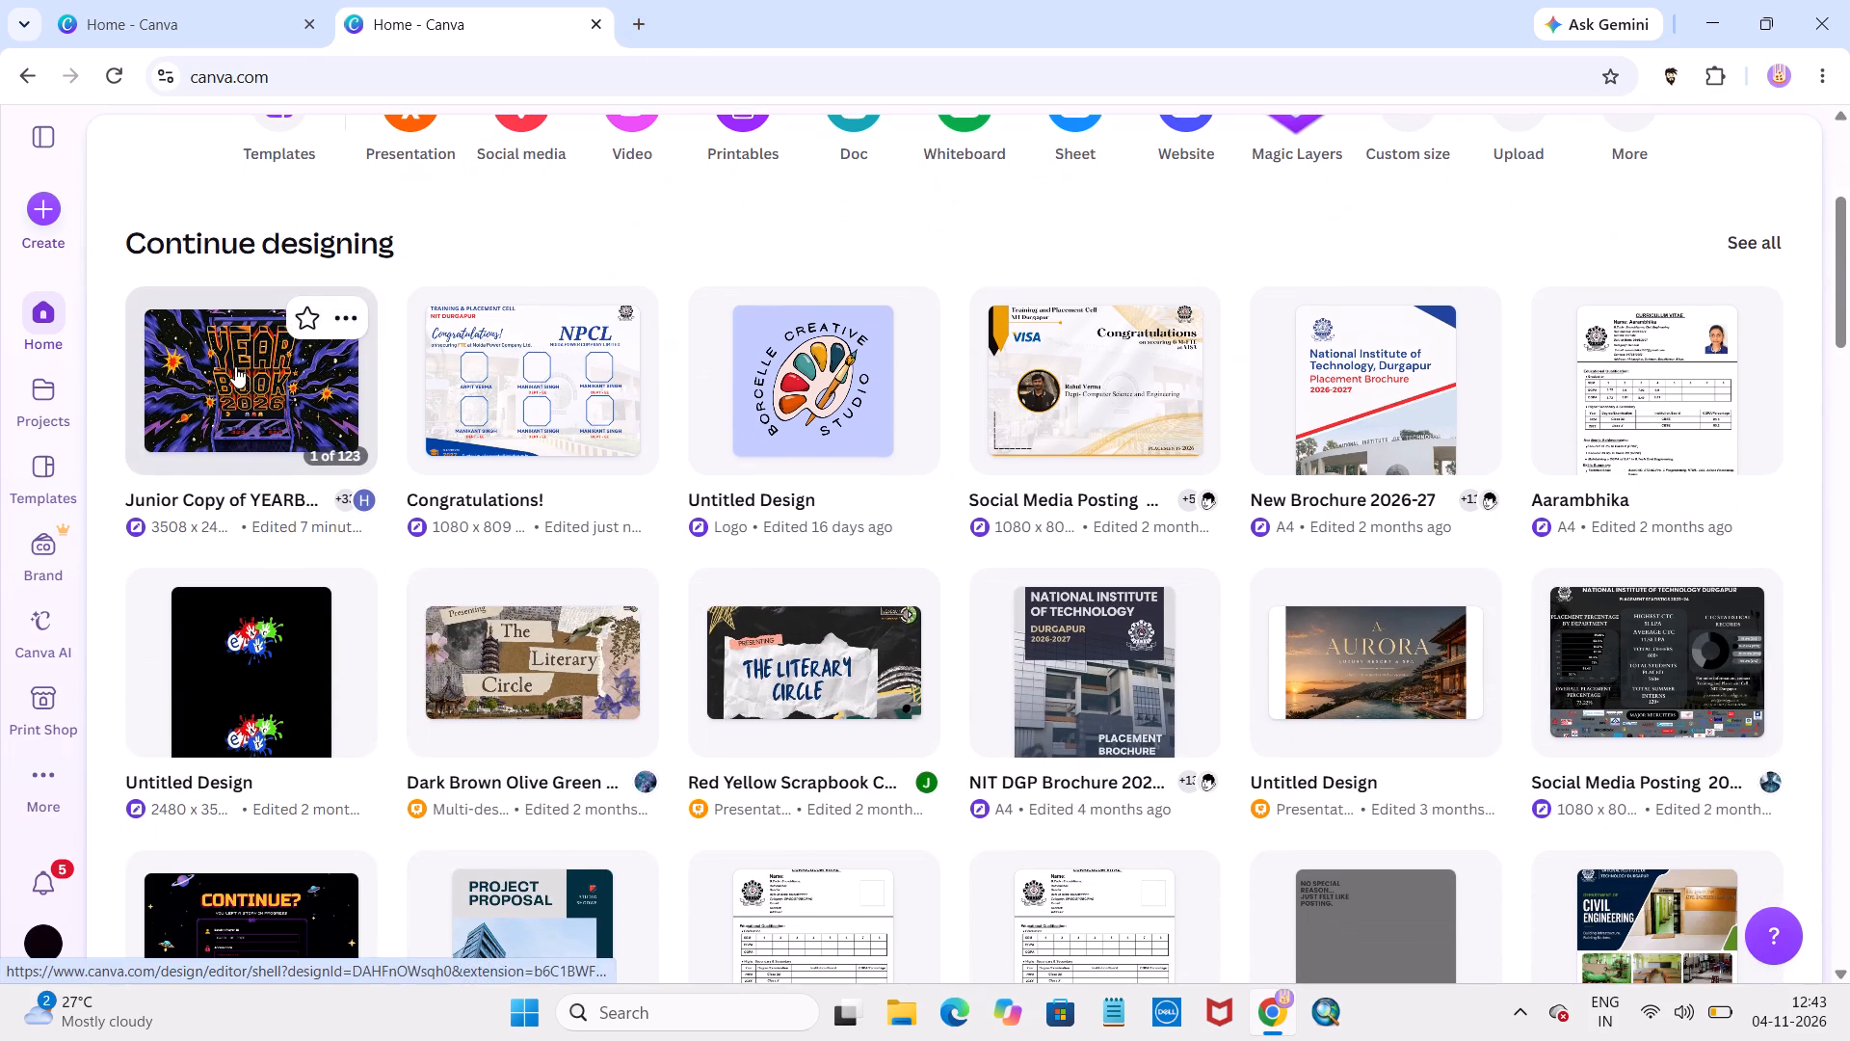
scroll(235, 366, down, 1)
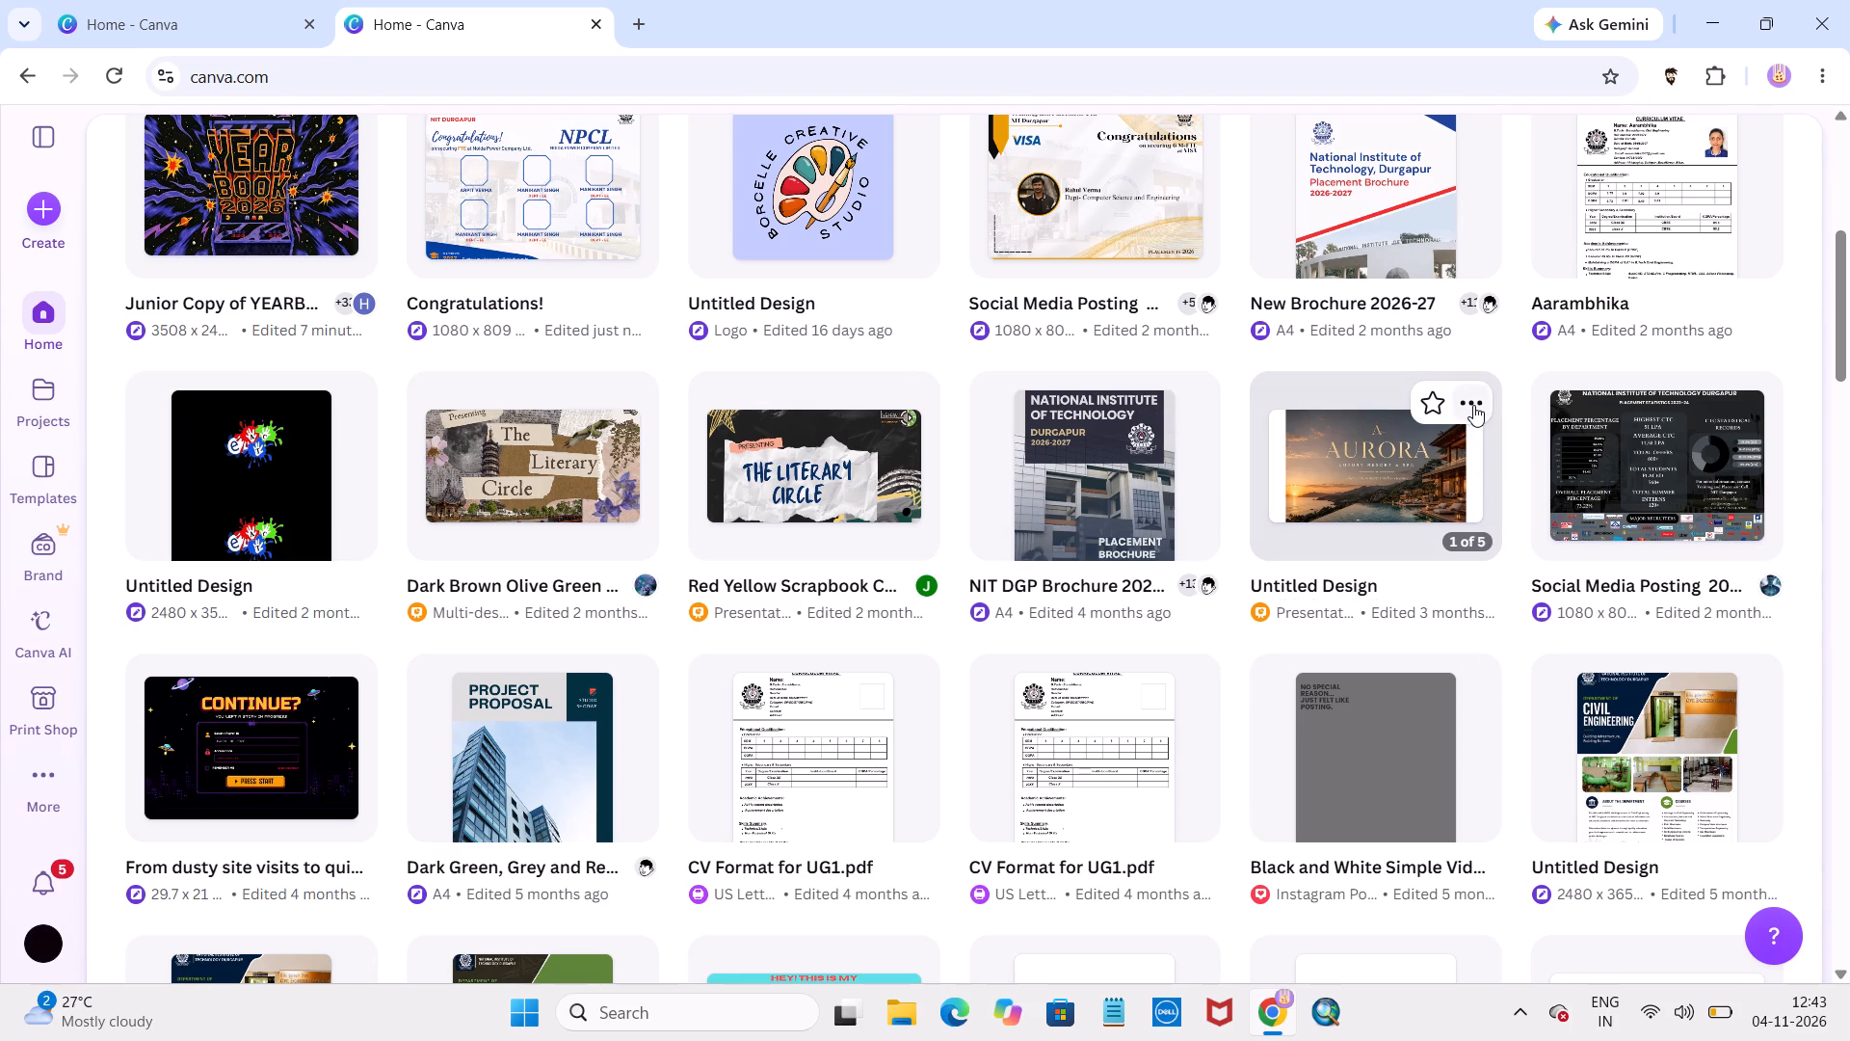
click(1473, 405)
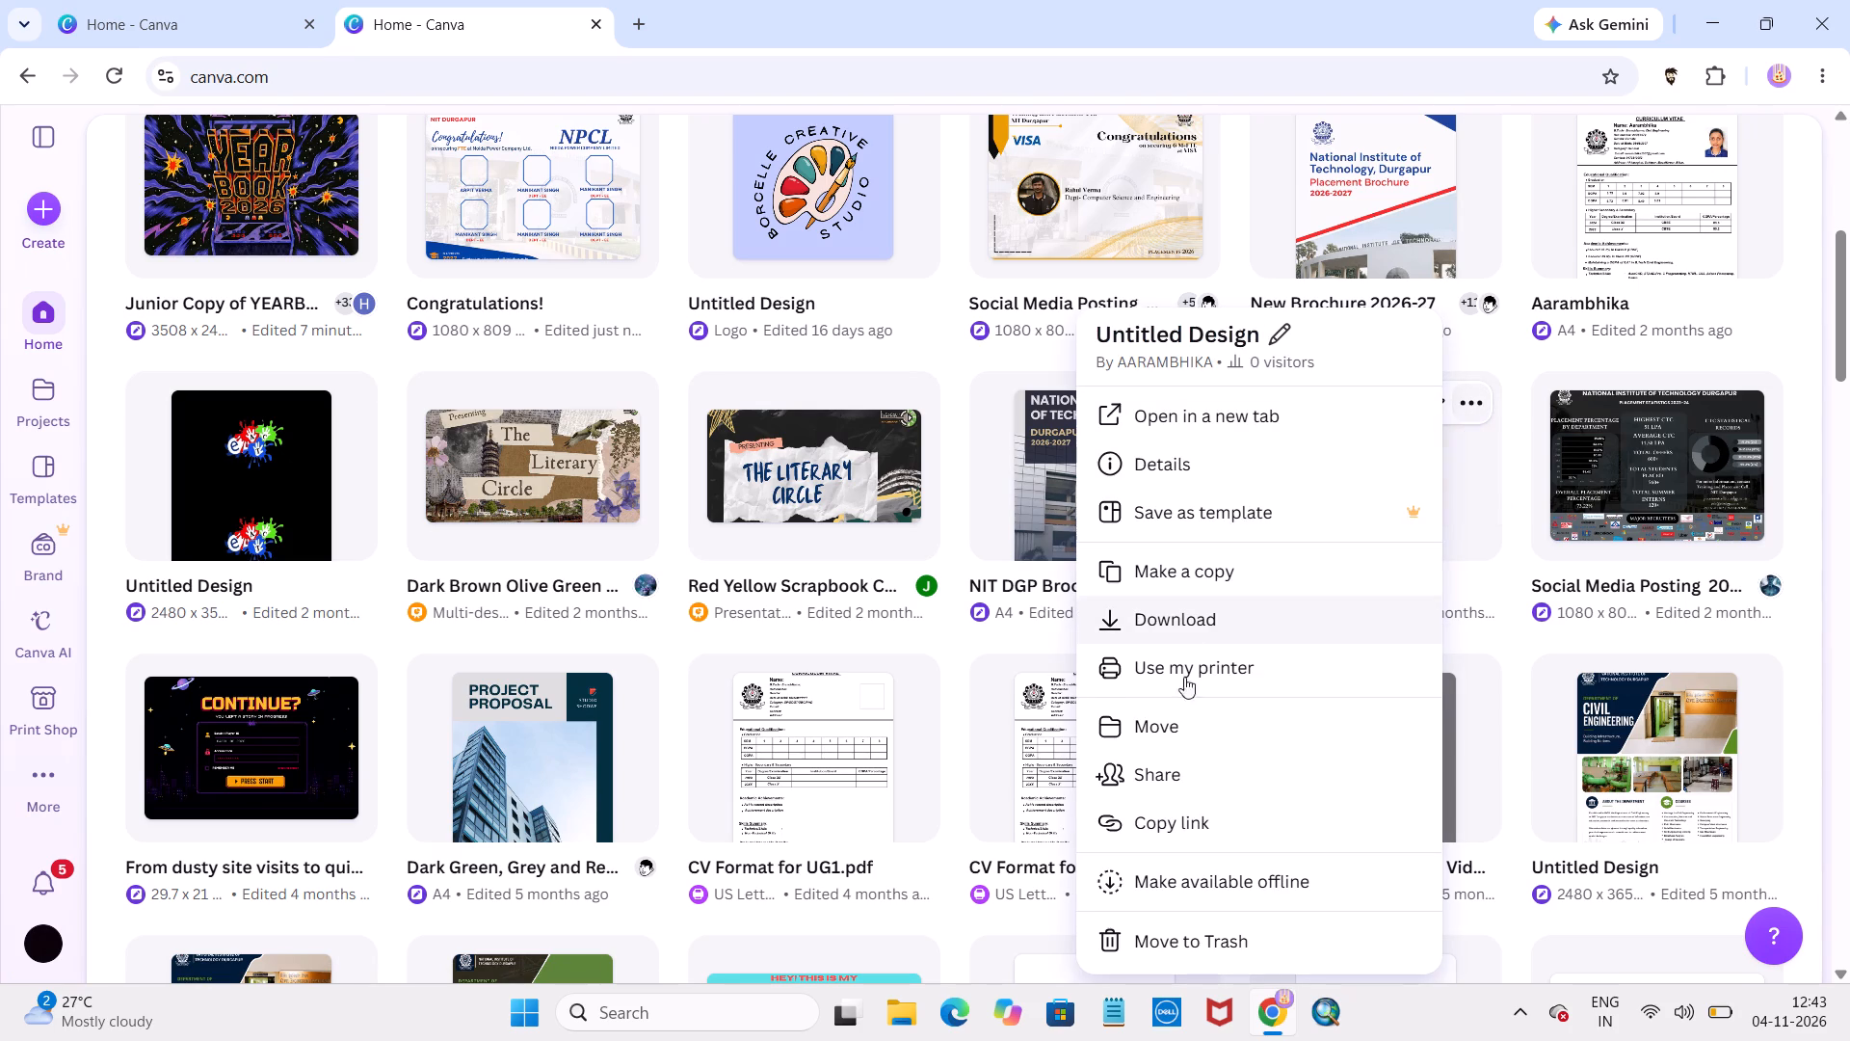
click(1200, 951)
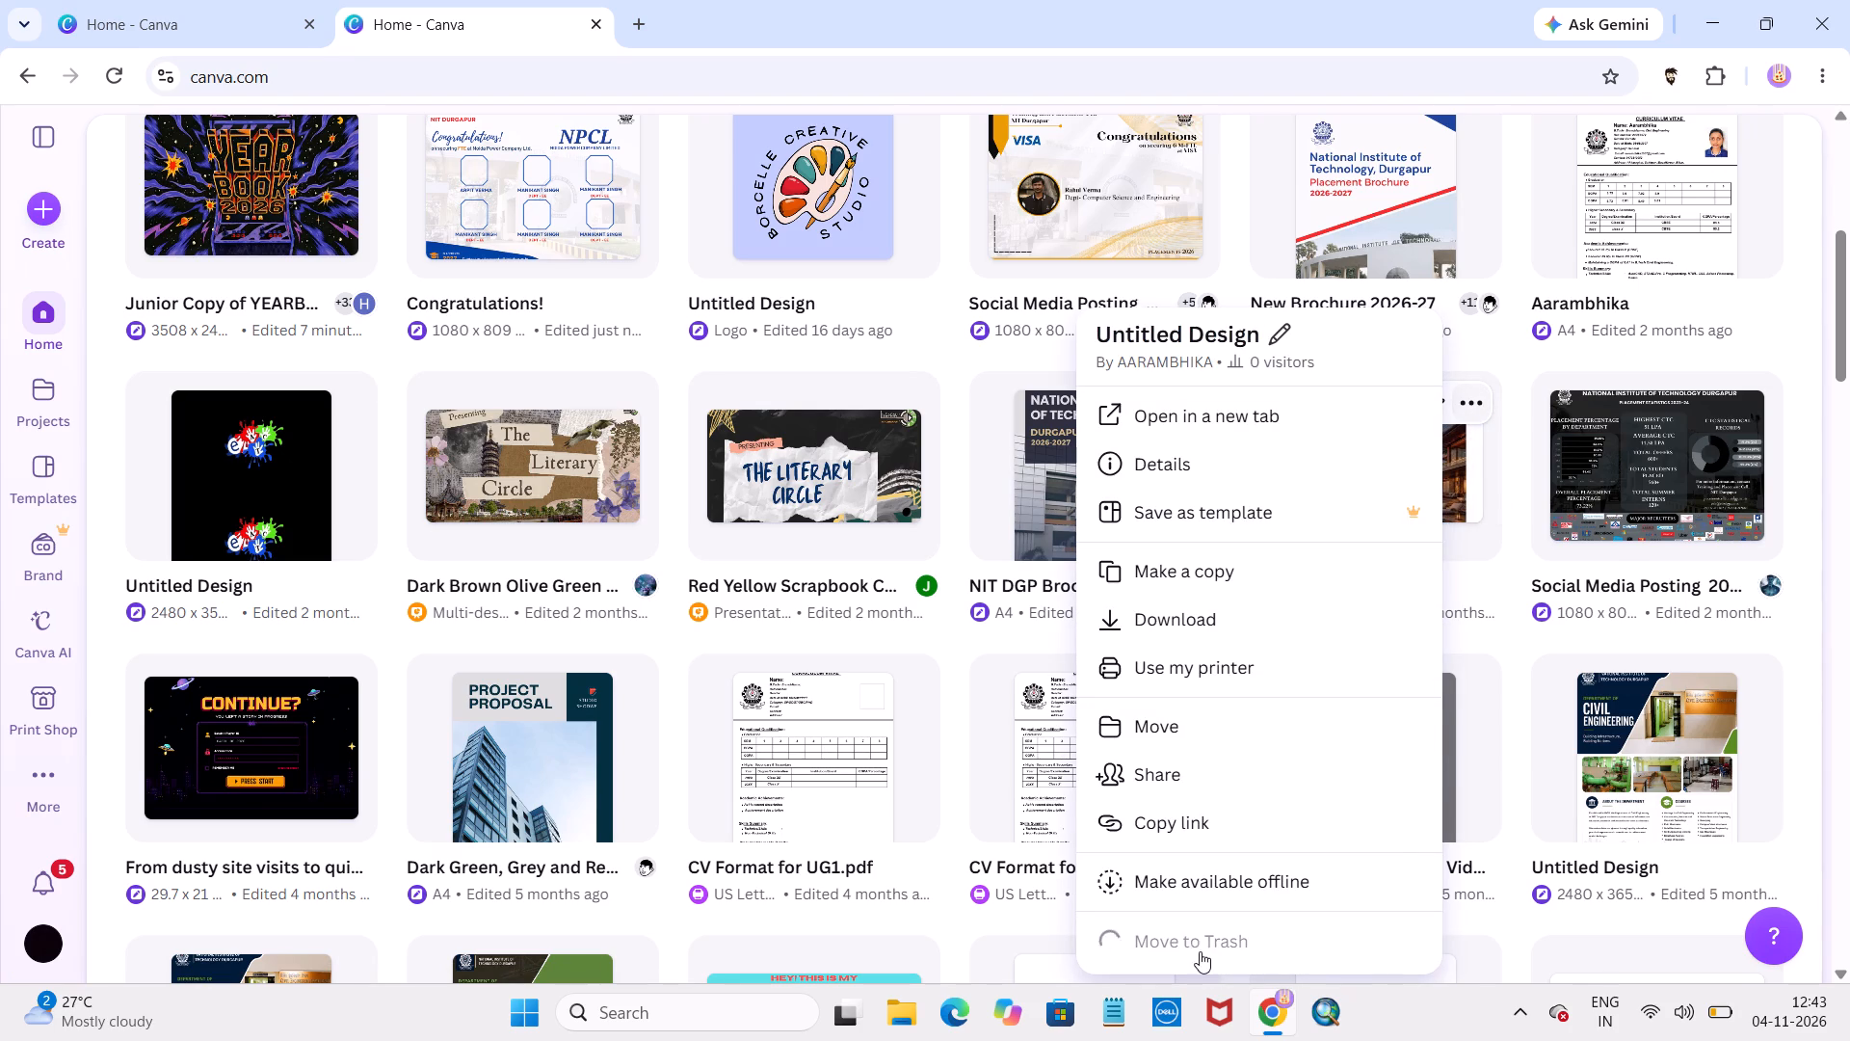
Move the "Black and White Simple Vid..." Instagram post design to Trash.
scroll(1080, 573, down, 1)
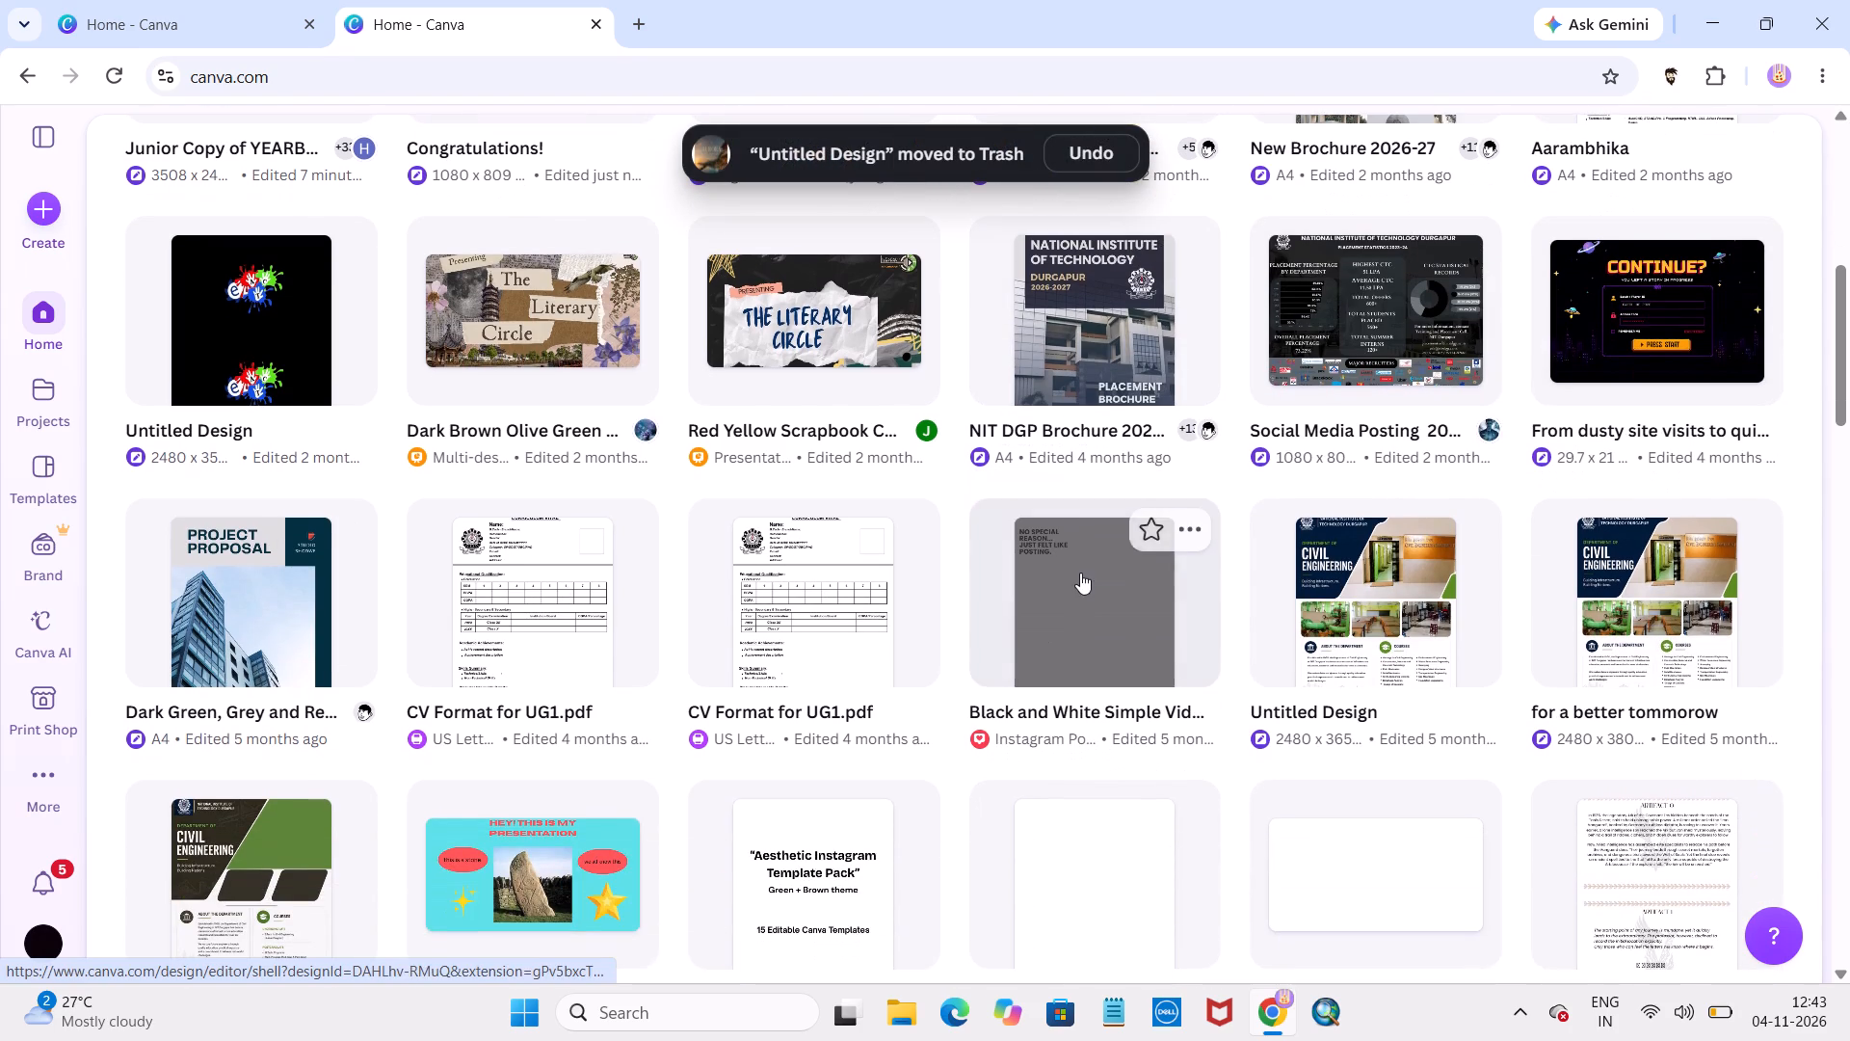
scroll(867, 527, down, 1)
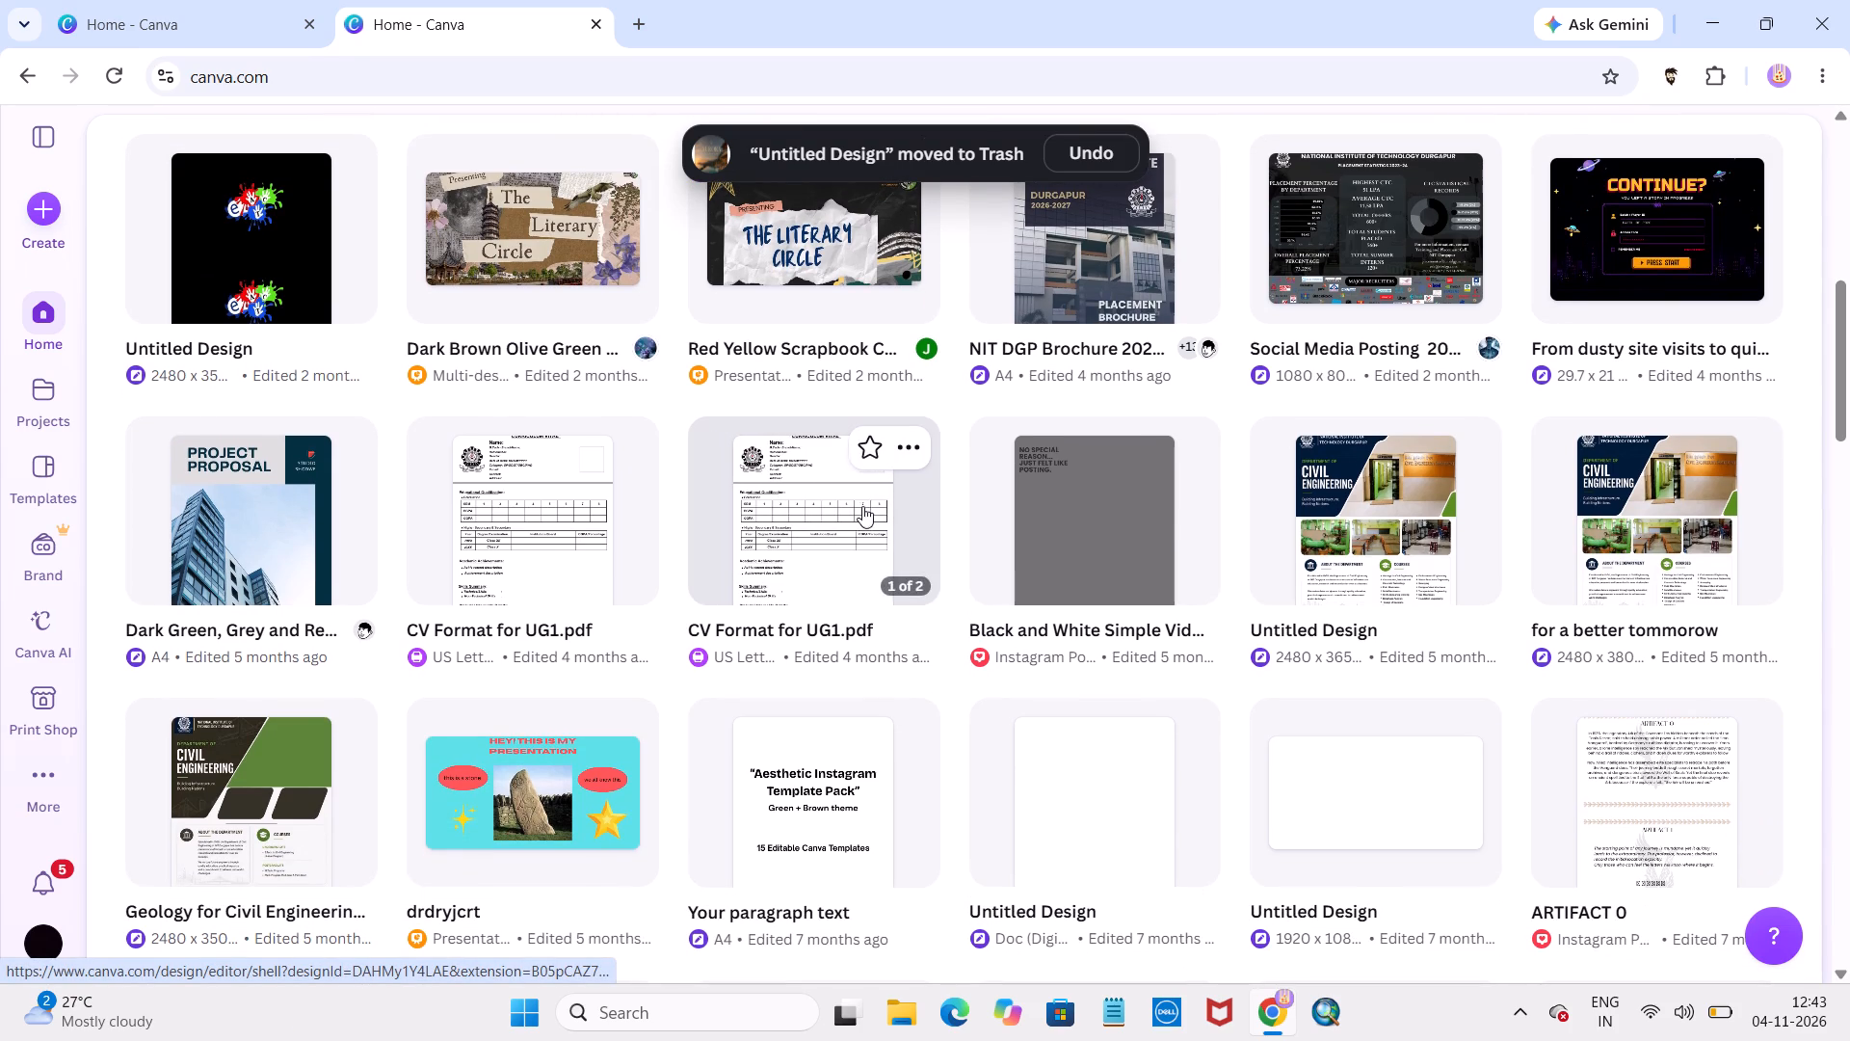
click(1197, 447)
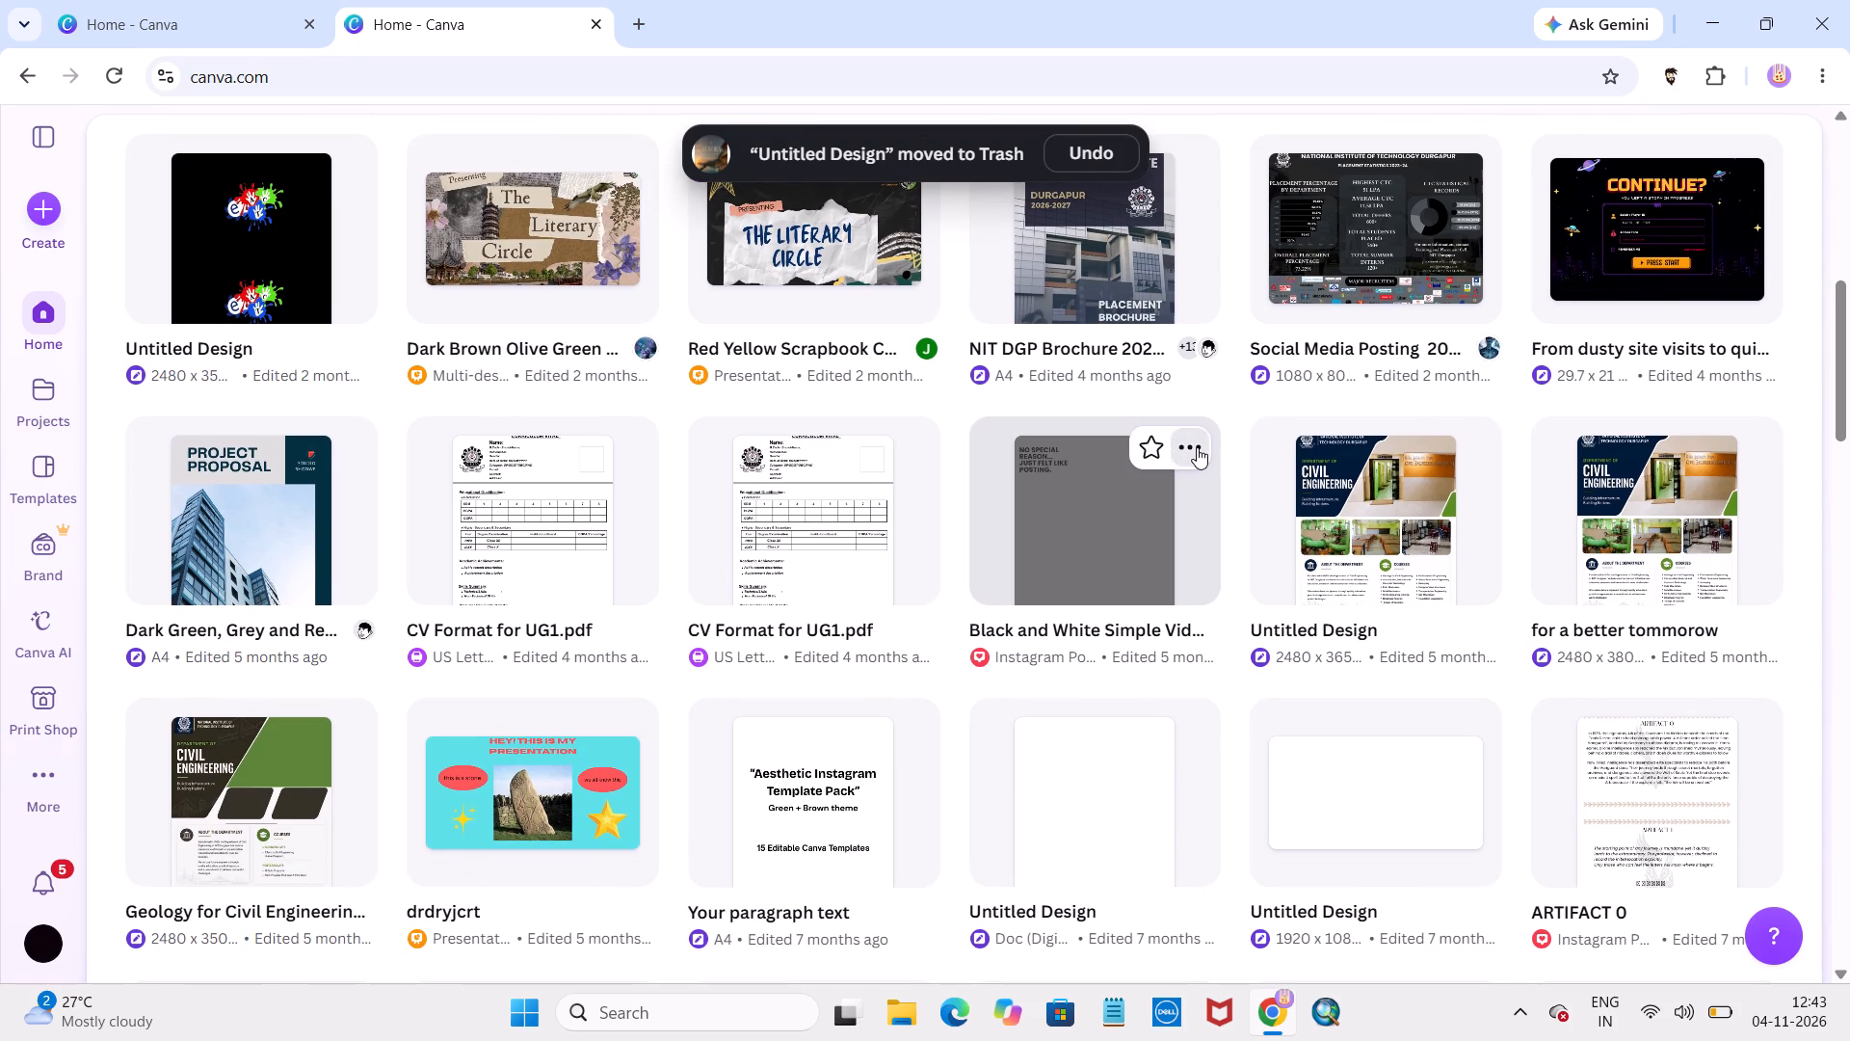
click(1308, 930)
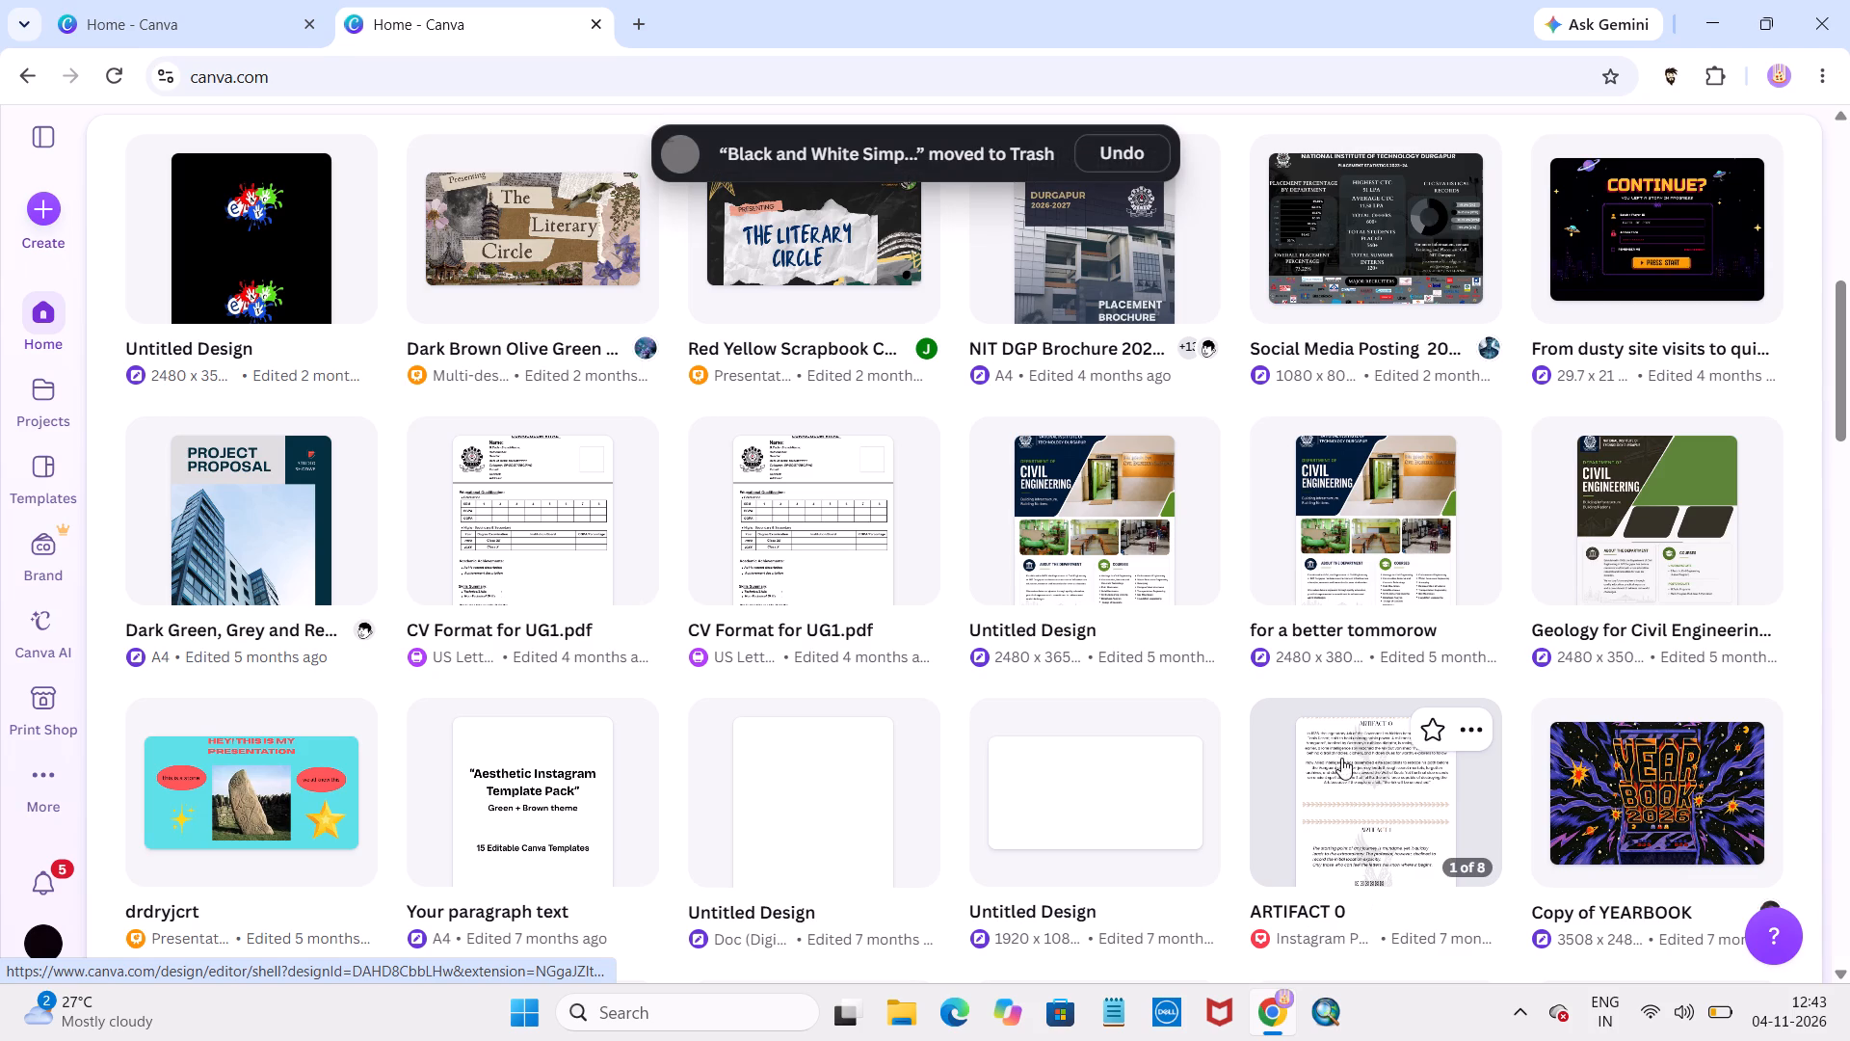
Move the "drdryjcrt" presentation to Trash.
scroll(1175, 480, down, 2)
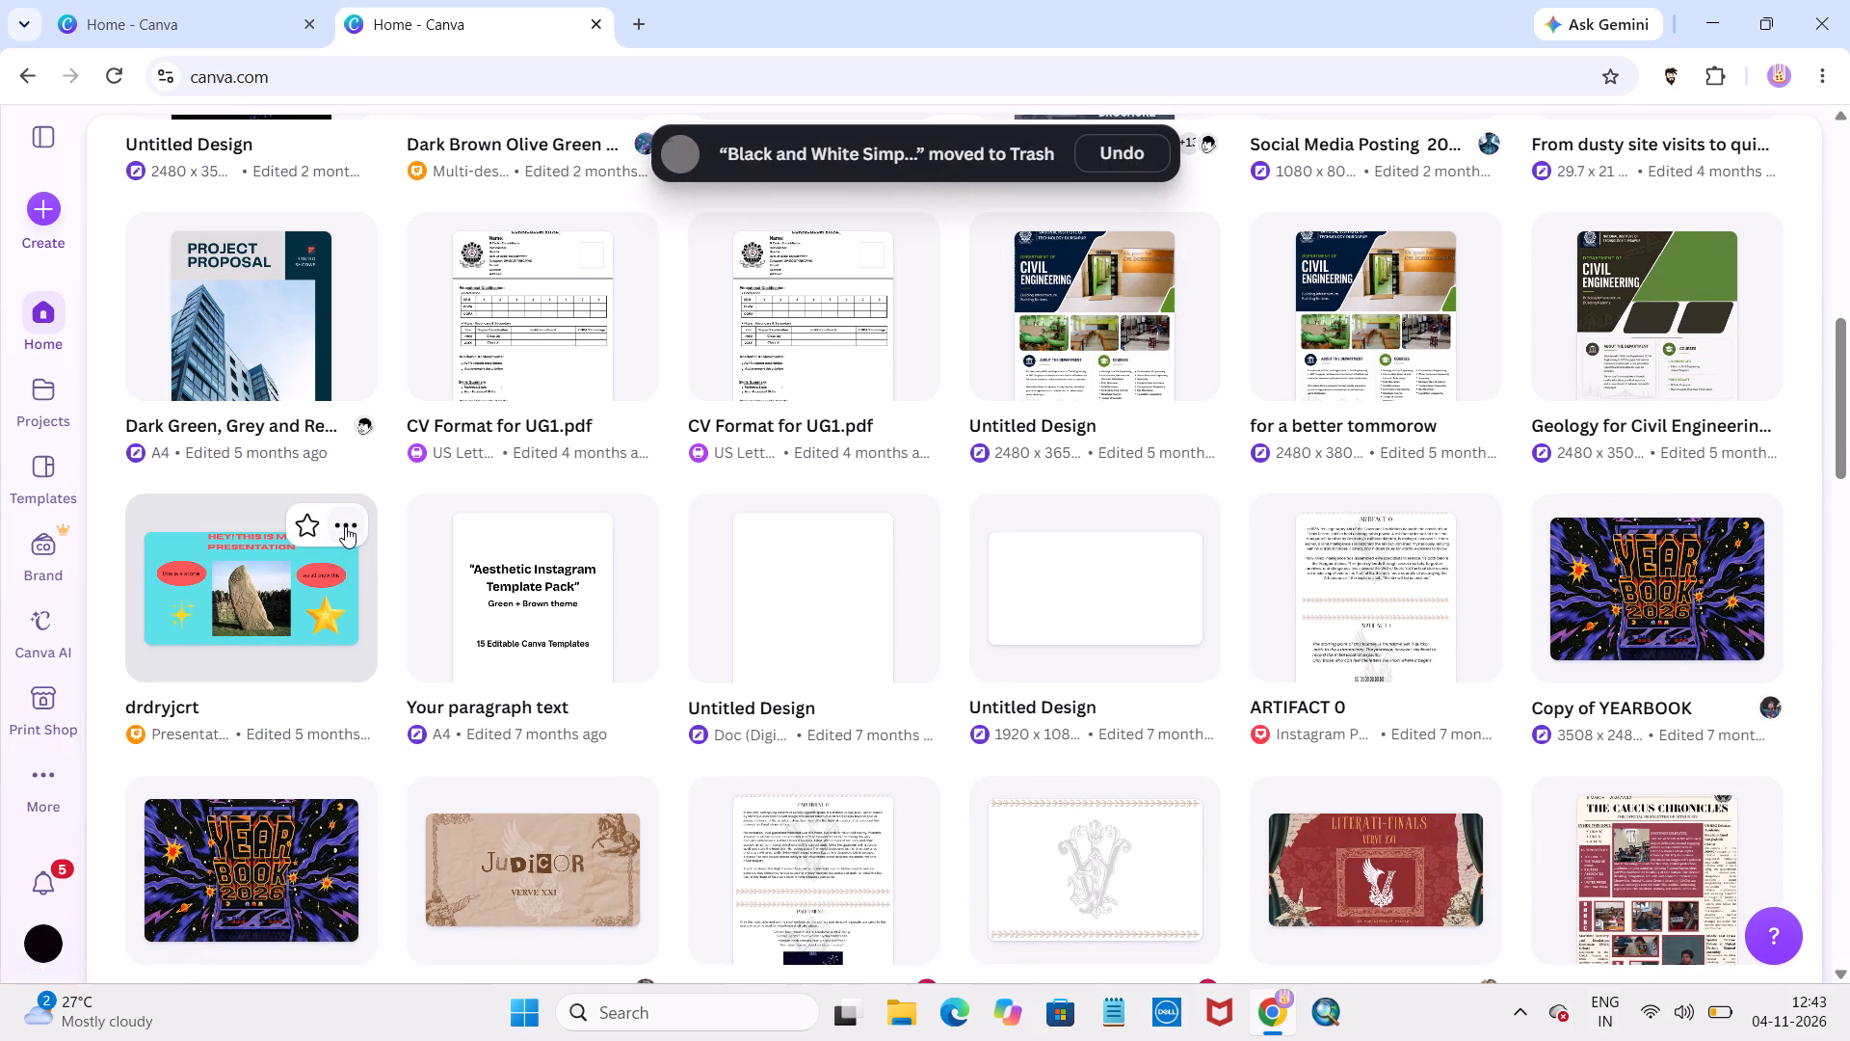
click(345, 526)
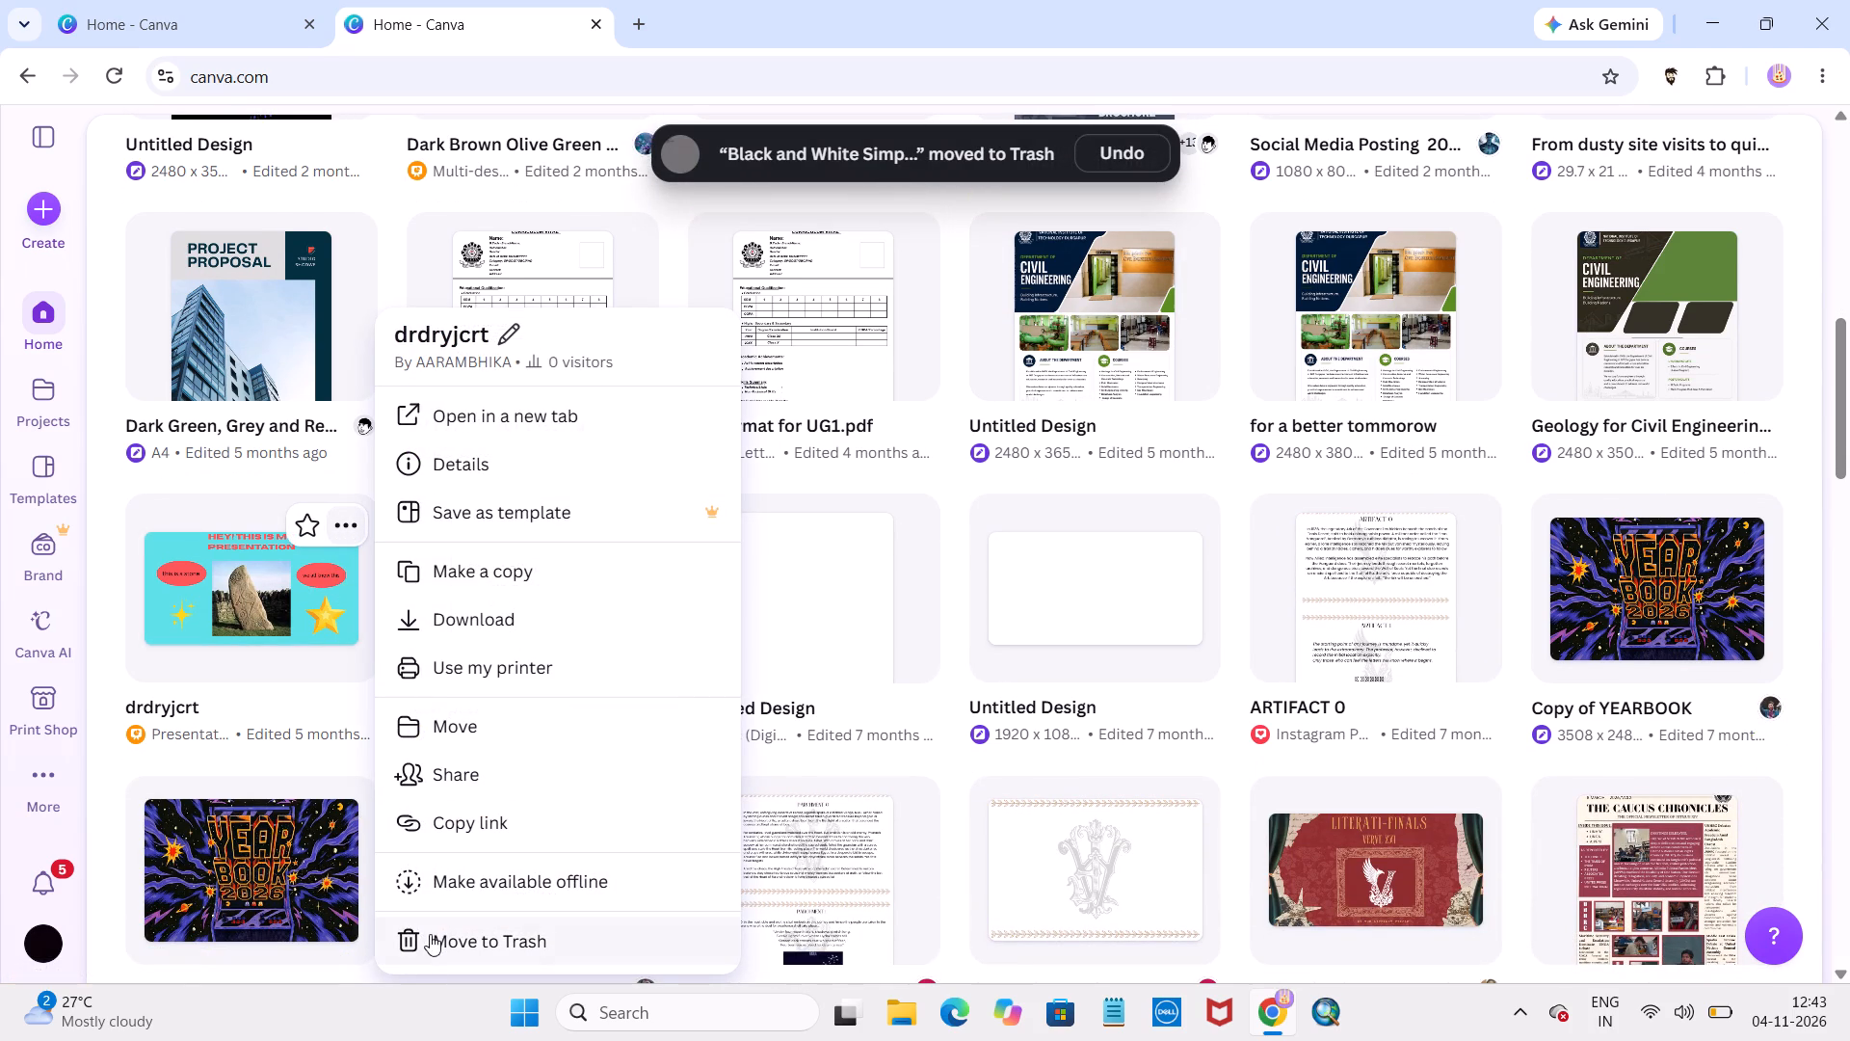
click(430, 934)
Check the remaining older designs through to the last one, and glance over the template sections below them.
scroll(885, 694, down, 4)
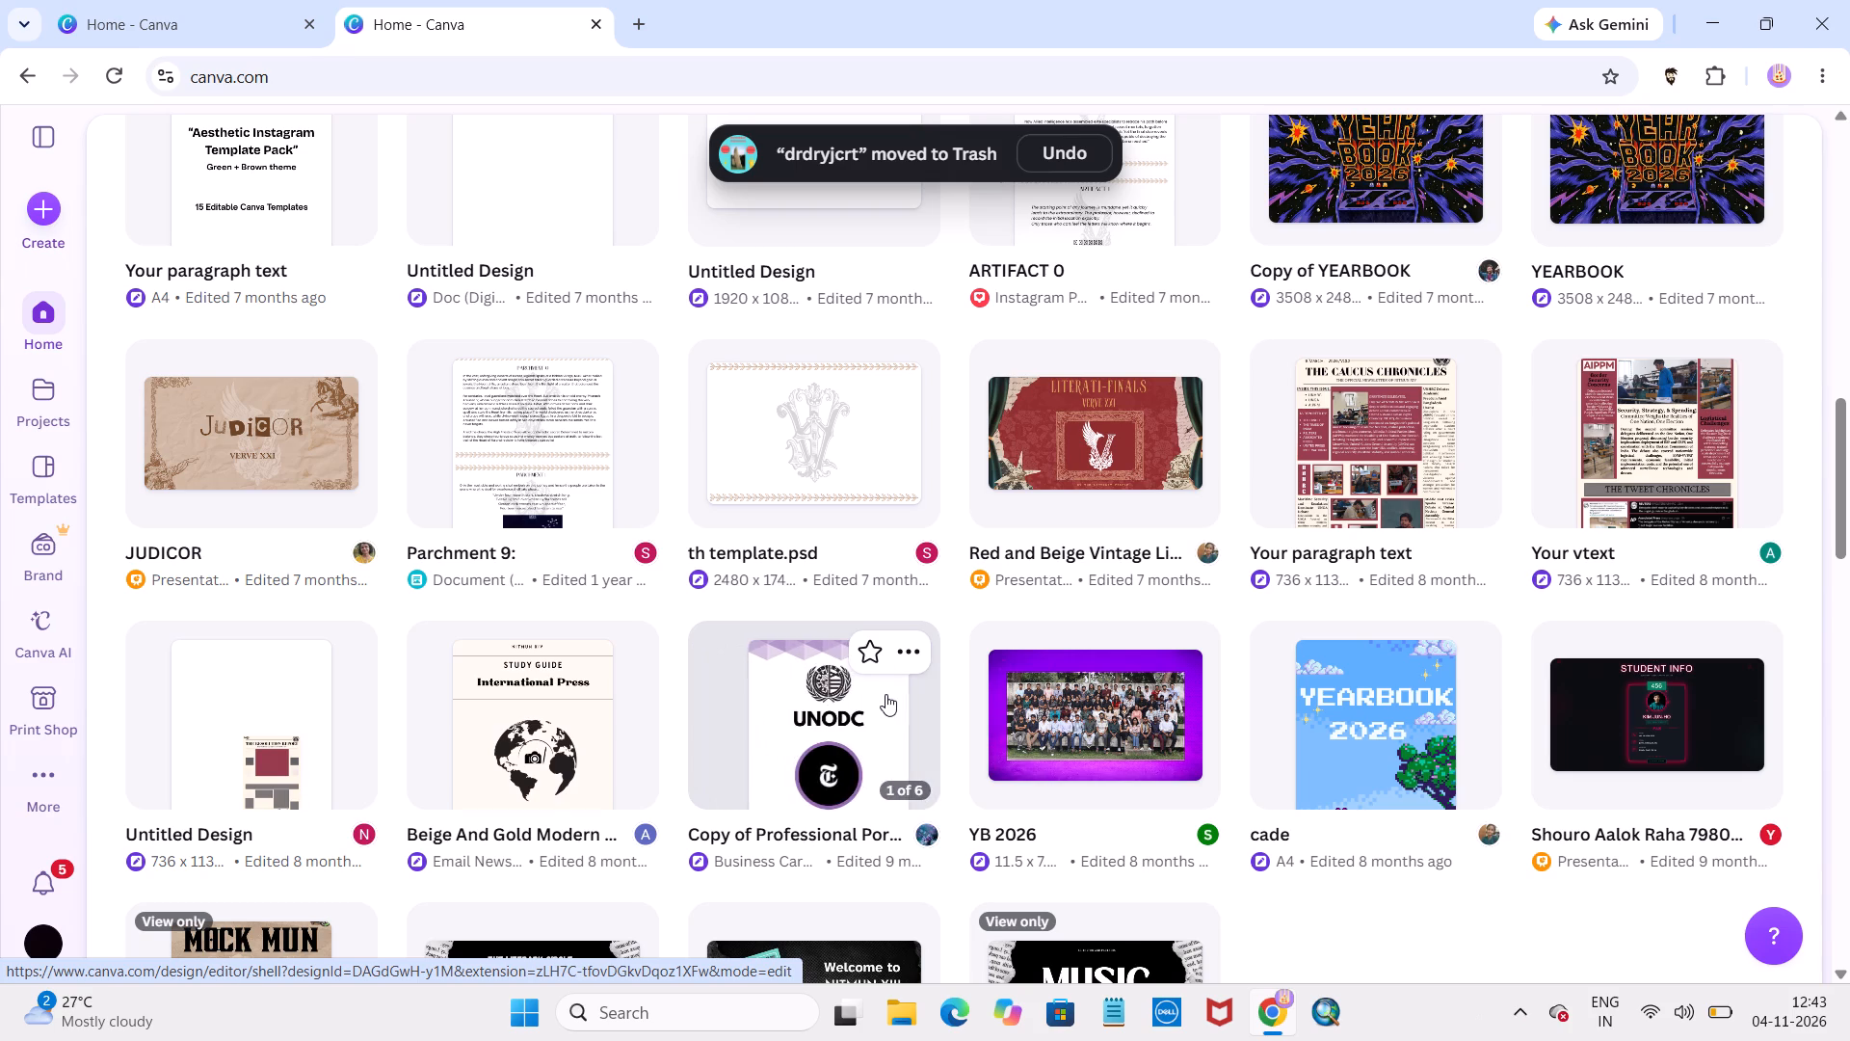
scroll(885, 694, down, 4)
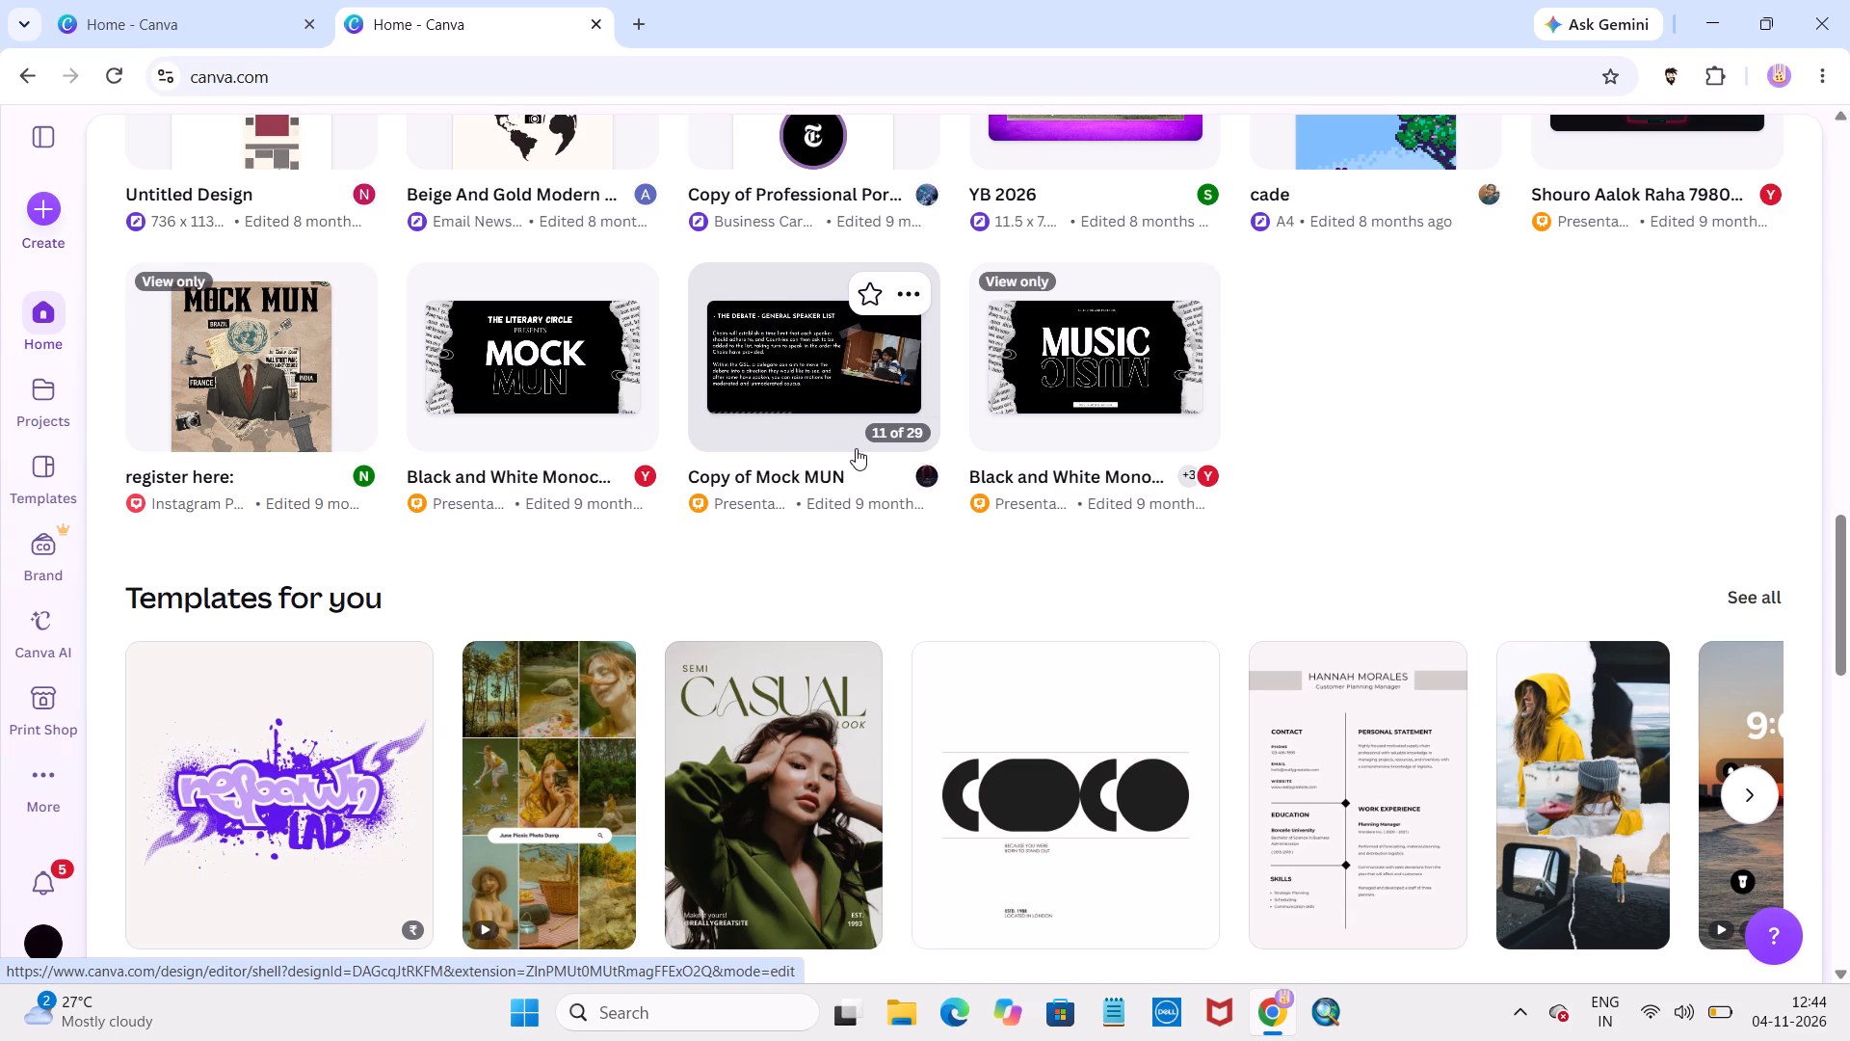
scroll(856, 448, down, 2)
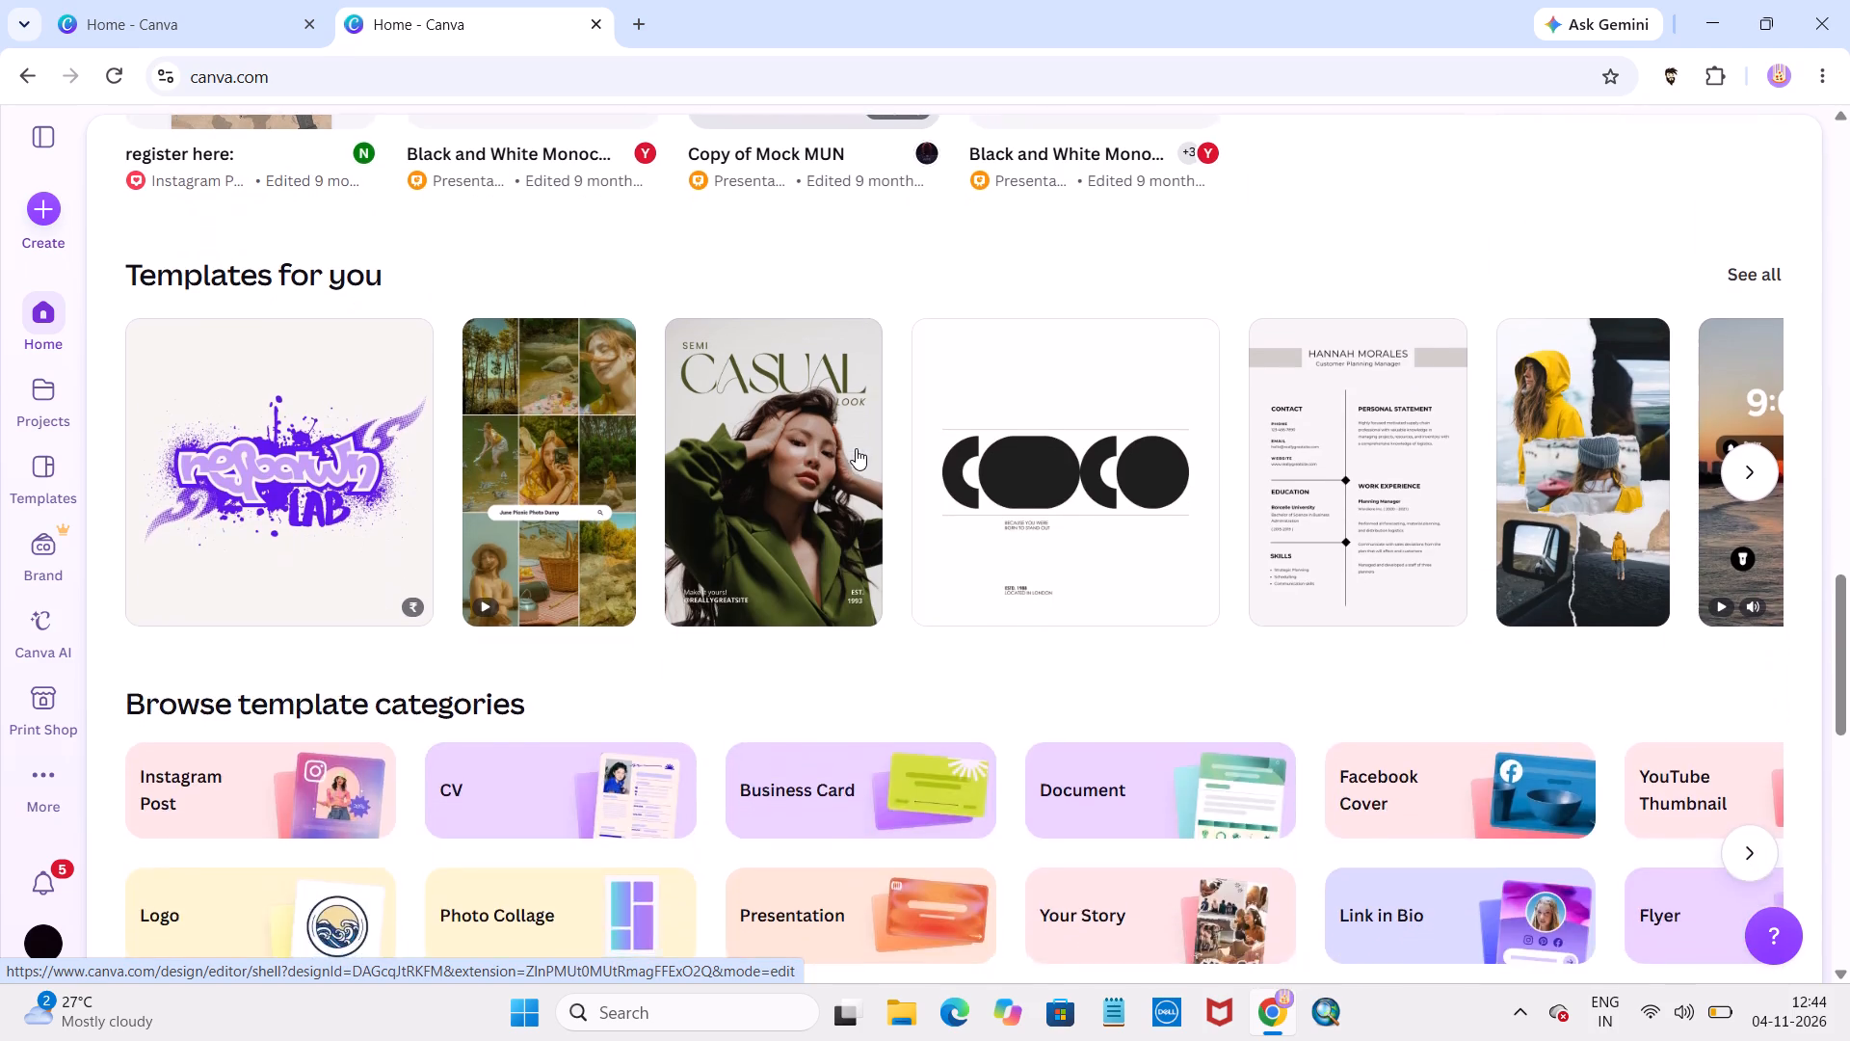
scroll(856, 448, down, 1)
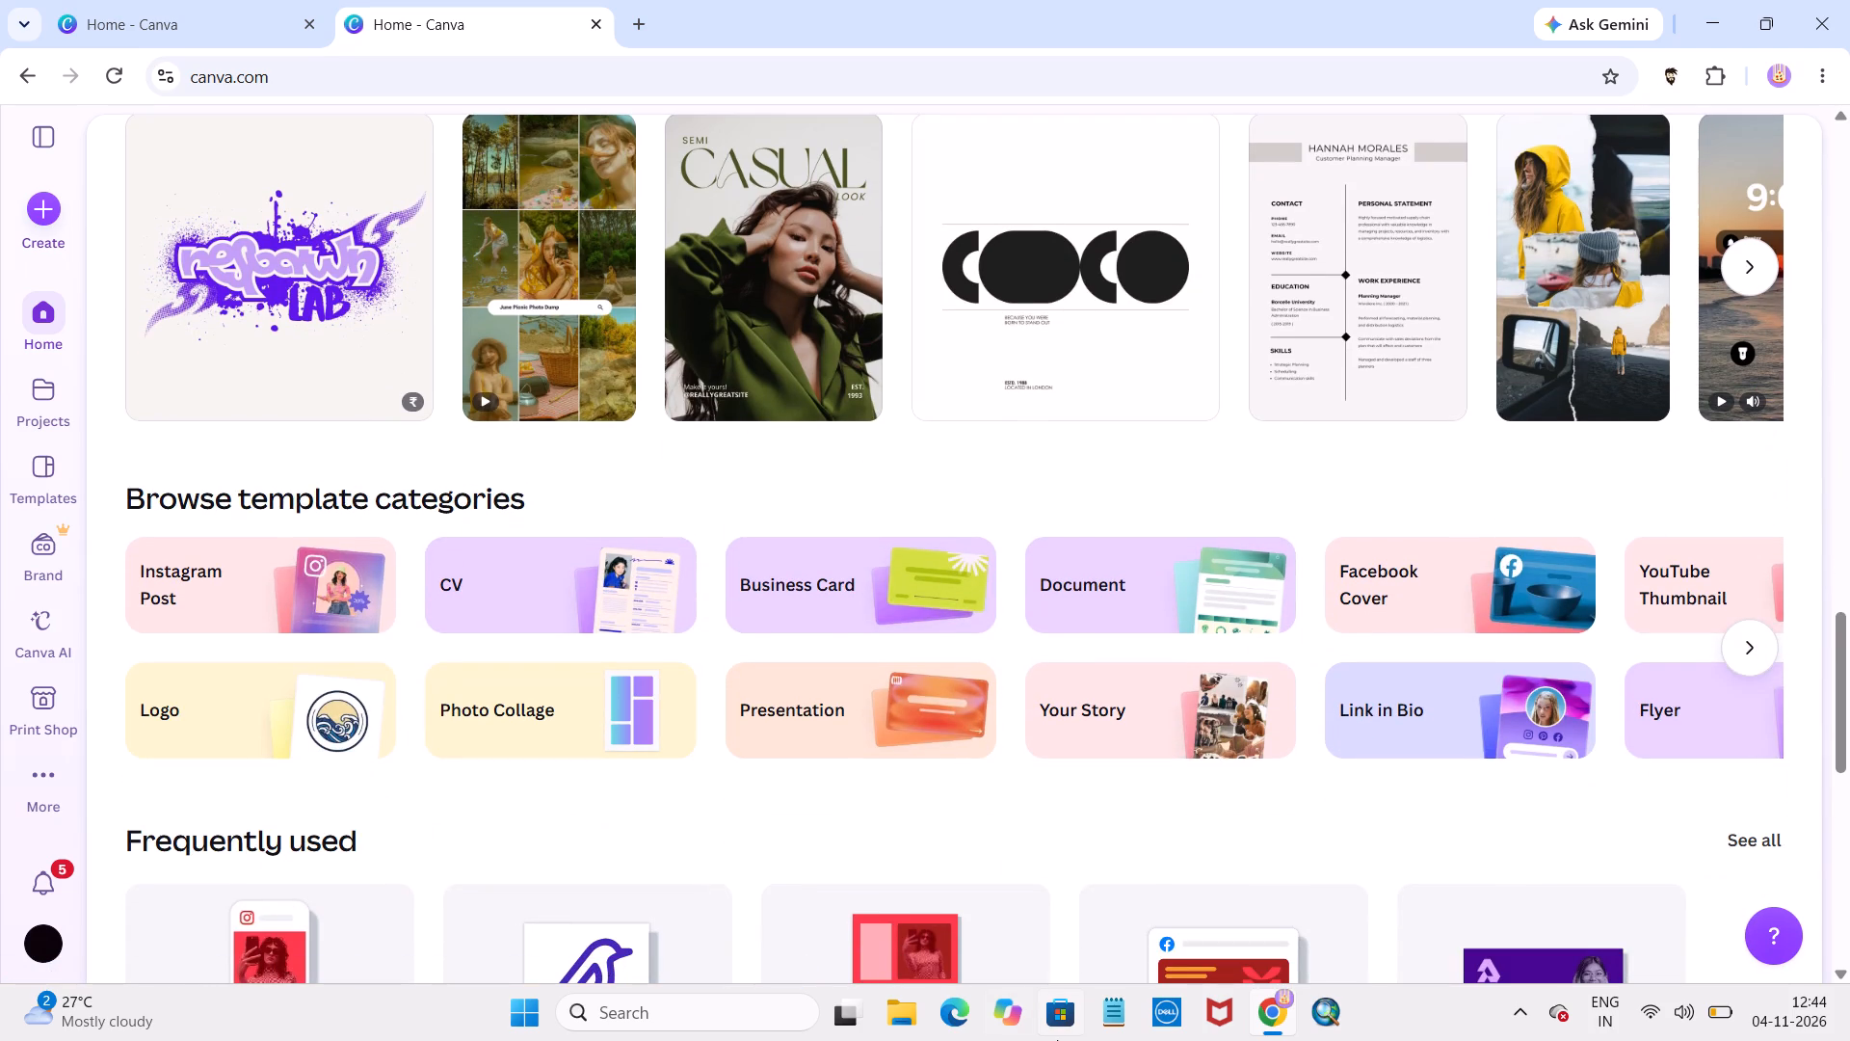
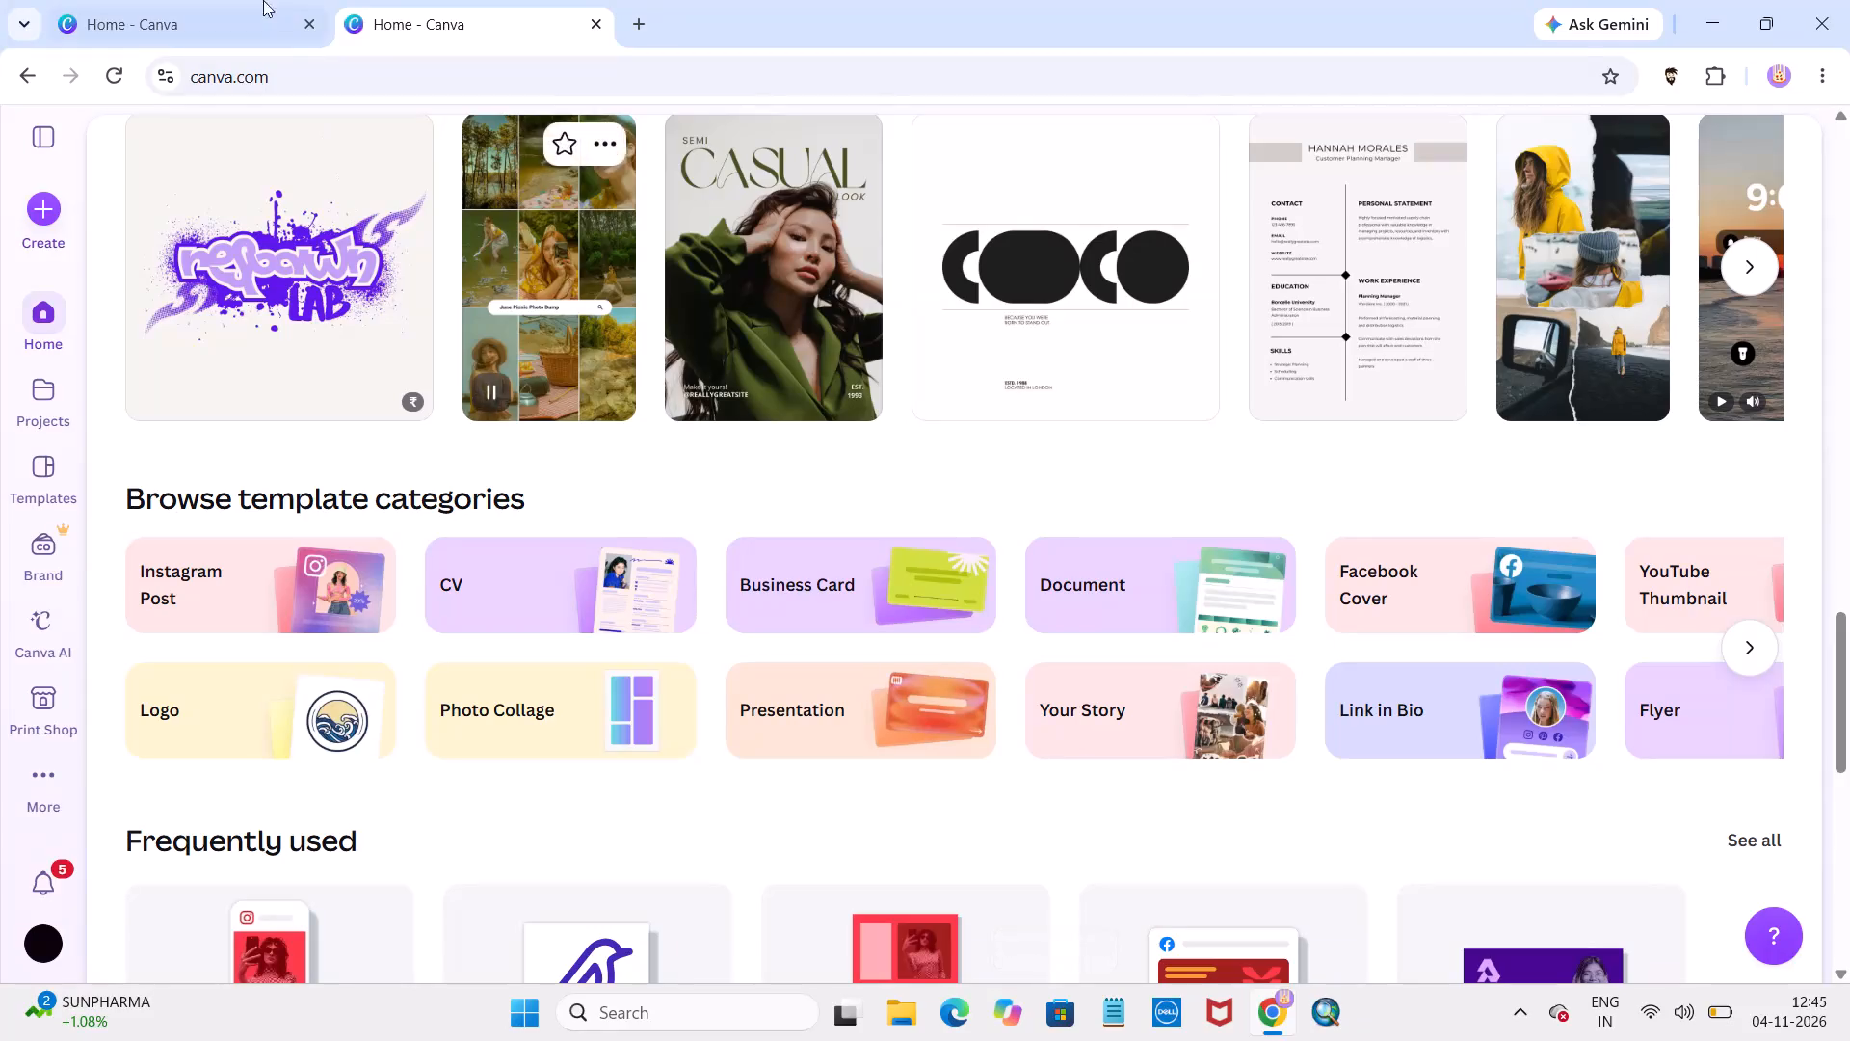
Open the Junior Copy of YEARBOOK design from the recent designs and go to its closing pages, up to page 123.
click(175, 35)
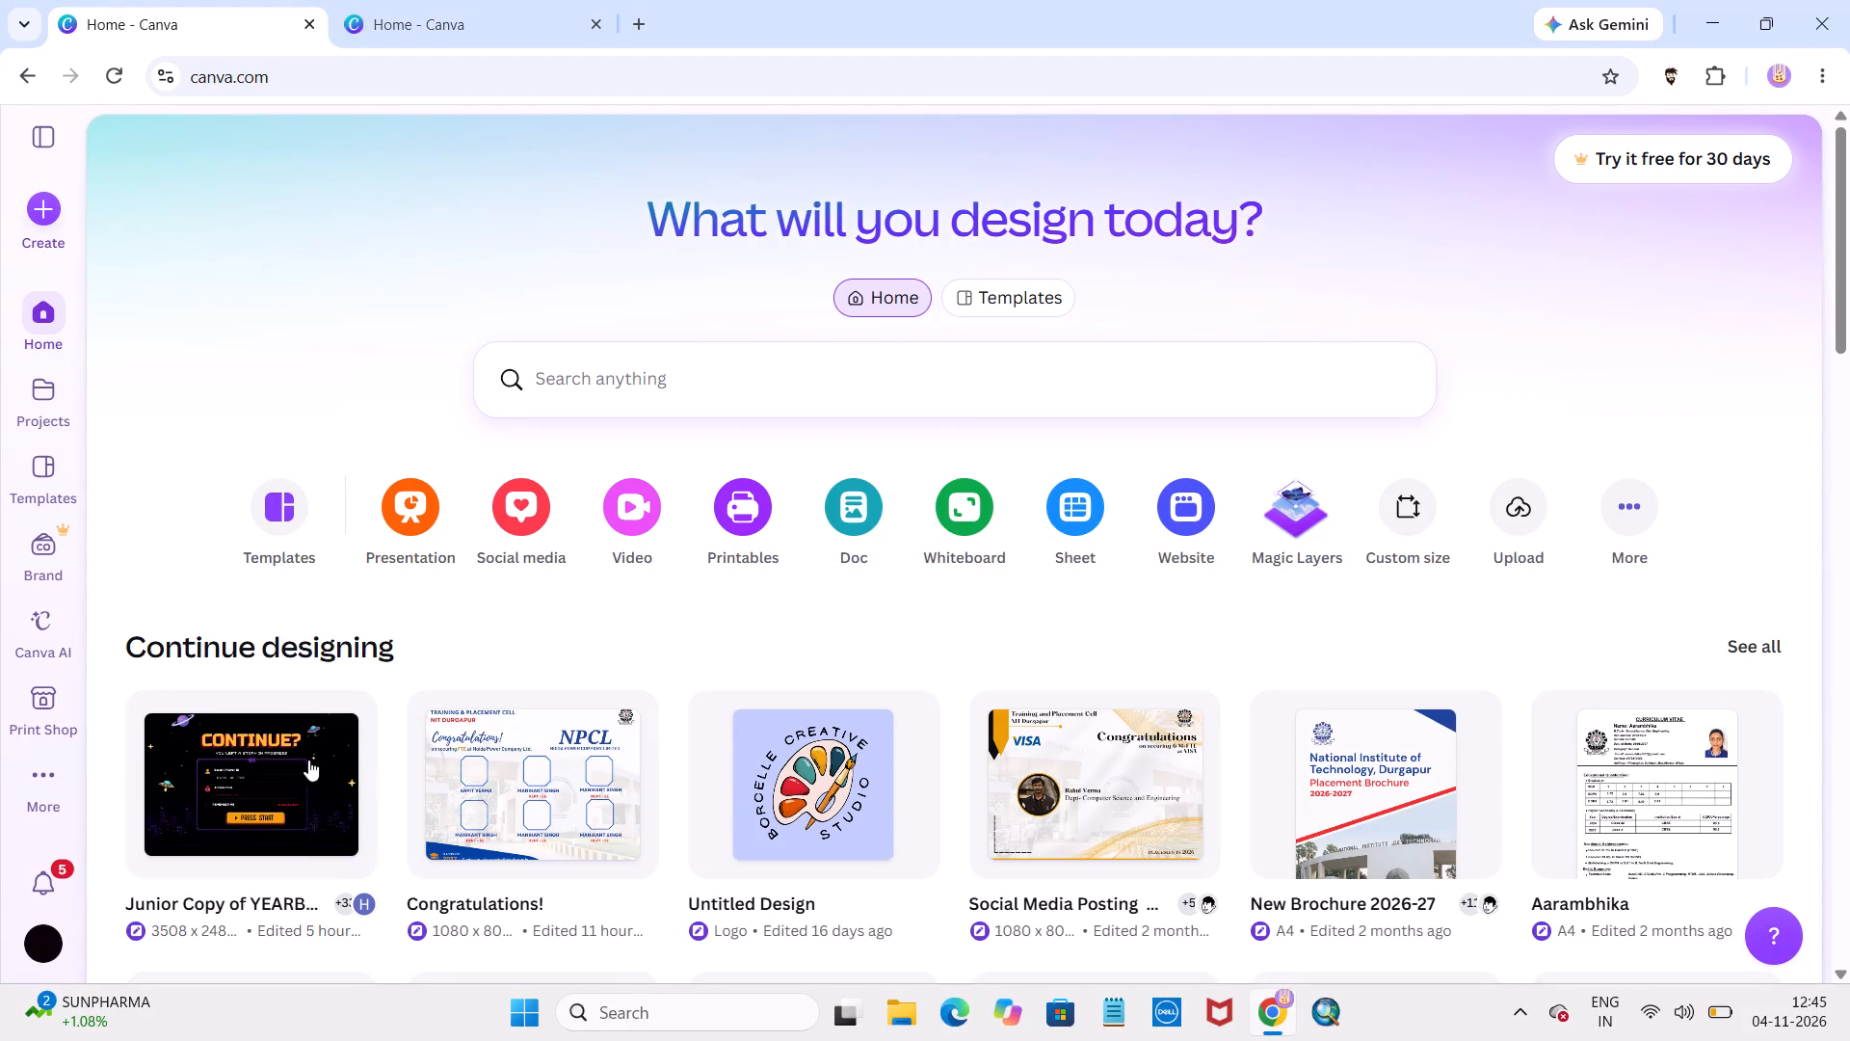
double_click(193, 772)
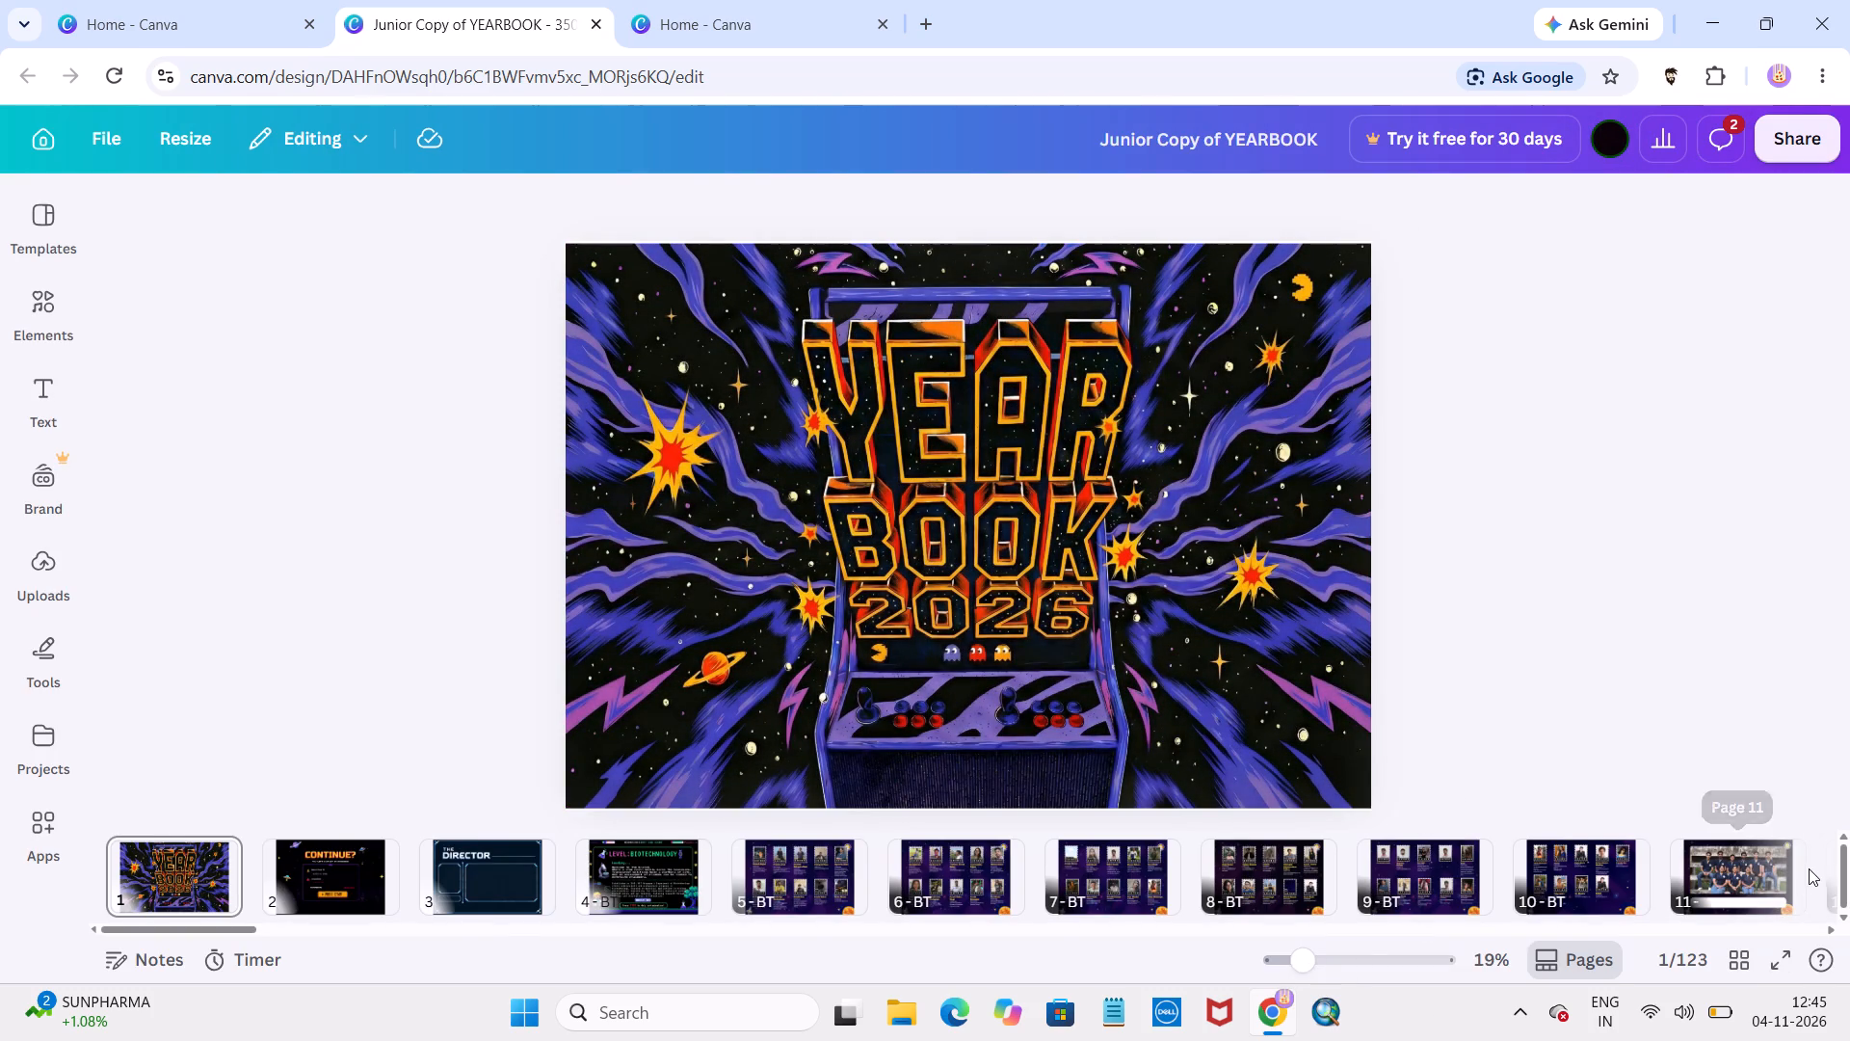
scroll(1773, 868, left, 20)
scroll(1773, 868, left, 20)
scroll(1773, 868, left, 11)
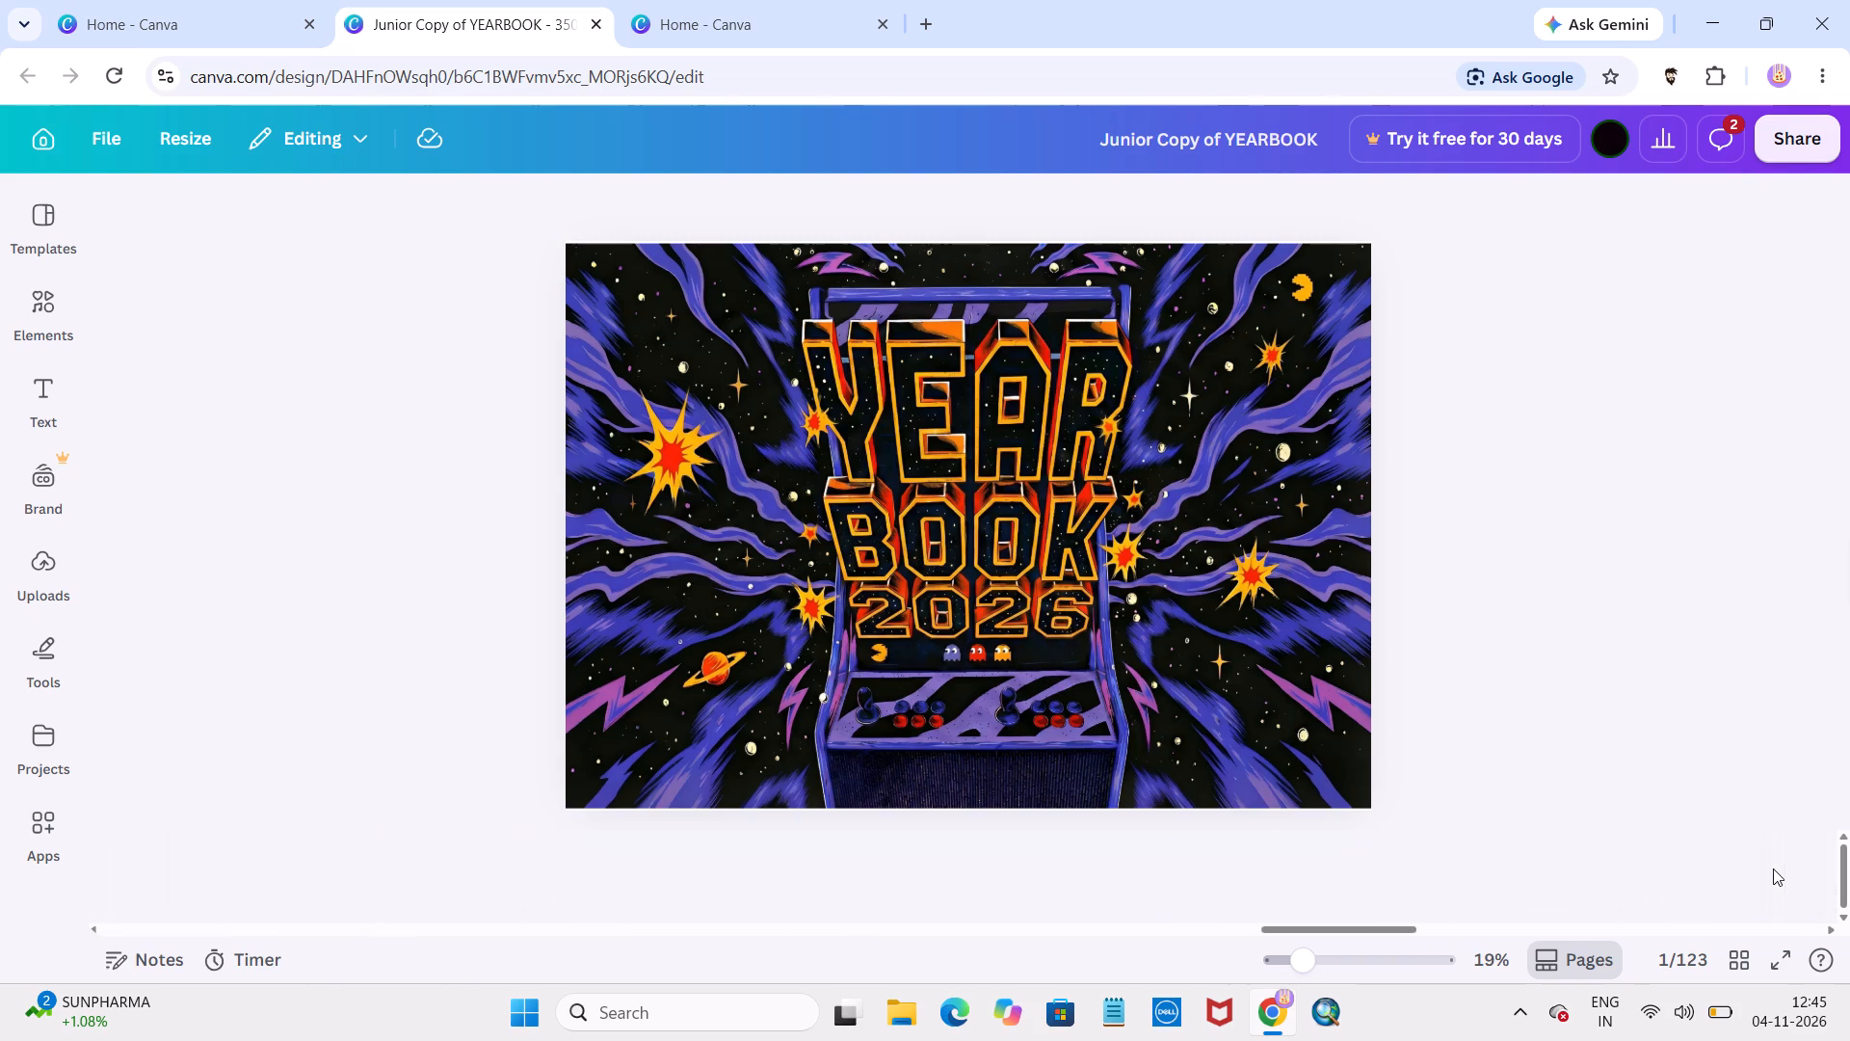
scroll(1773, 868, left, 16)
scroll(1773, 868, left, 20)
scroll(1773, 868, left, 5)
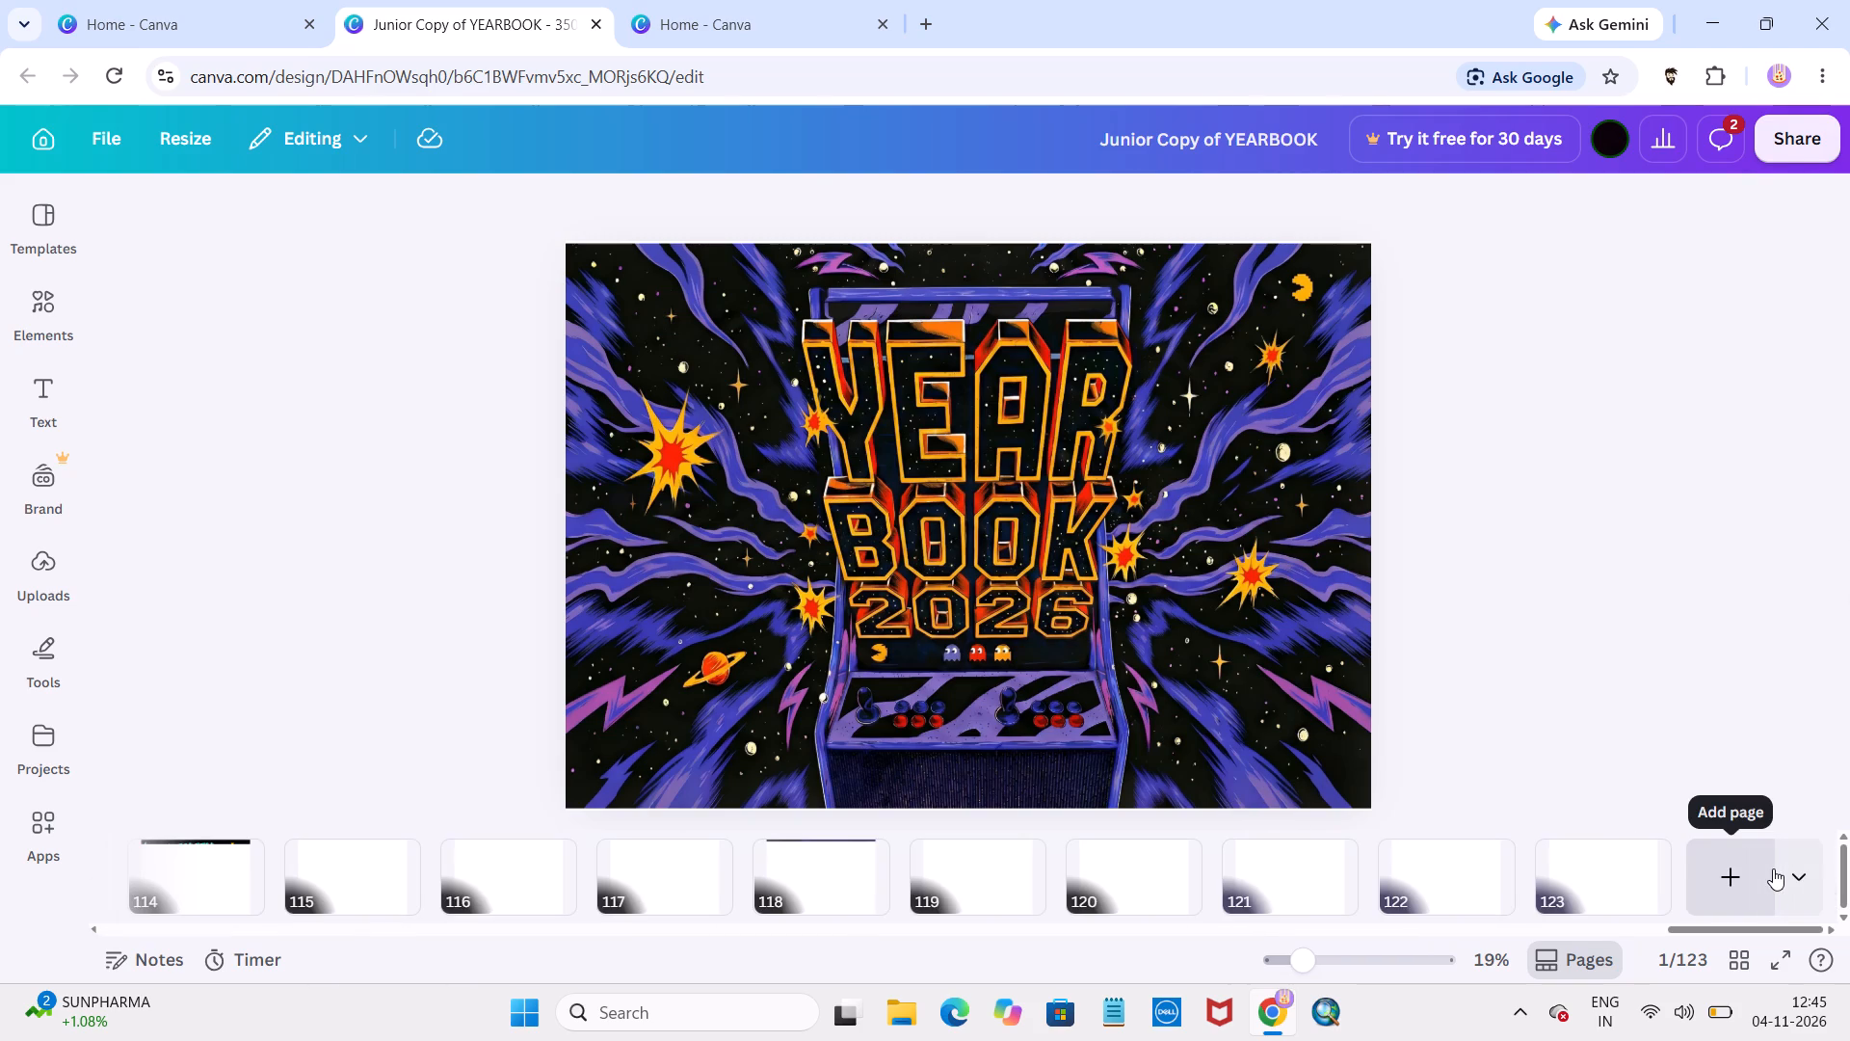
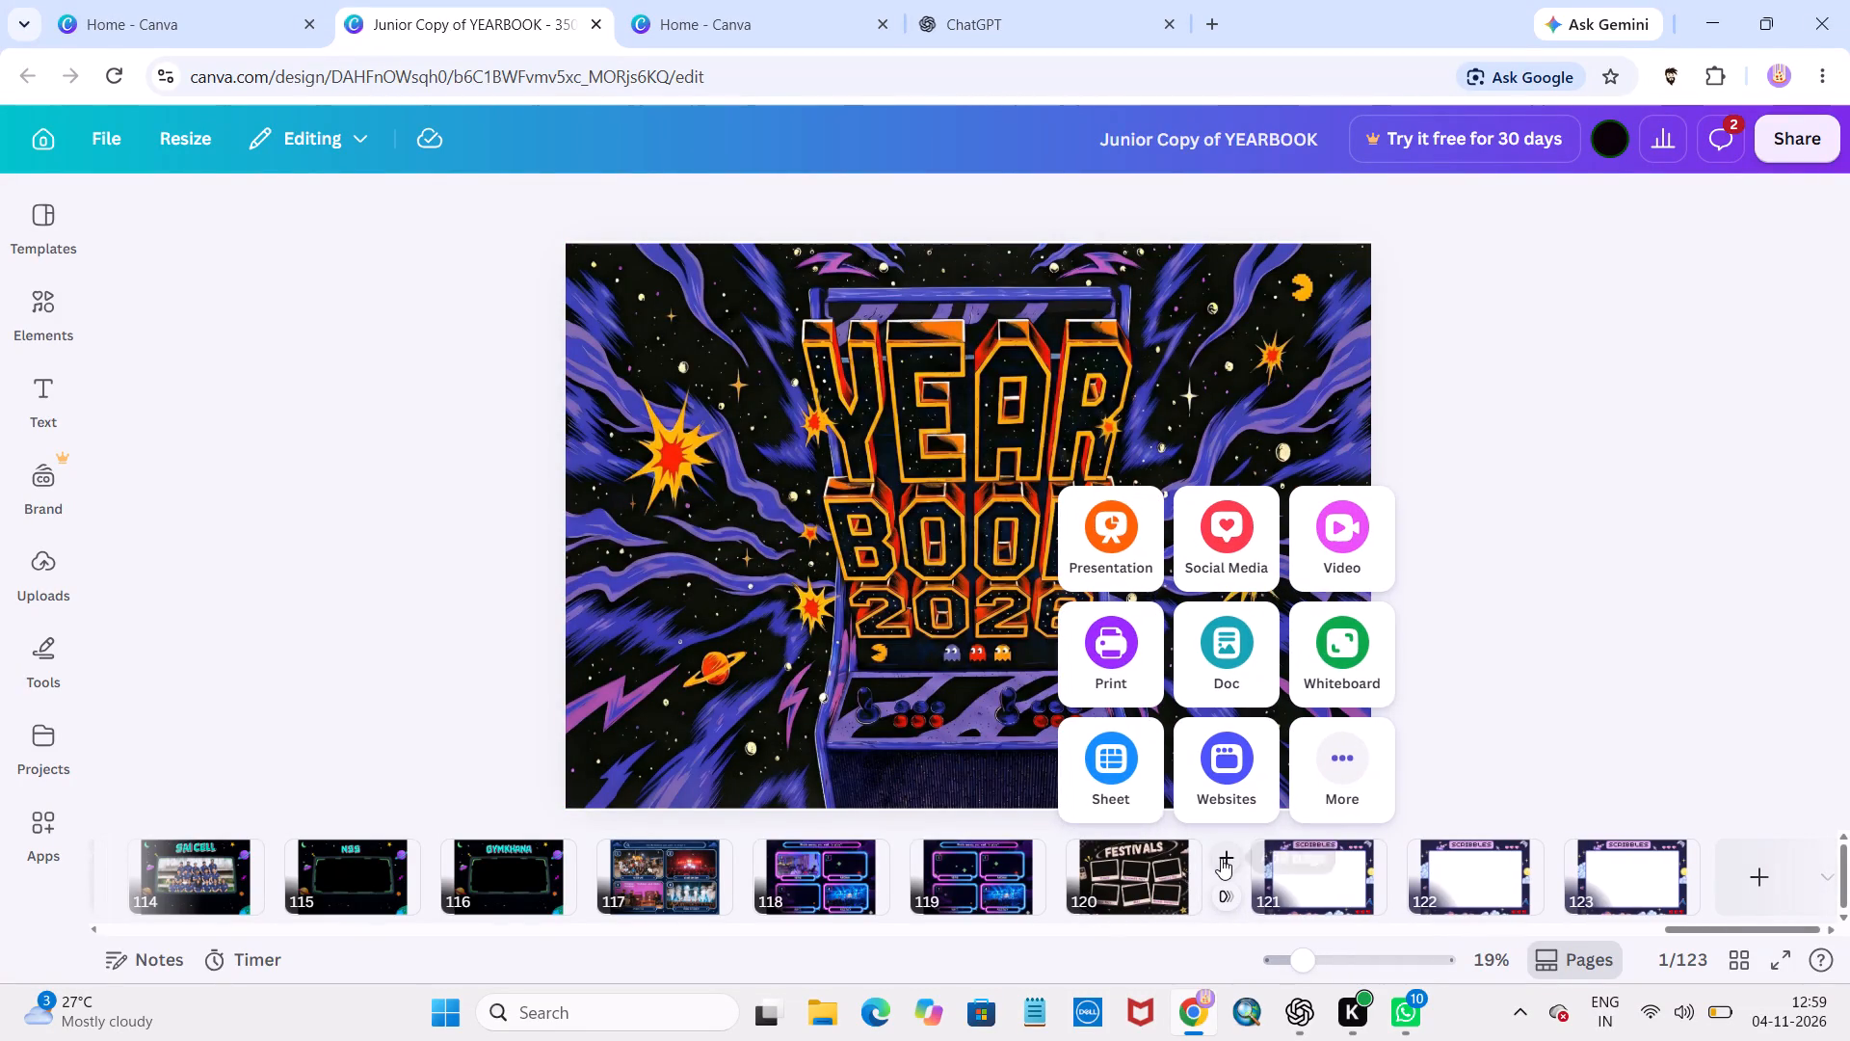
Add a blank page directly after page 120, the Festivals page.
click(1224, 857)
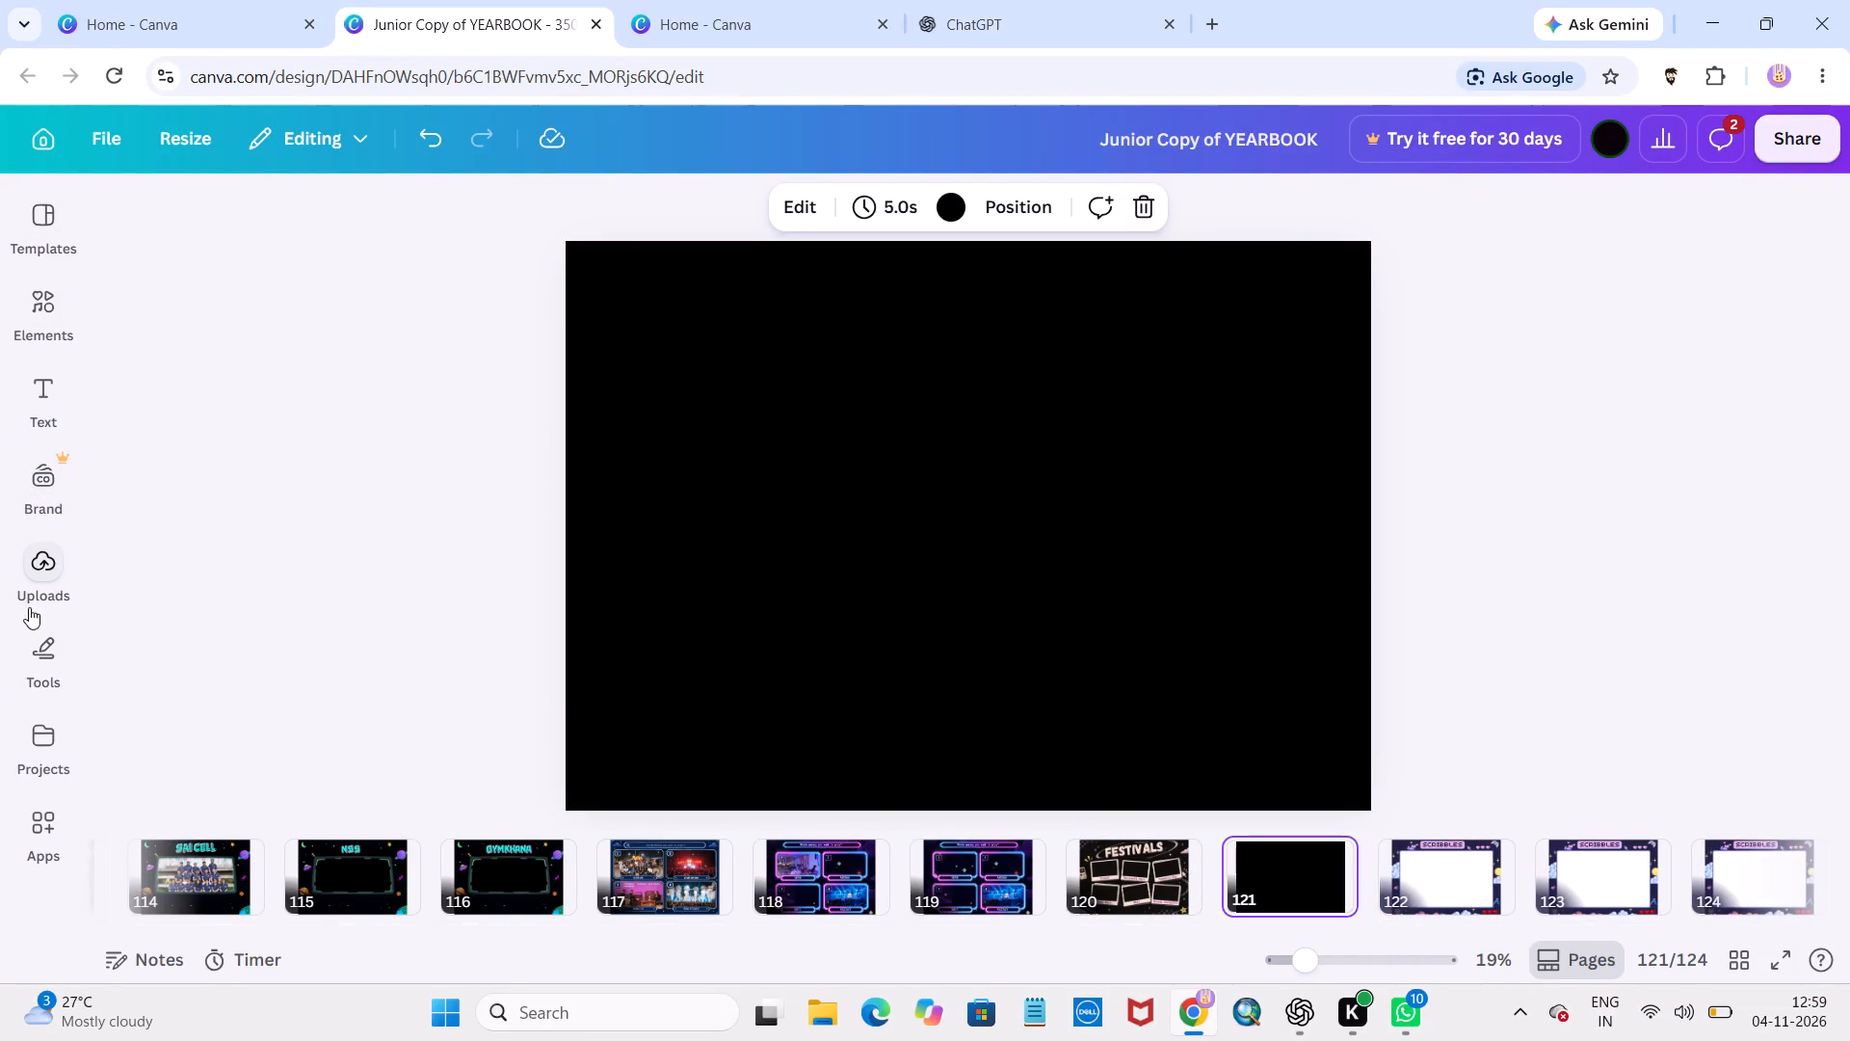
Upload the three WhatsApp images from Downloads showing The Royal Court, The Level Up Council and The Royal Council layouts.
click(40, 576)
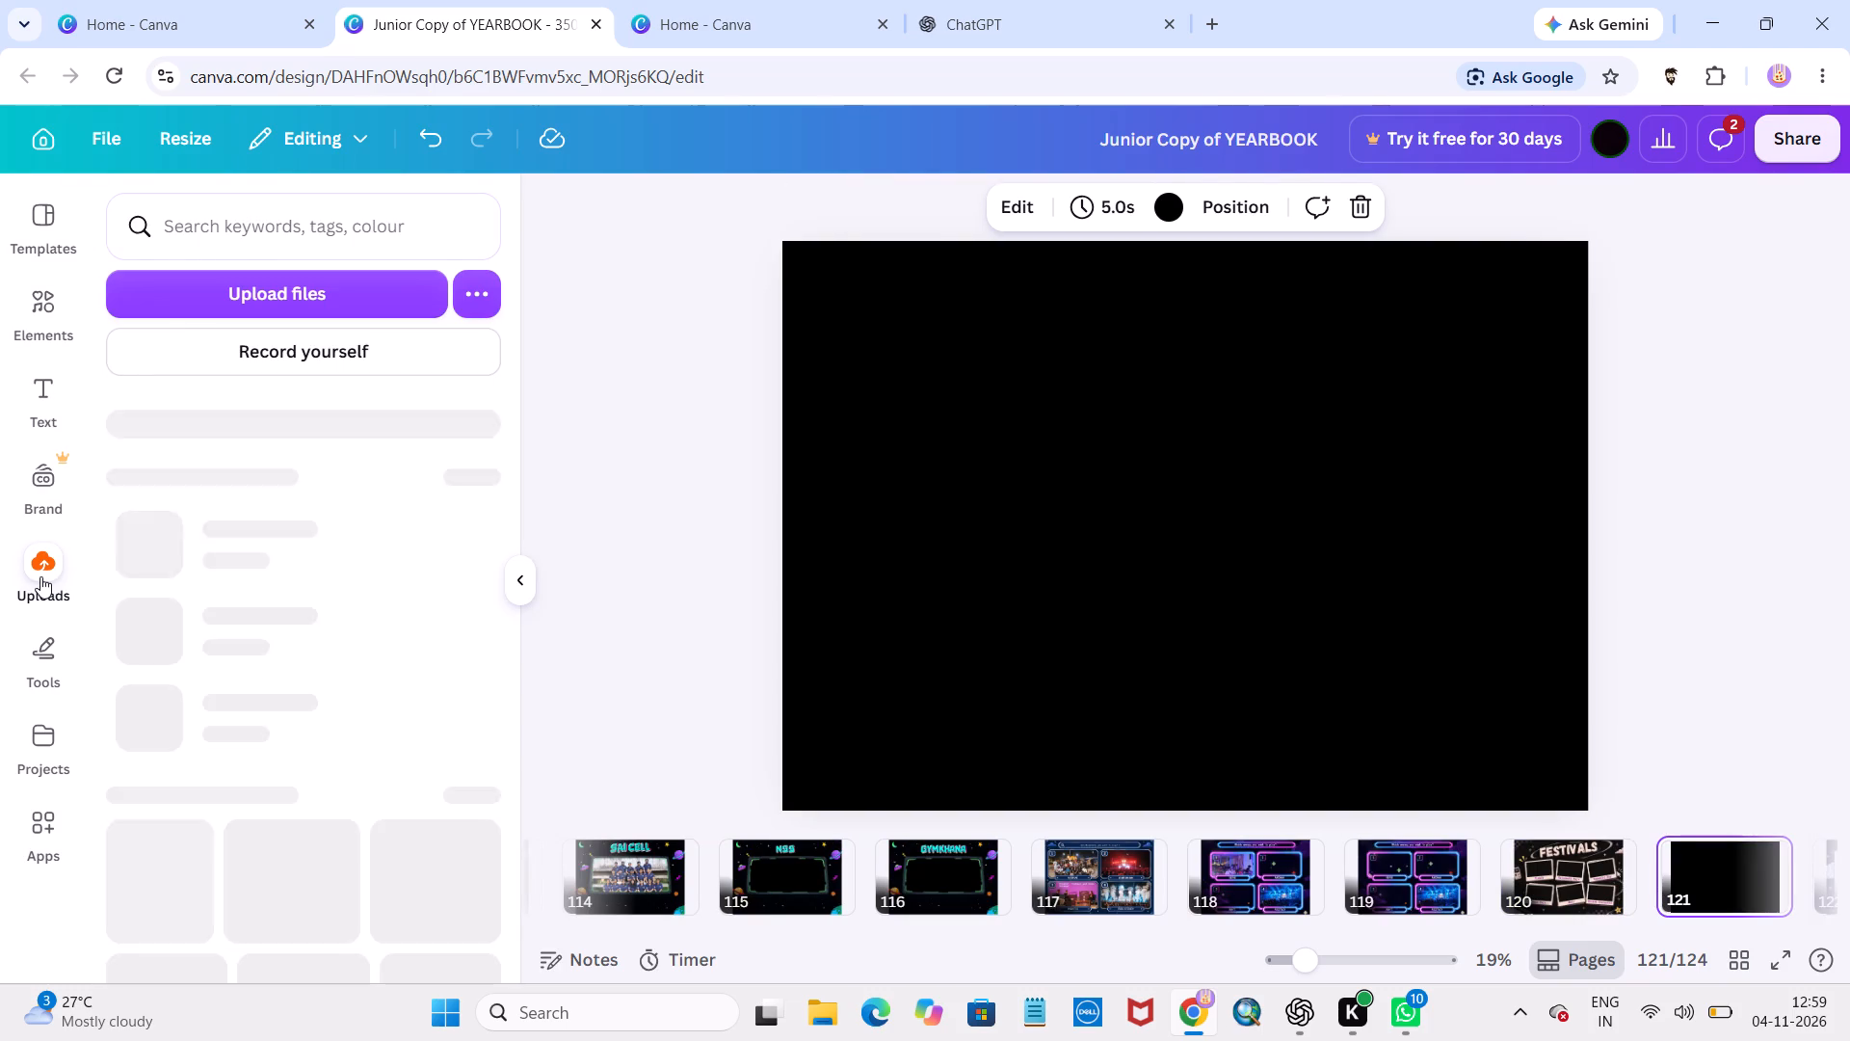
click(228, 294)
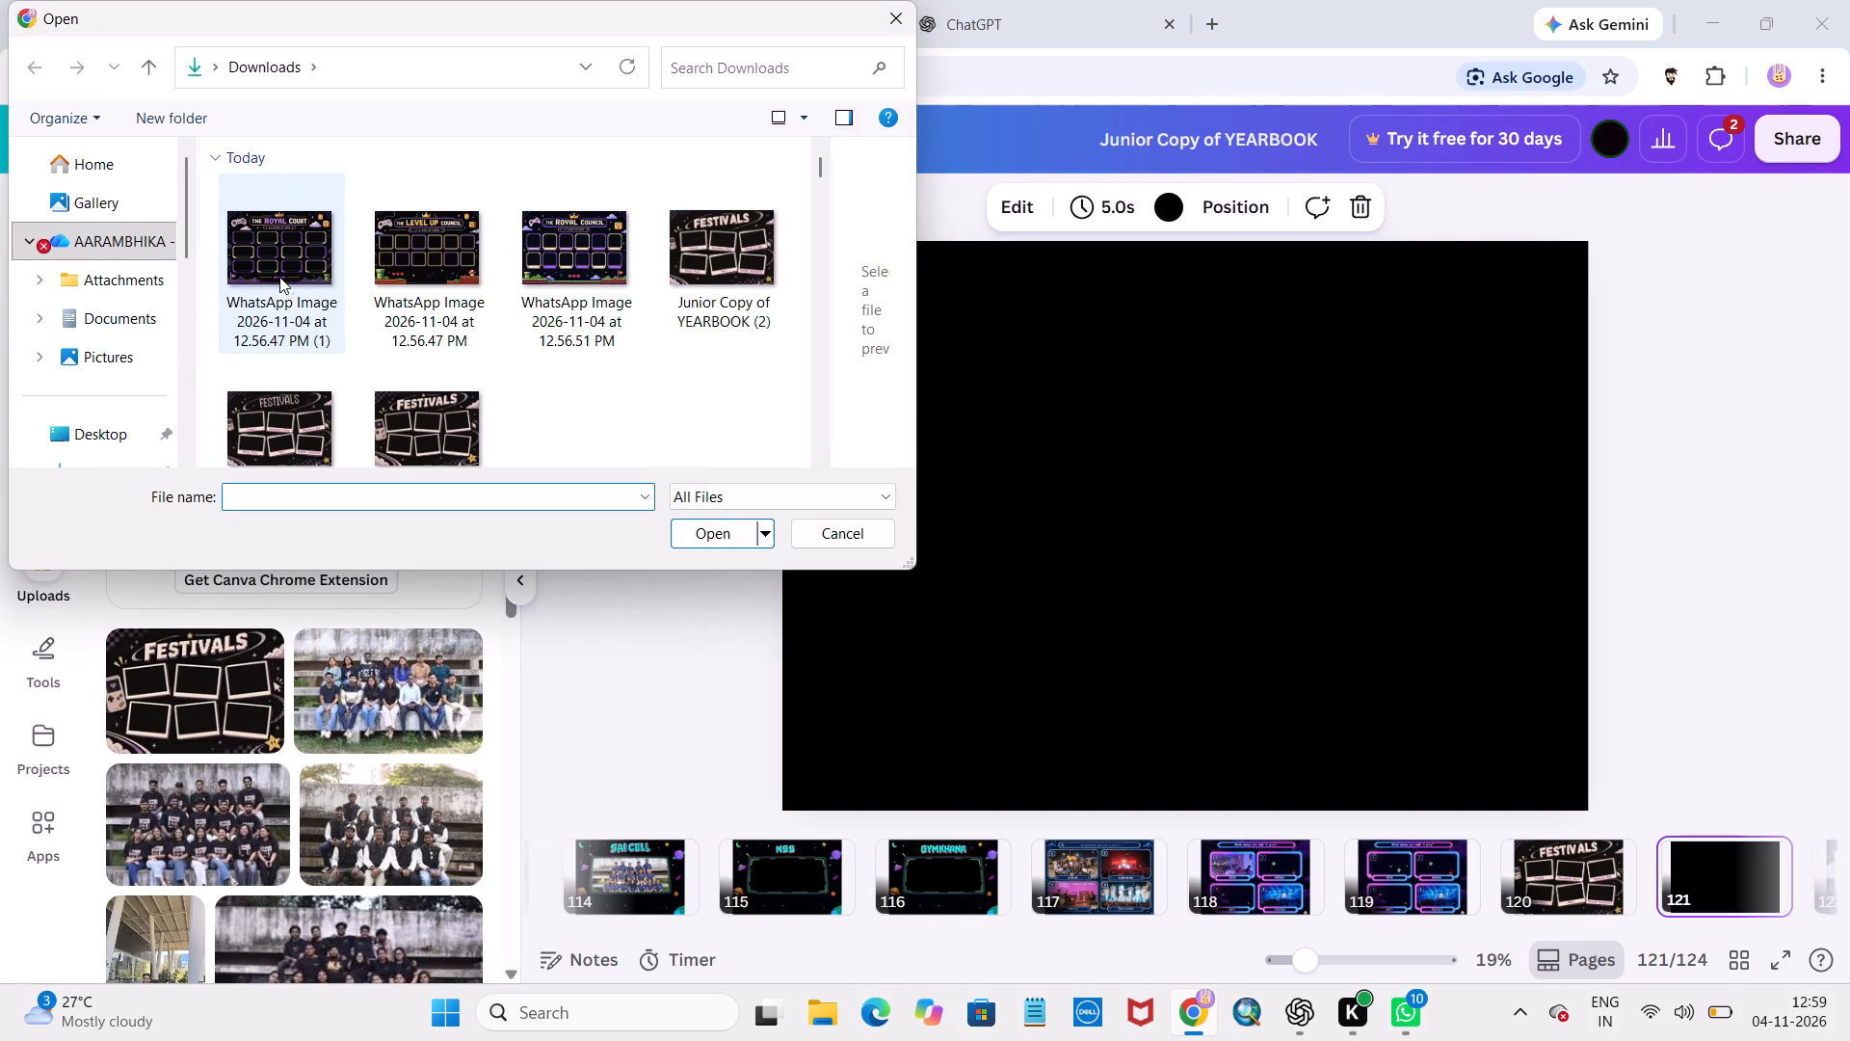
click(276, 270)
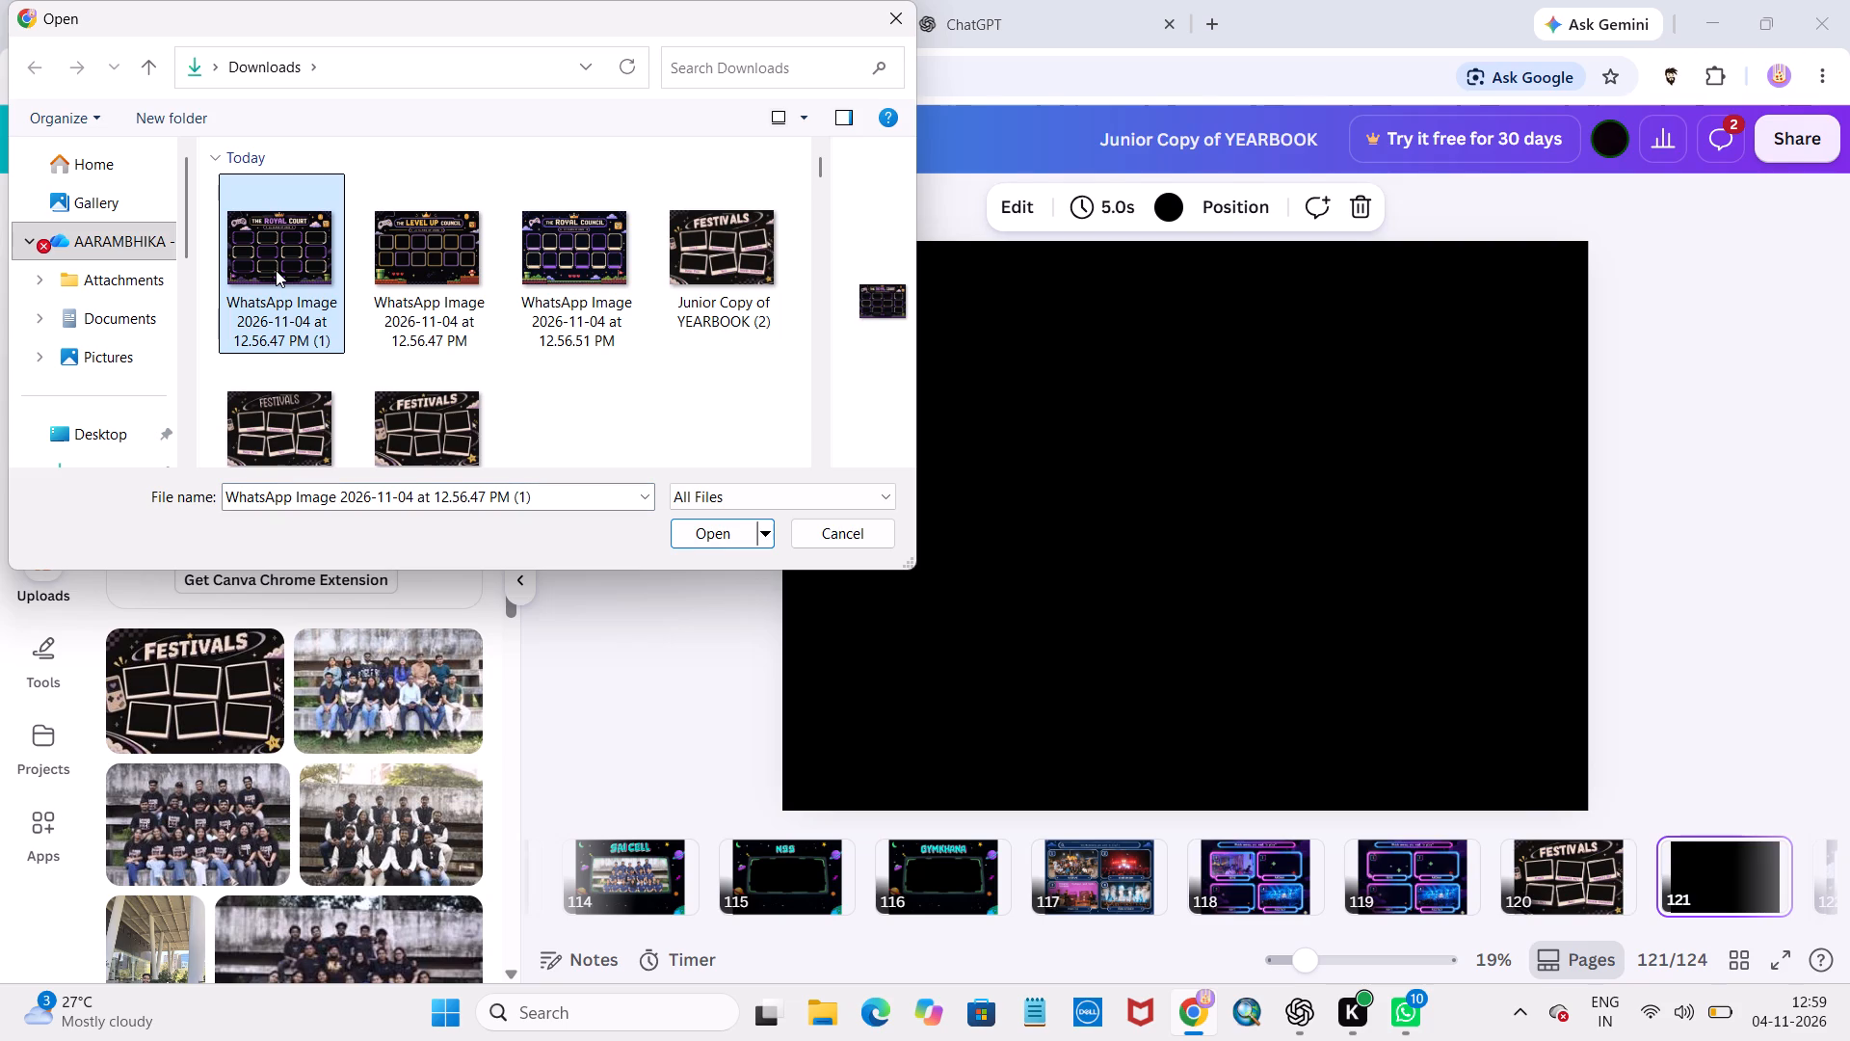
shift+click(482, 273)
shift+click(567, 252)
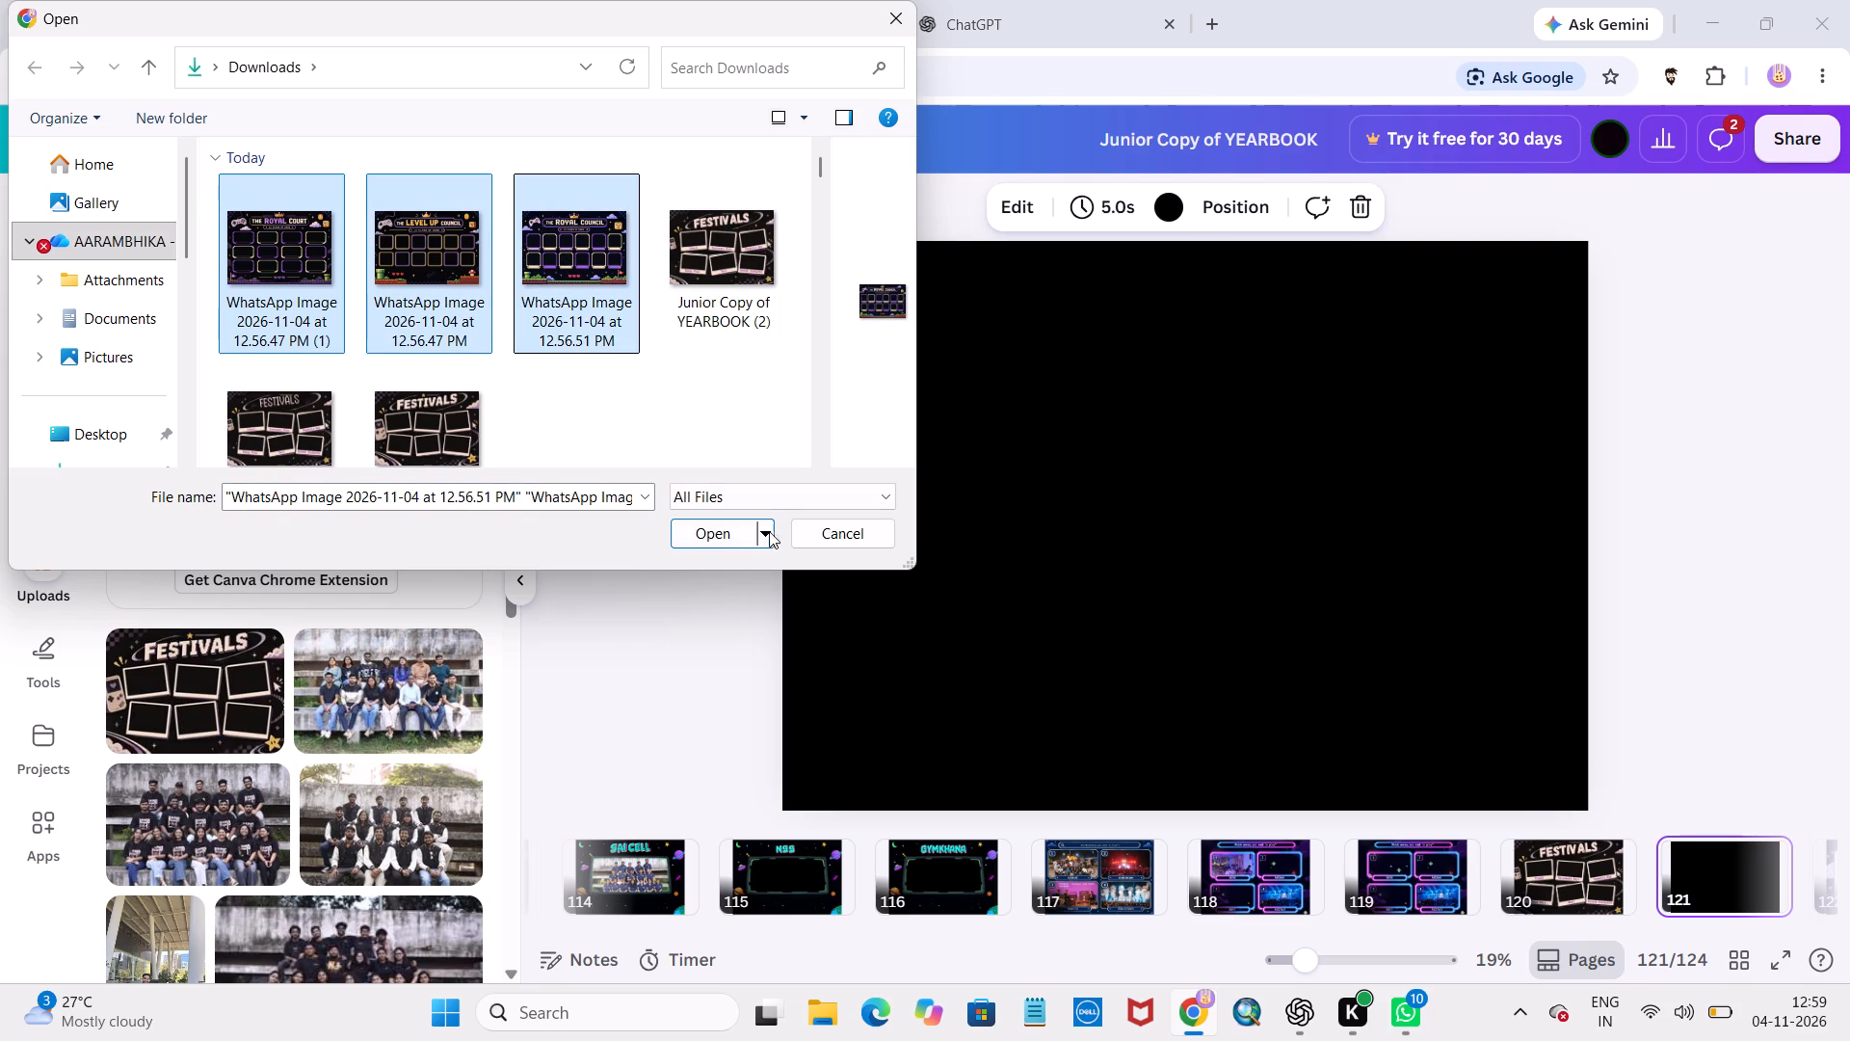
click(711, 537)
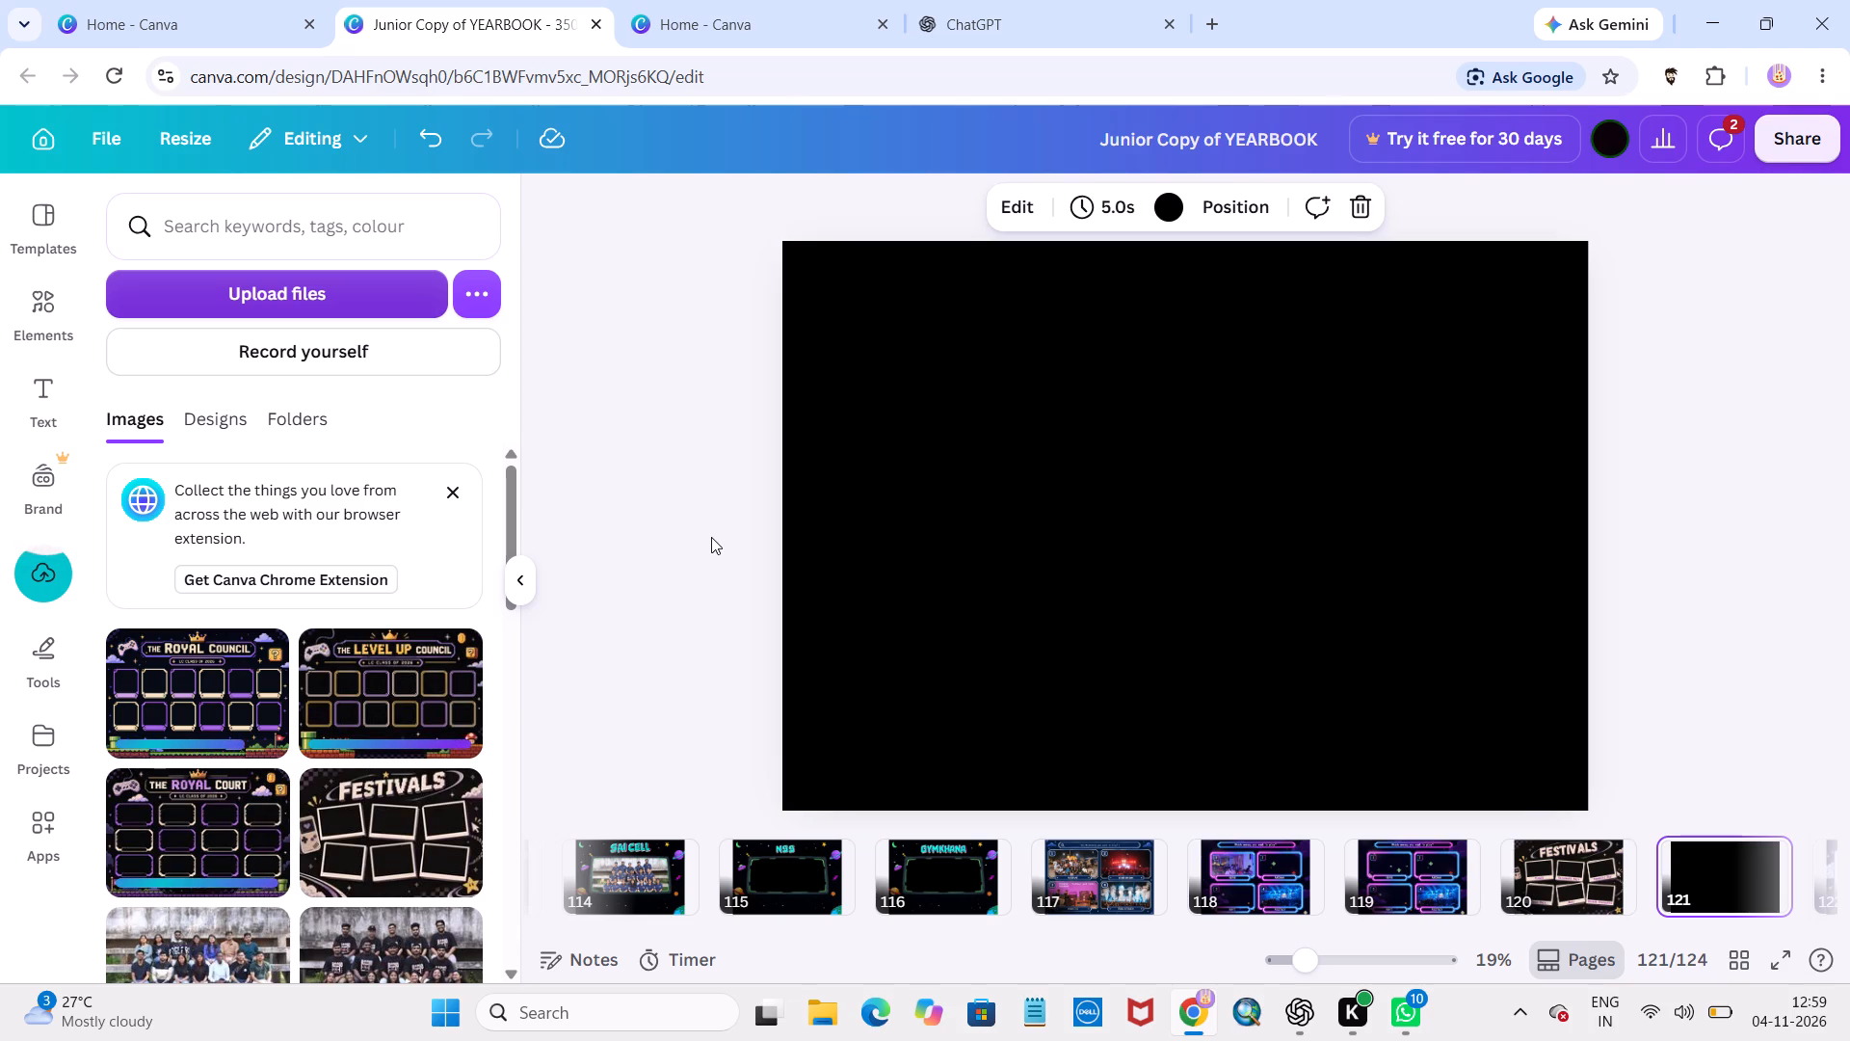
Place the uploaded "The Royal Court" image on the blank page 121.
click(198, 821)
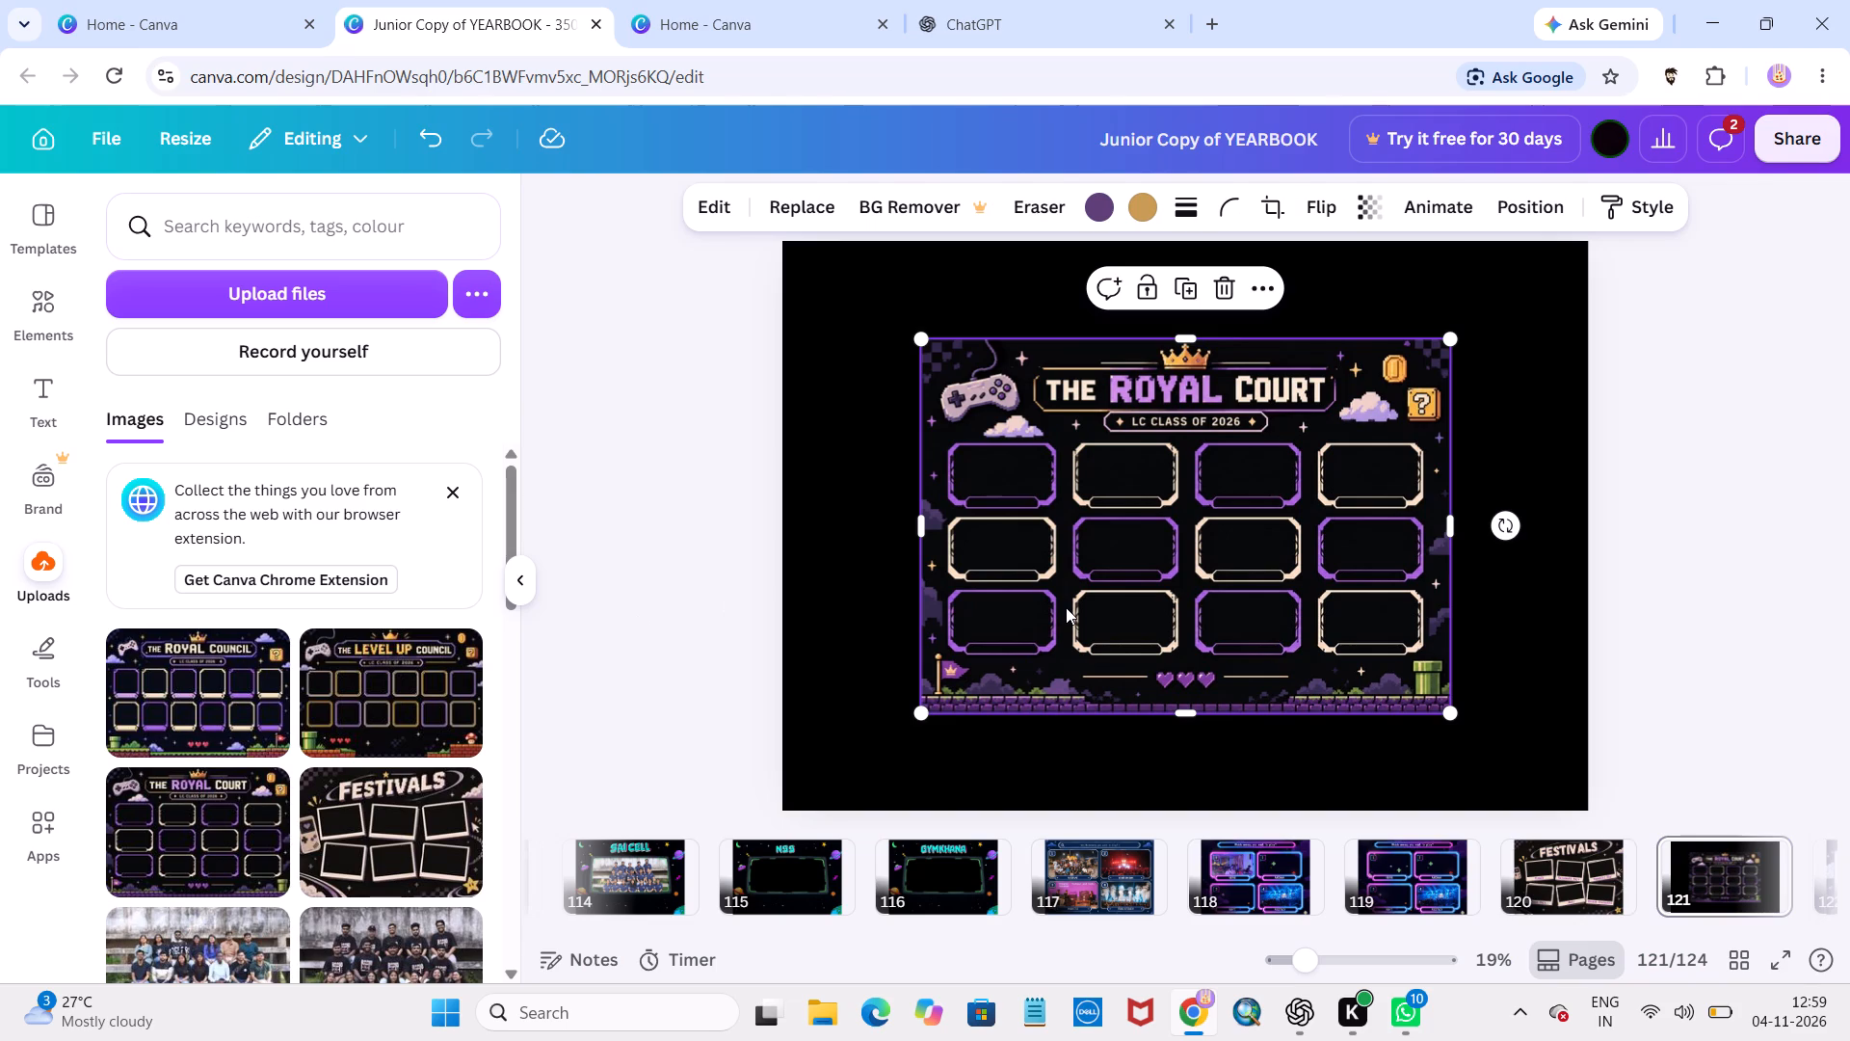
Enlarge the Royal Court image on page 121 so it fills the whole page.
drag(1451, 339, 1588, 246)
drag(918, 714, 814, 782)
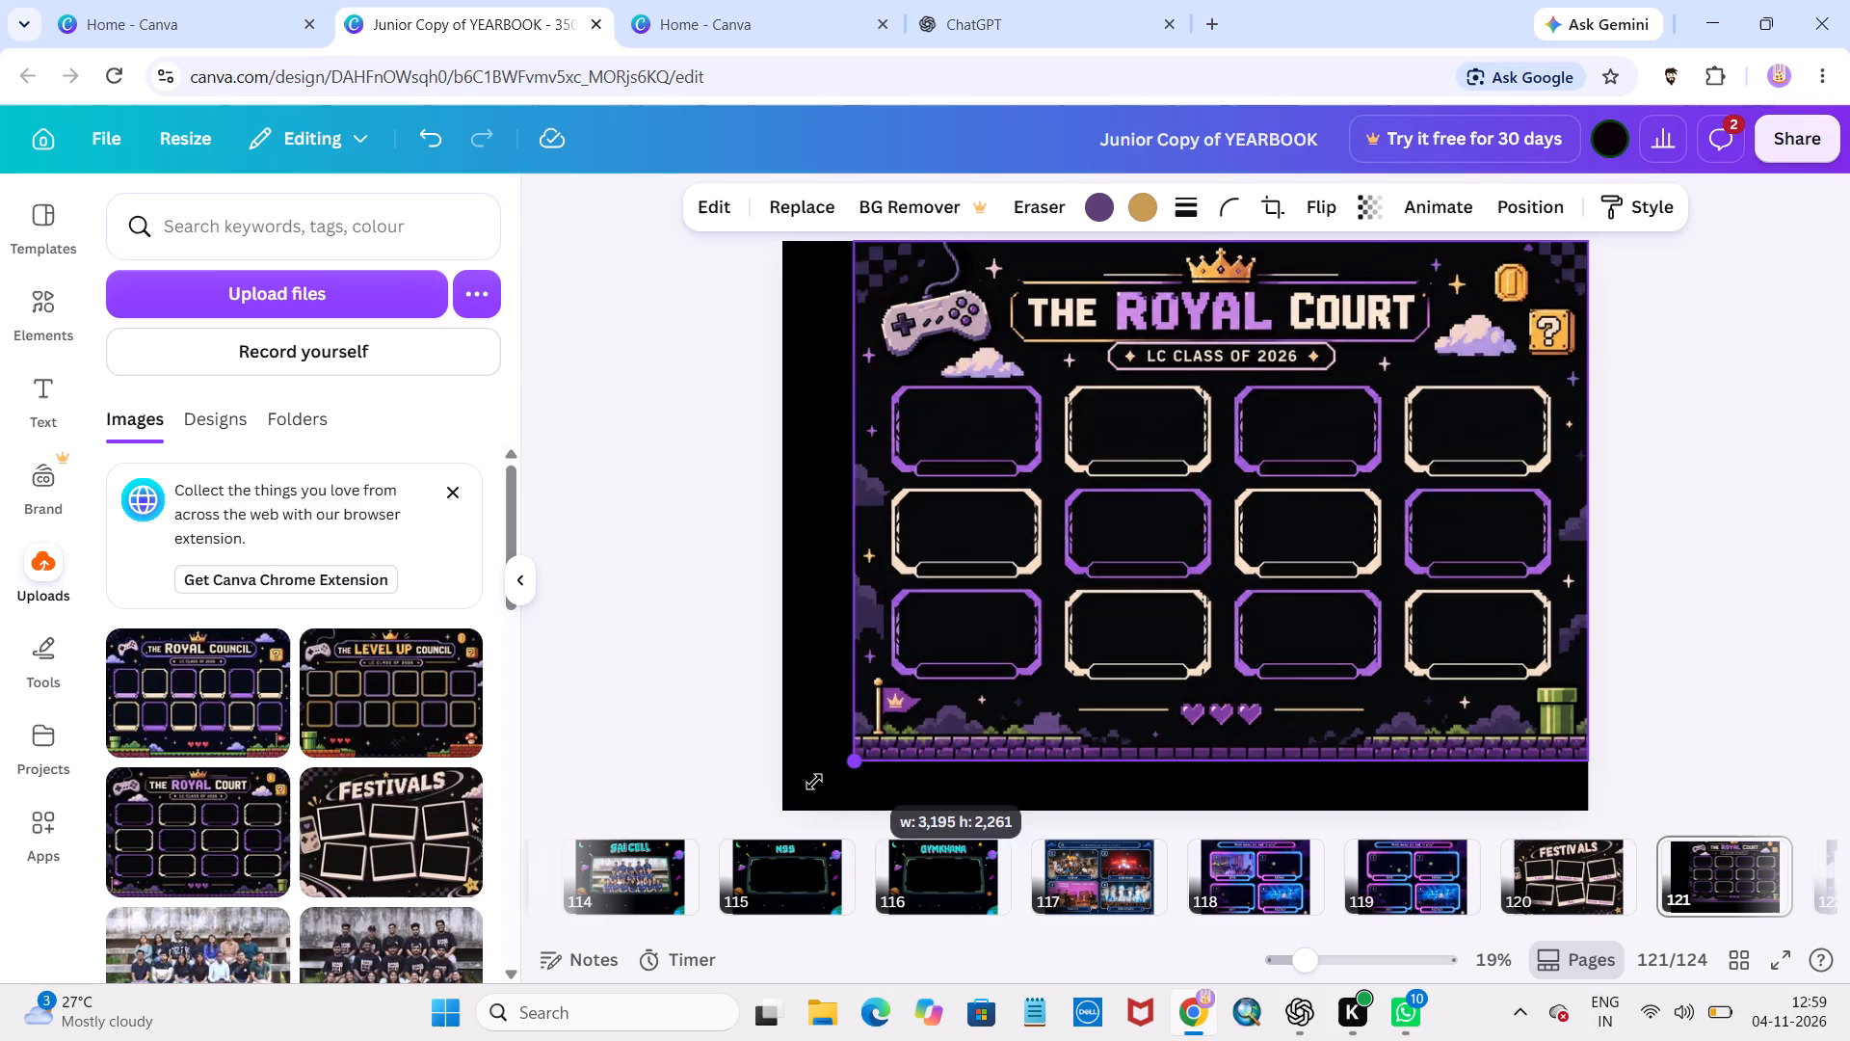
drag(814, 782, 778, 802)
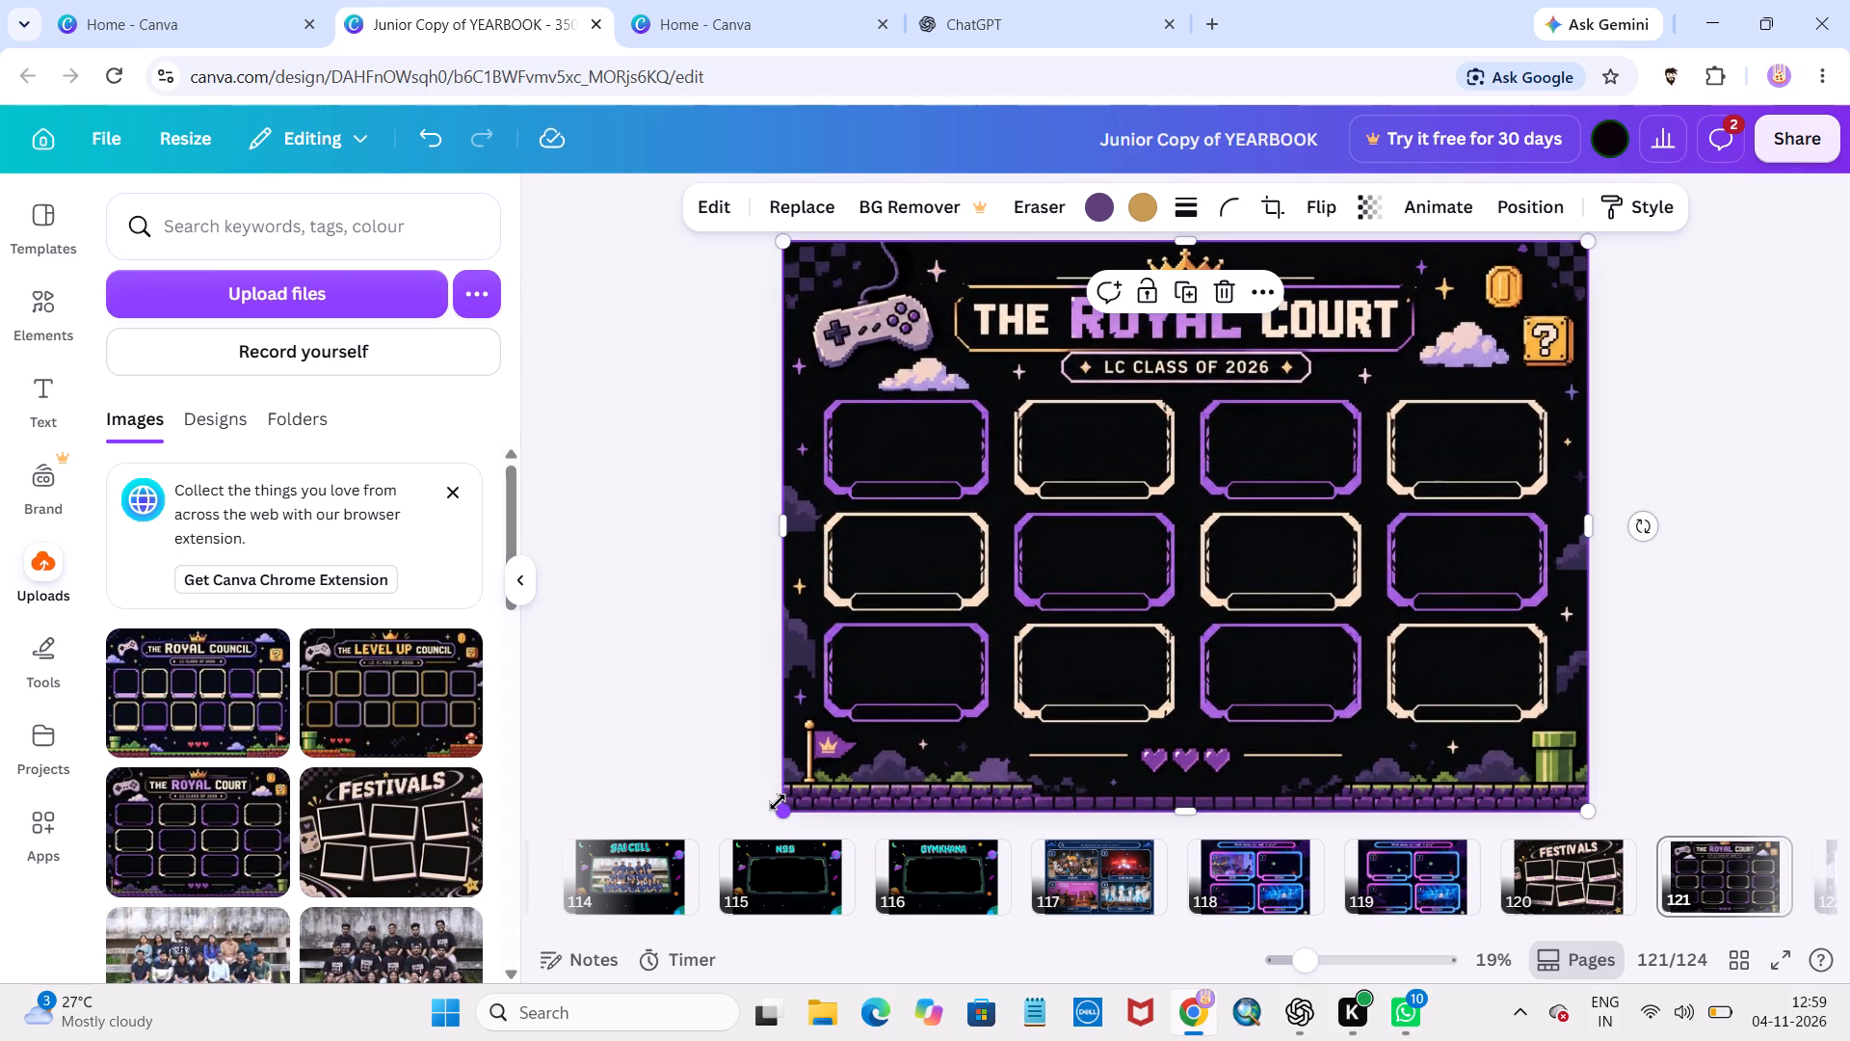
Add a page after page 121 and fill it completely with the uploaded Level Up Council image.
scroll(1585, 882, left, 2)
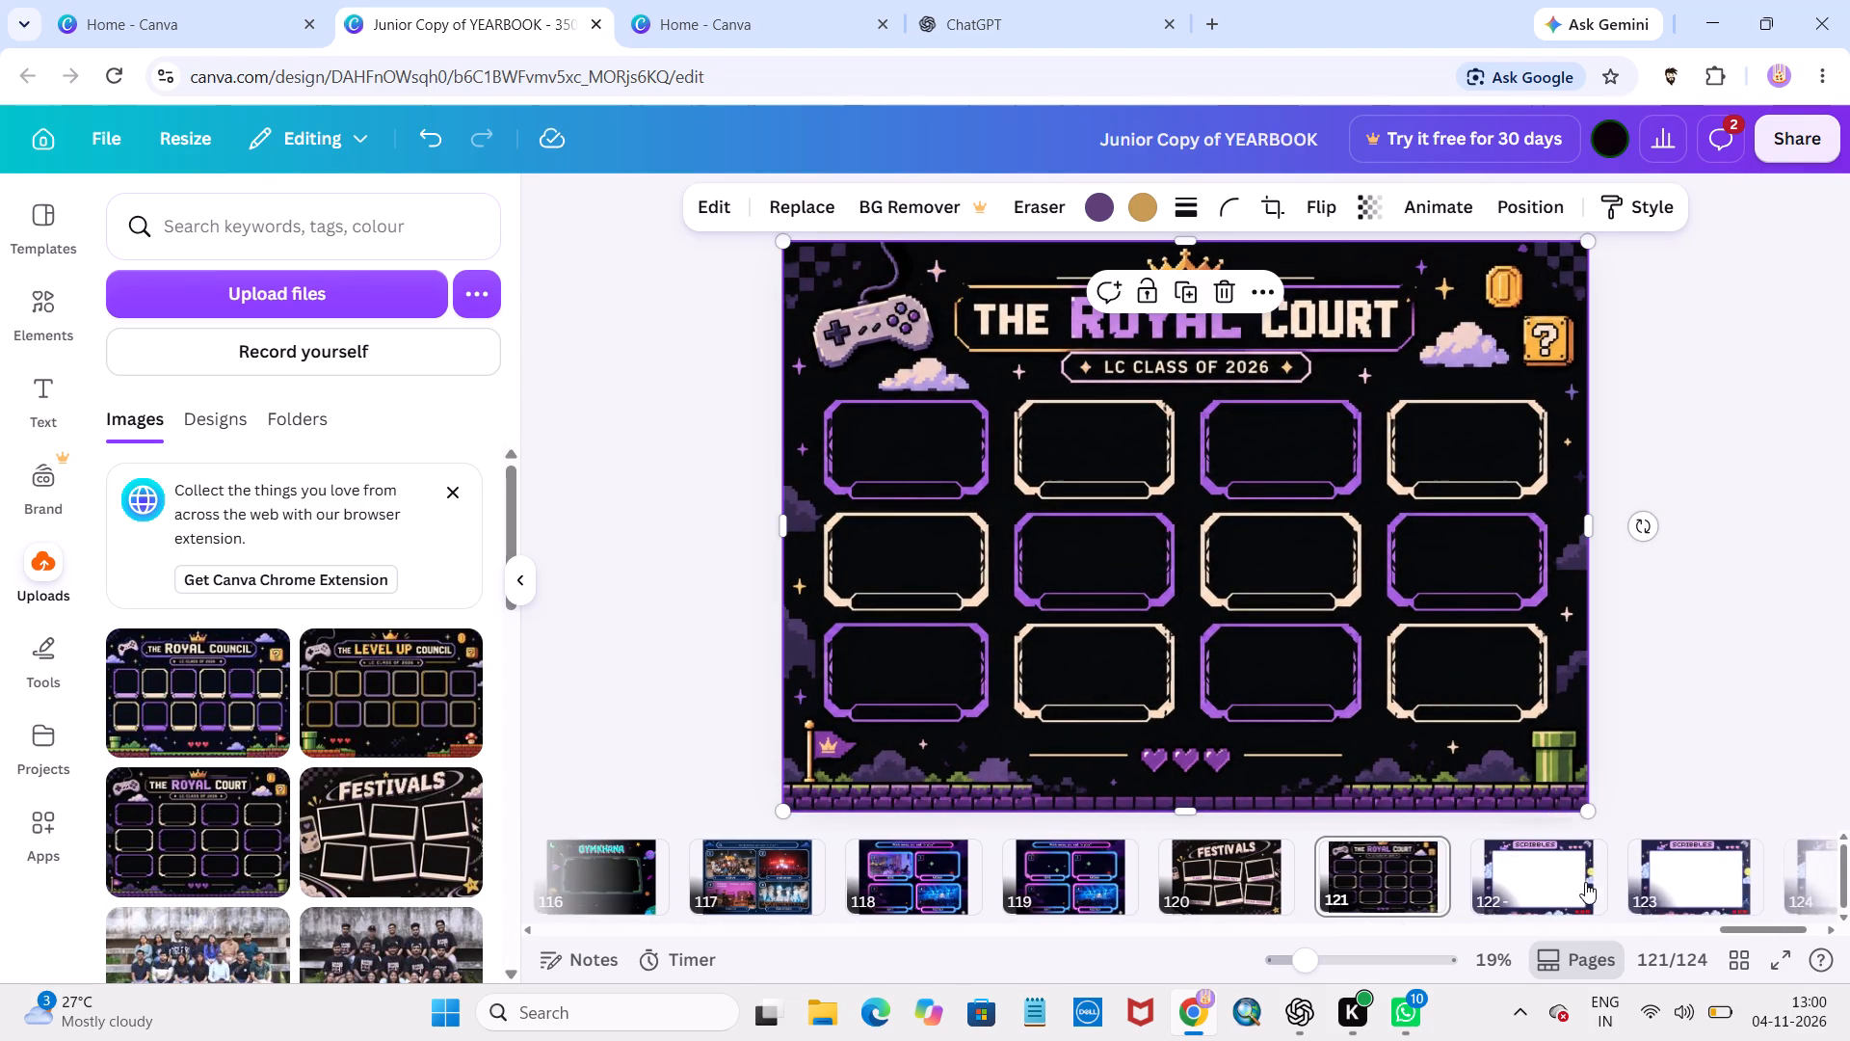
scroll(1585, 882, left, 2)
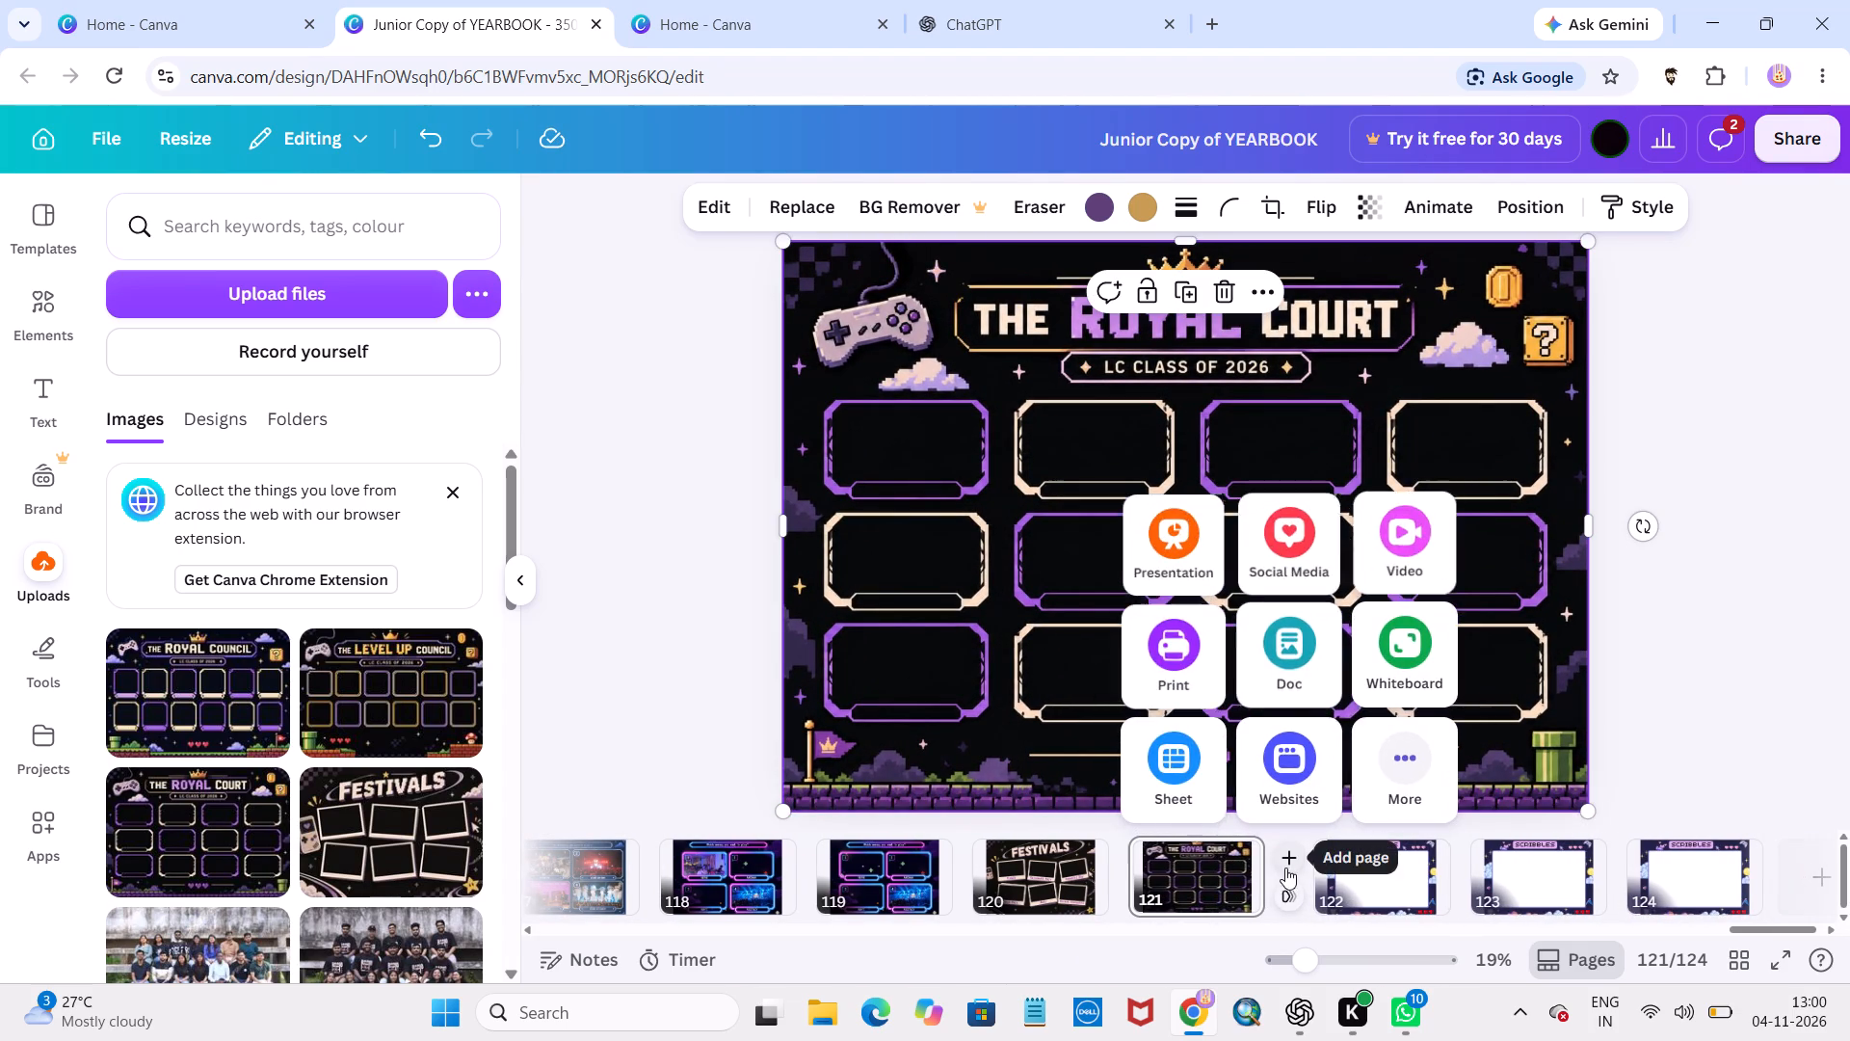
click(1294, 858)
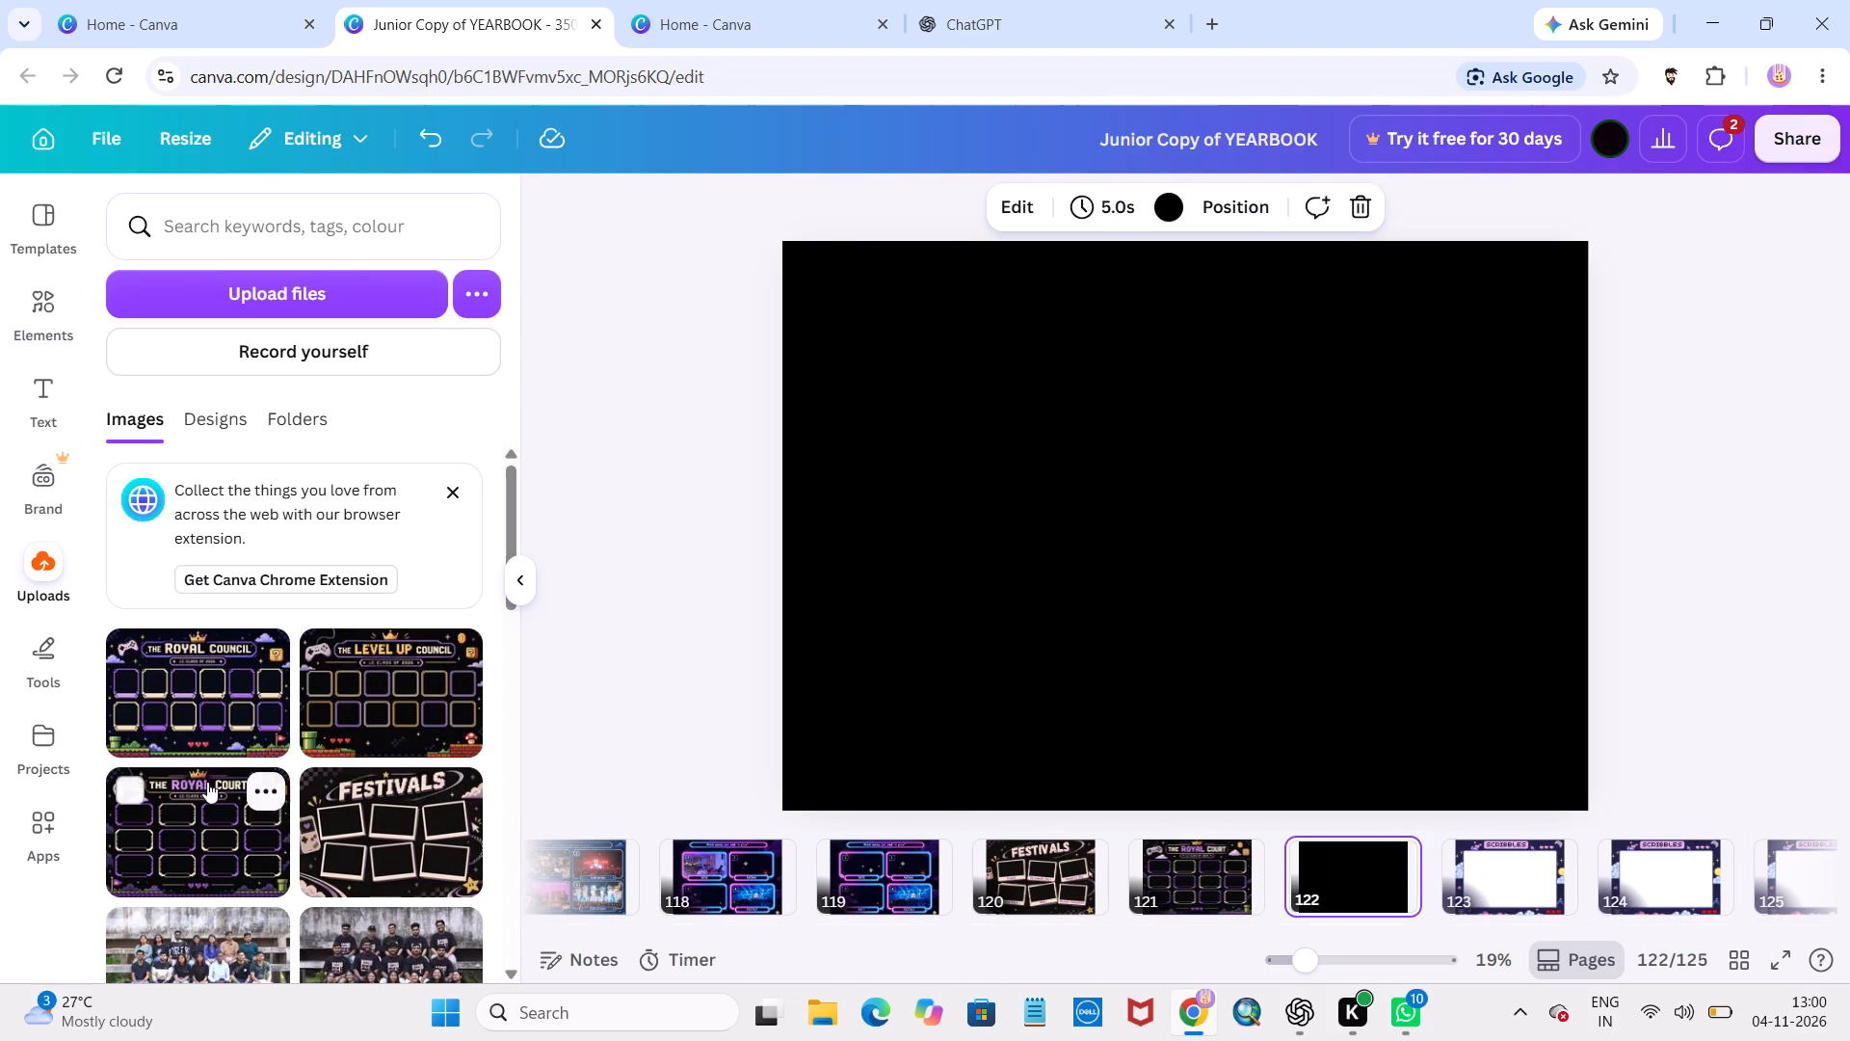
click(362, 701)
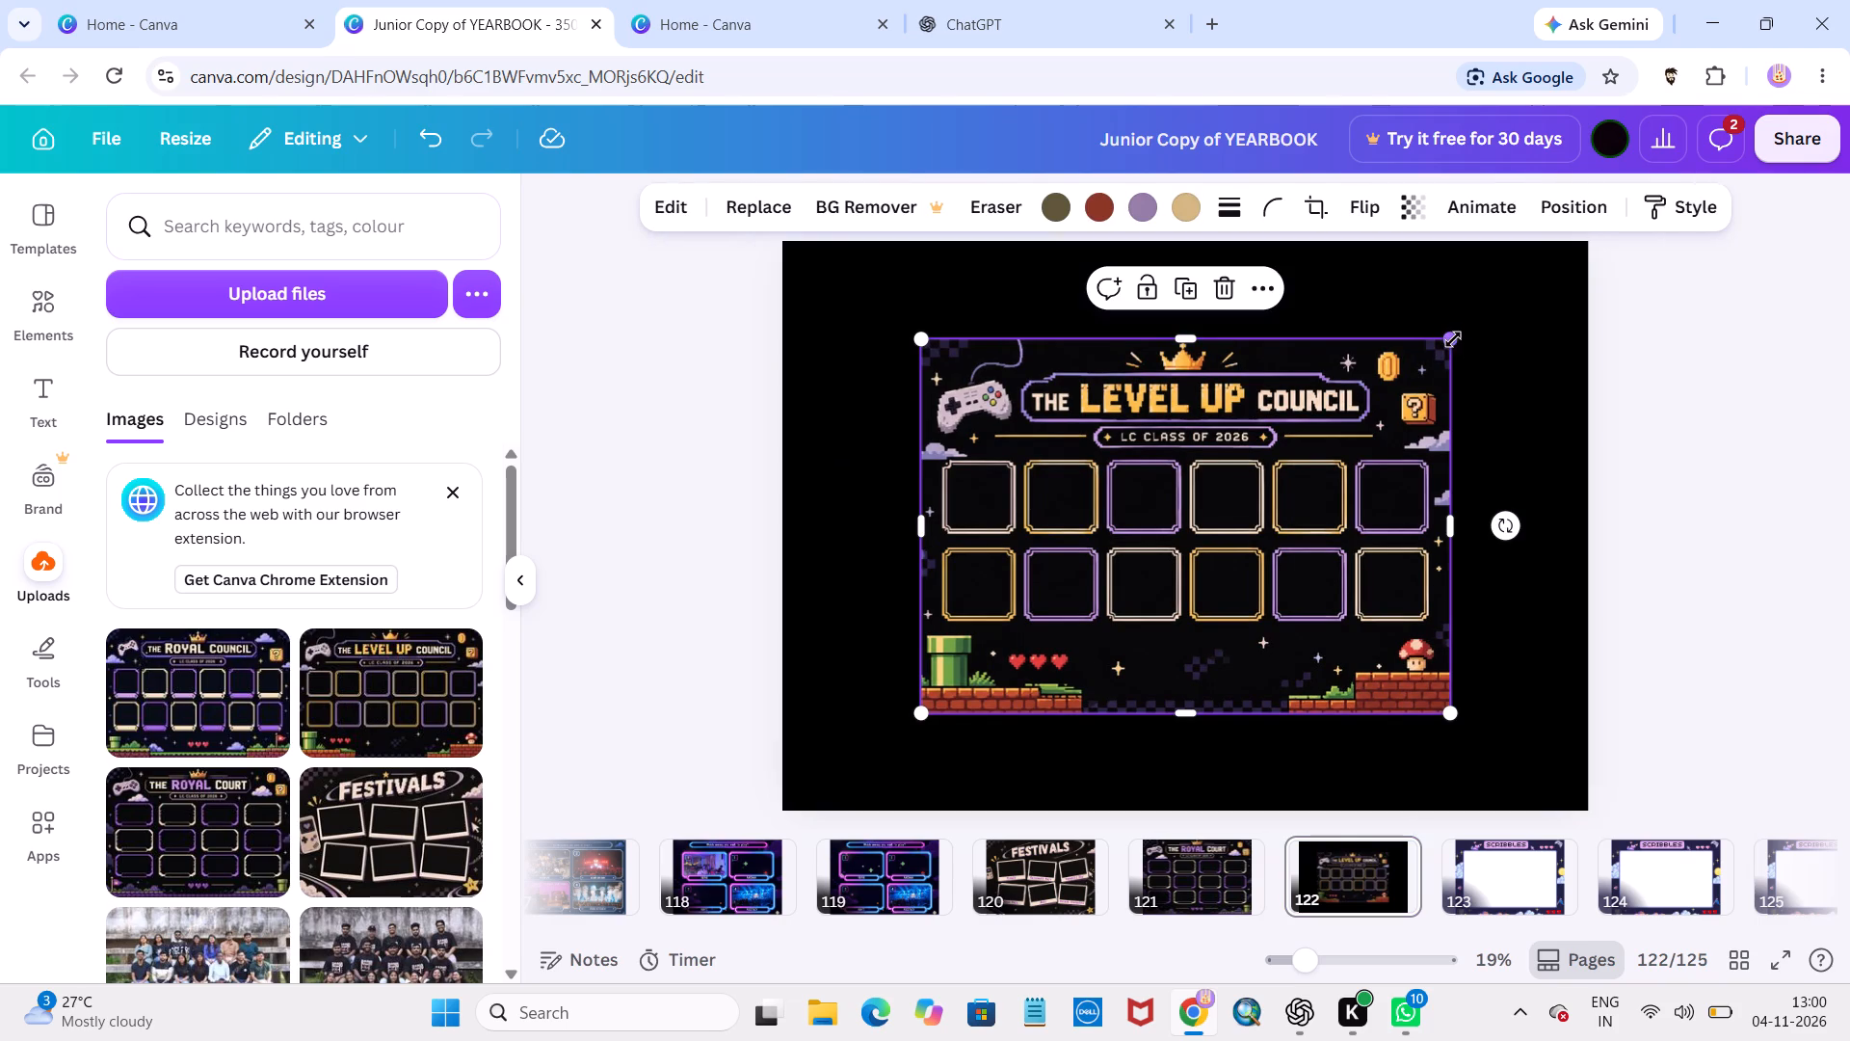
drag(1452, 339, 1596, 260)
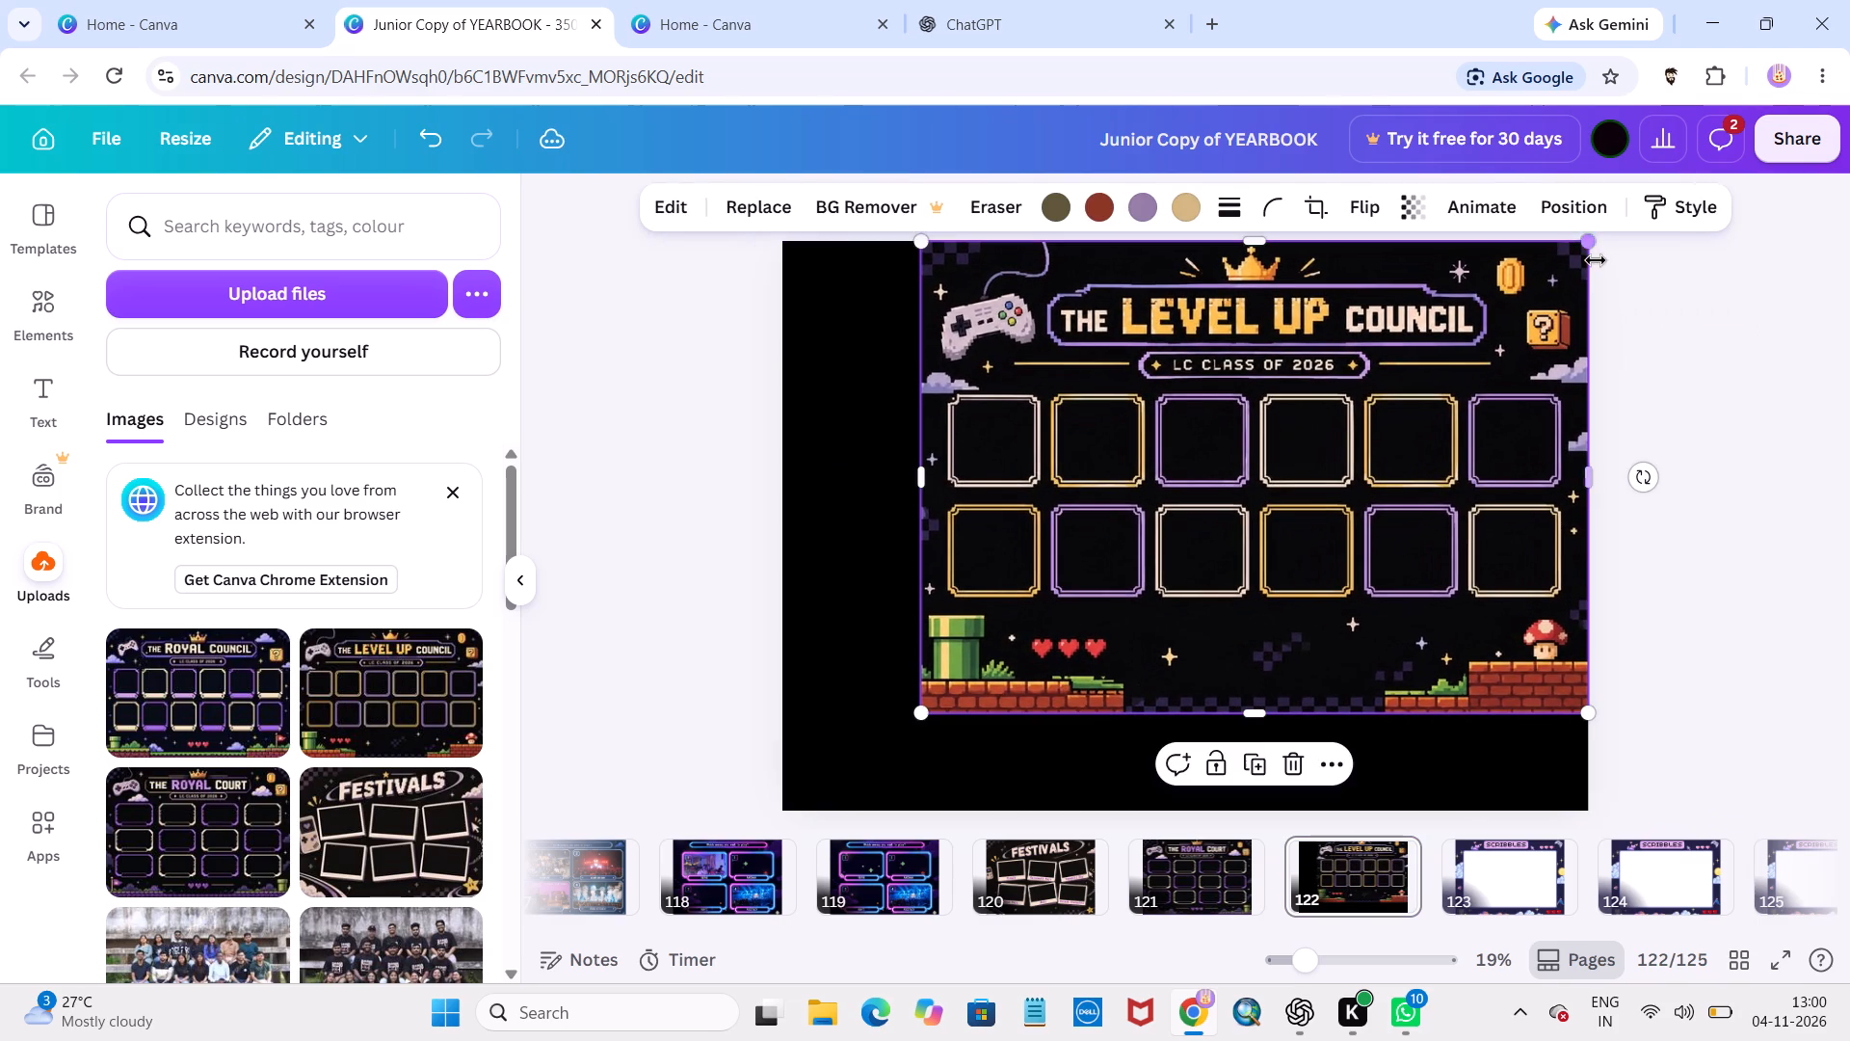
drag(927, 715, 847, 764)
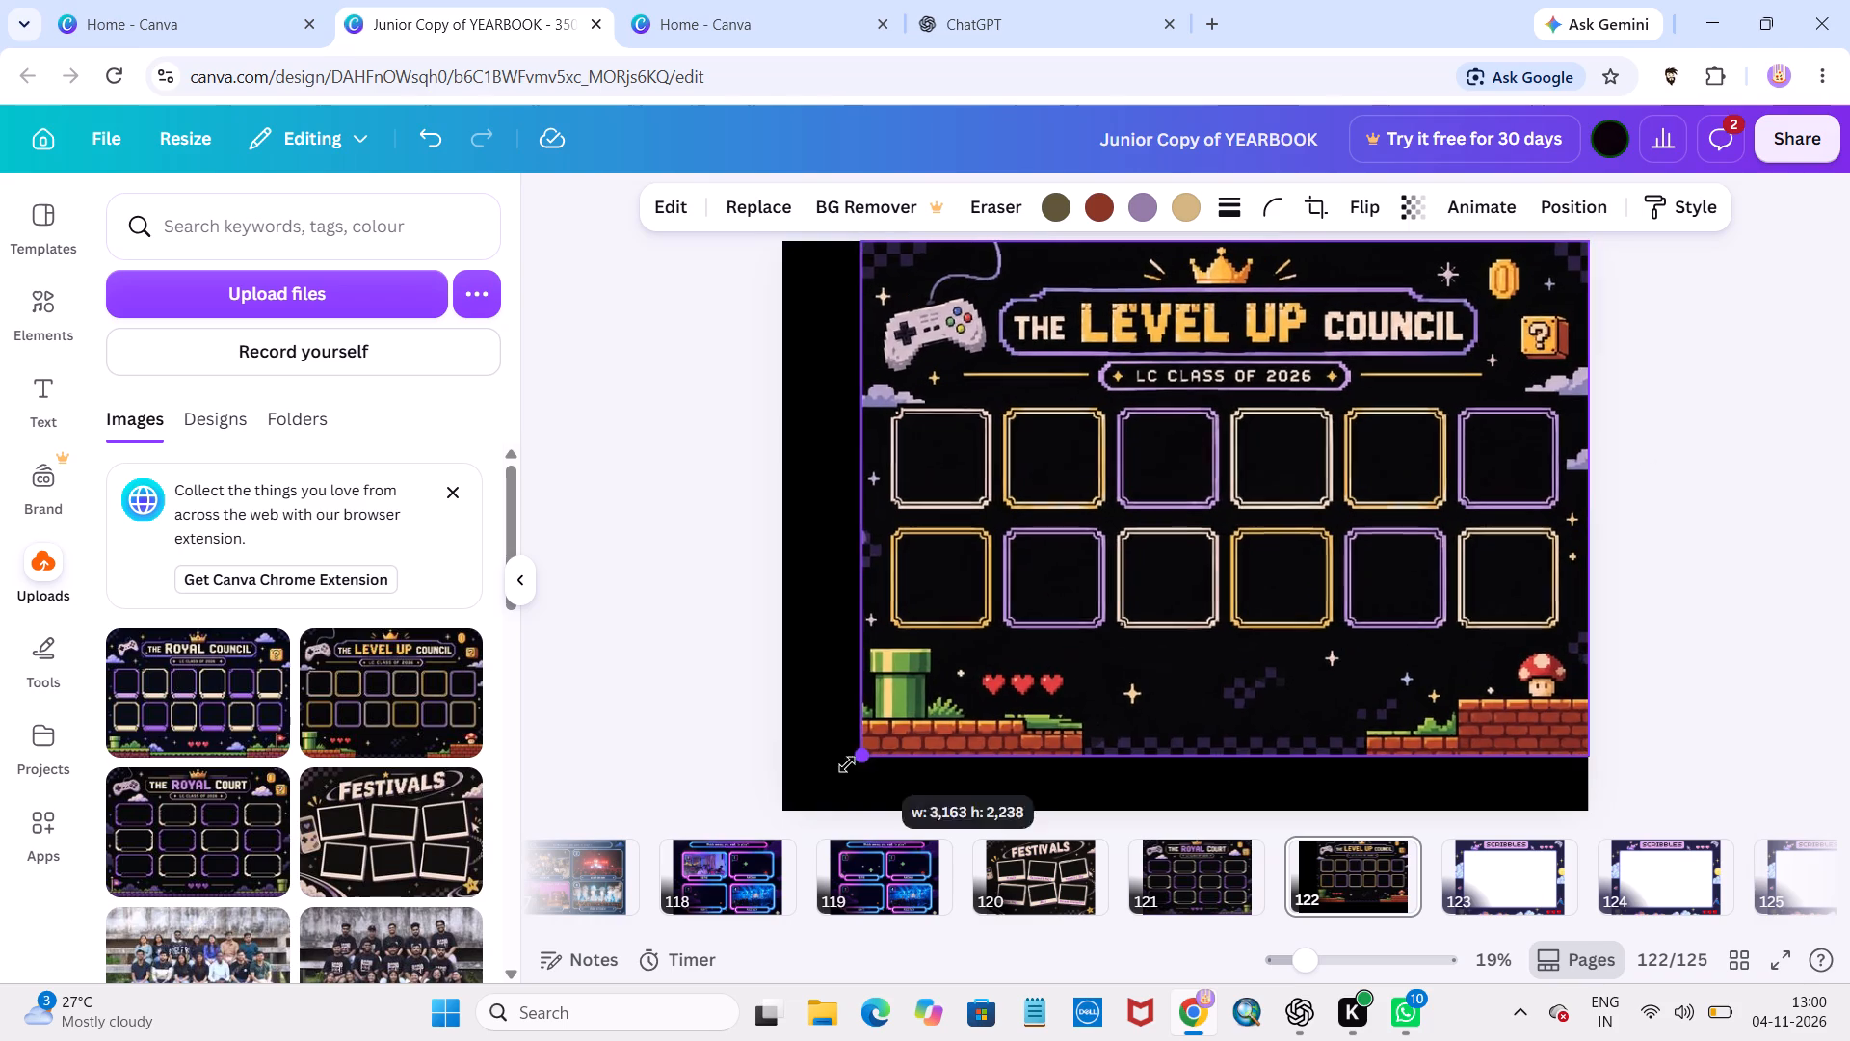
drag(847, 764, 783, 804)
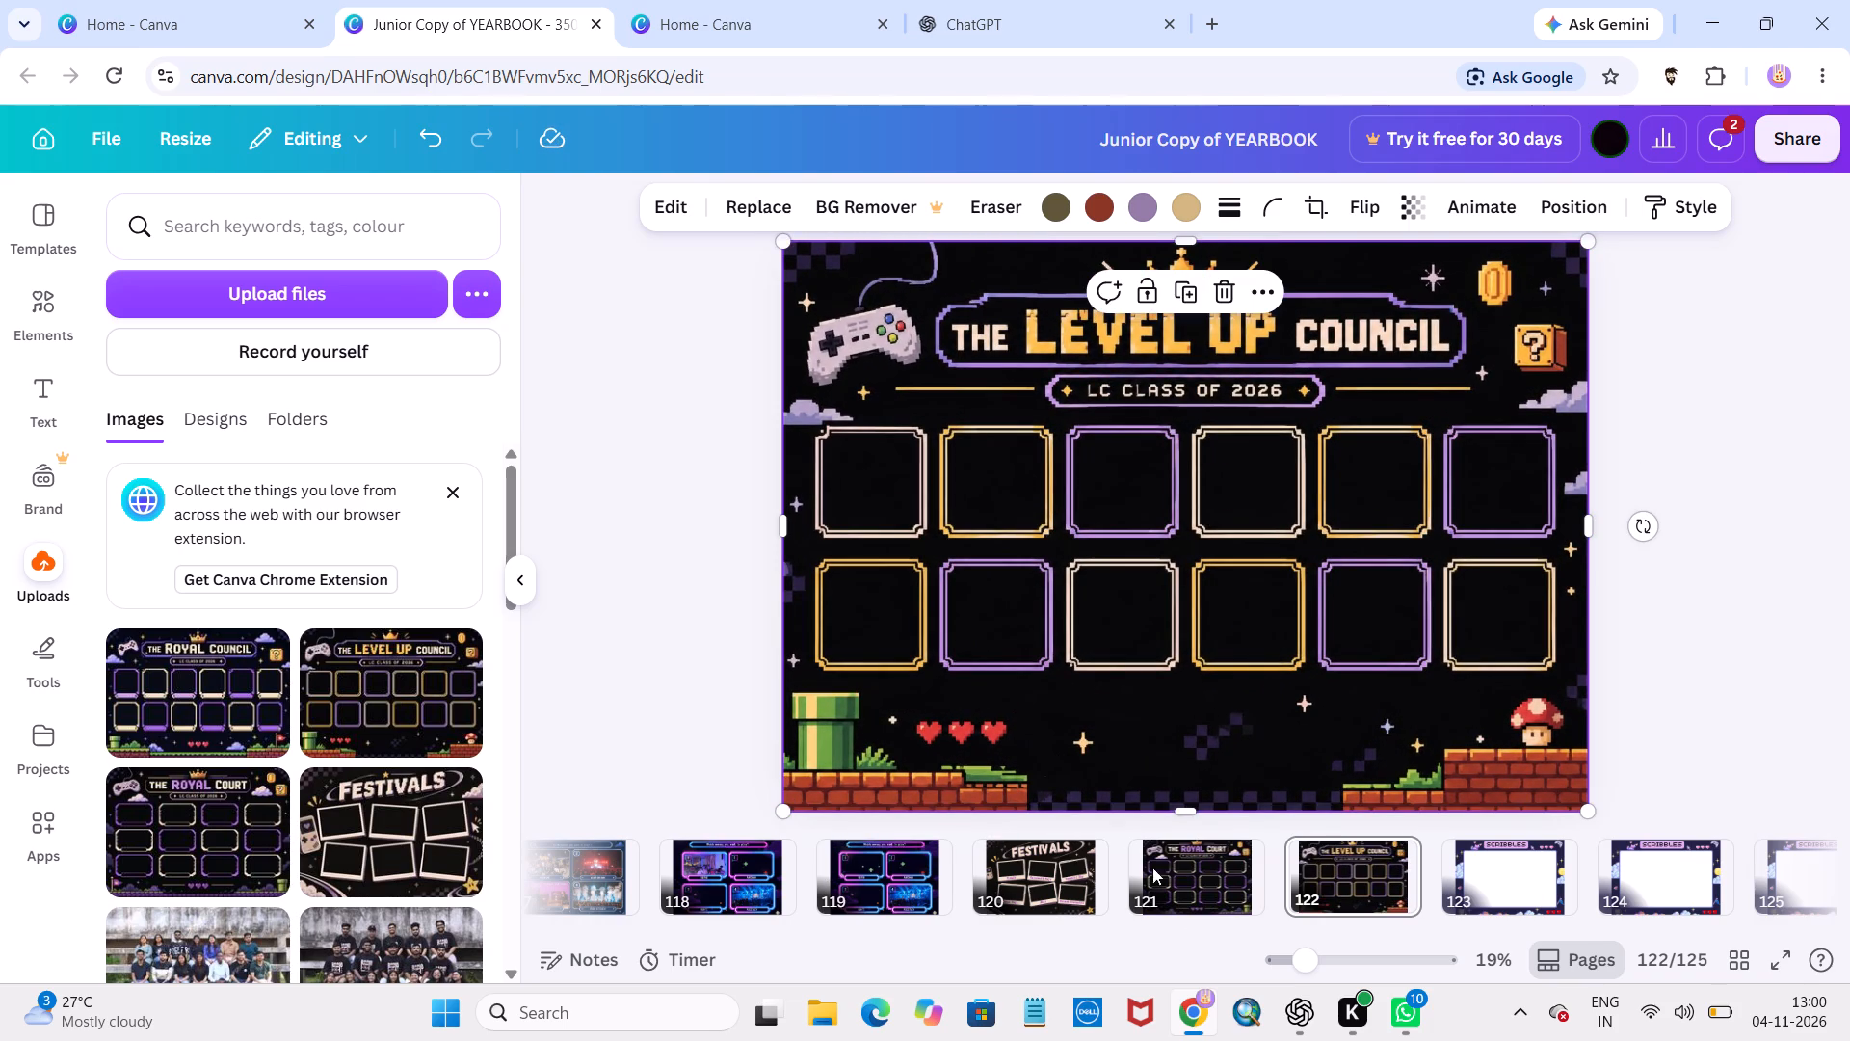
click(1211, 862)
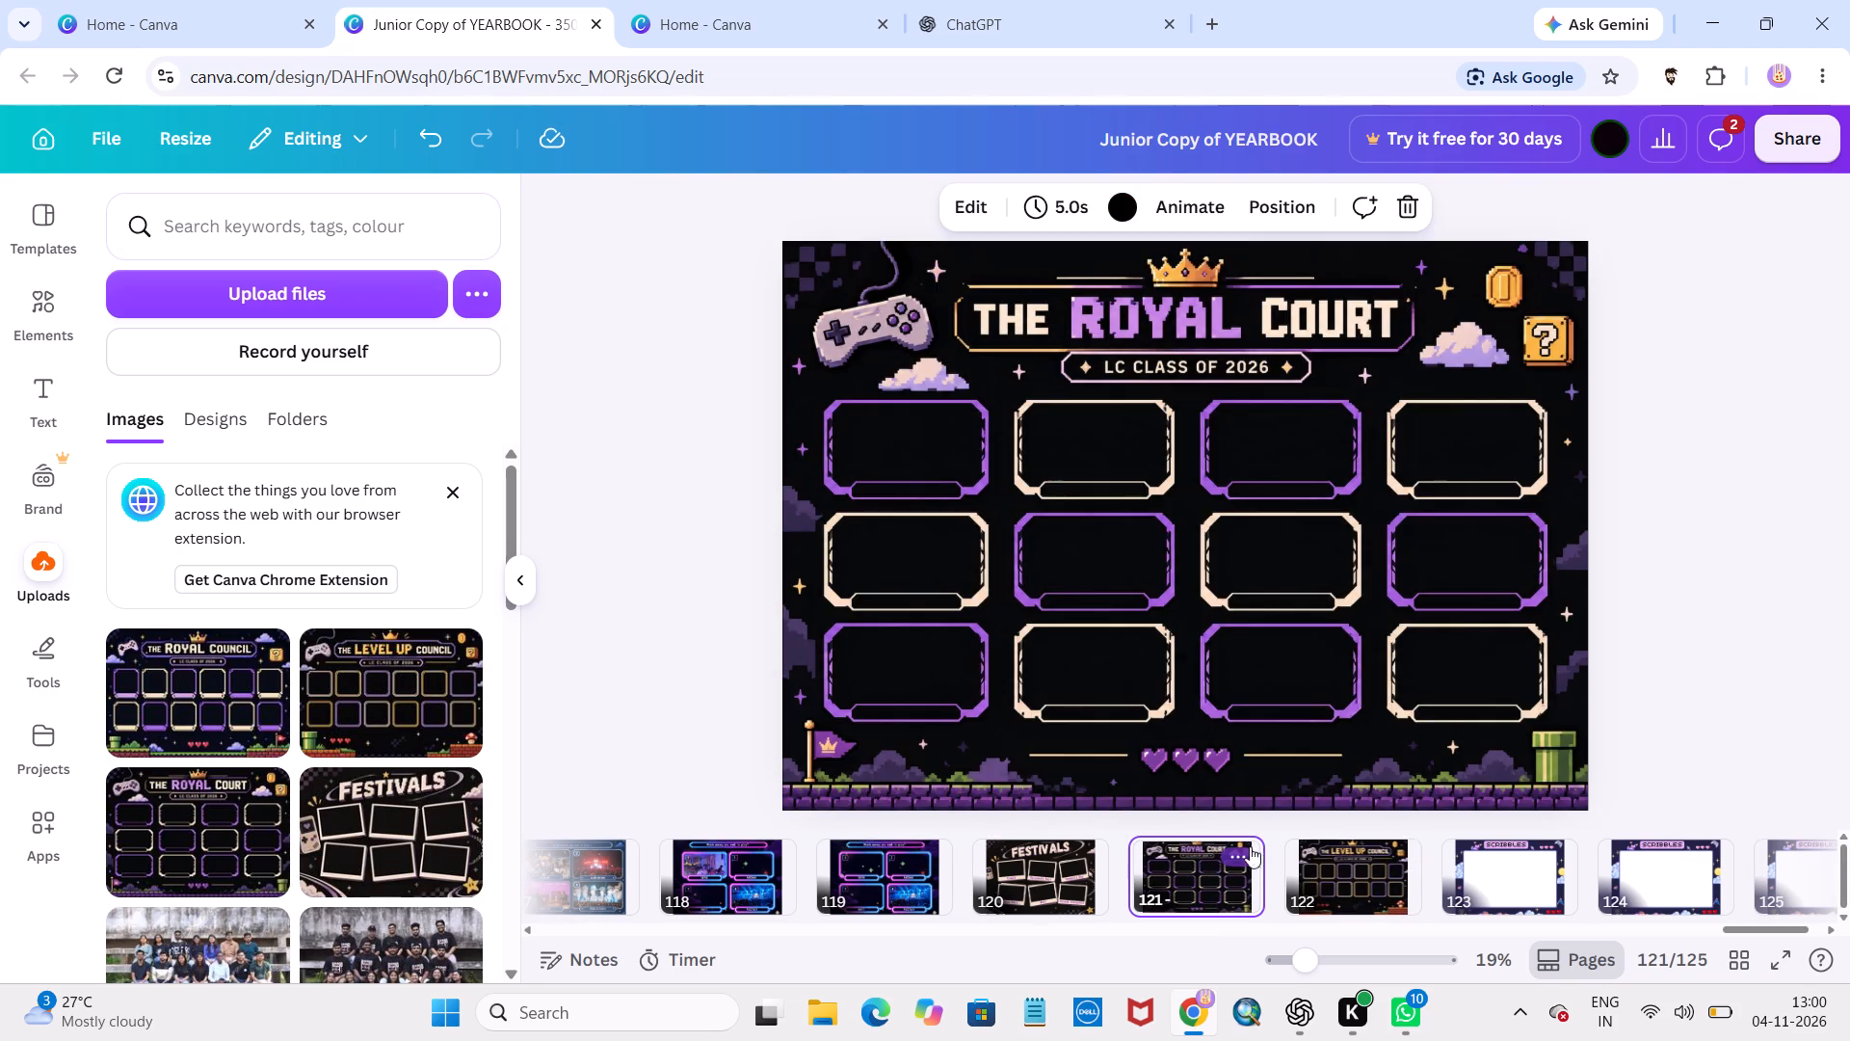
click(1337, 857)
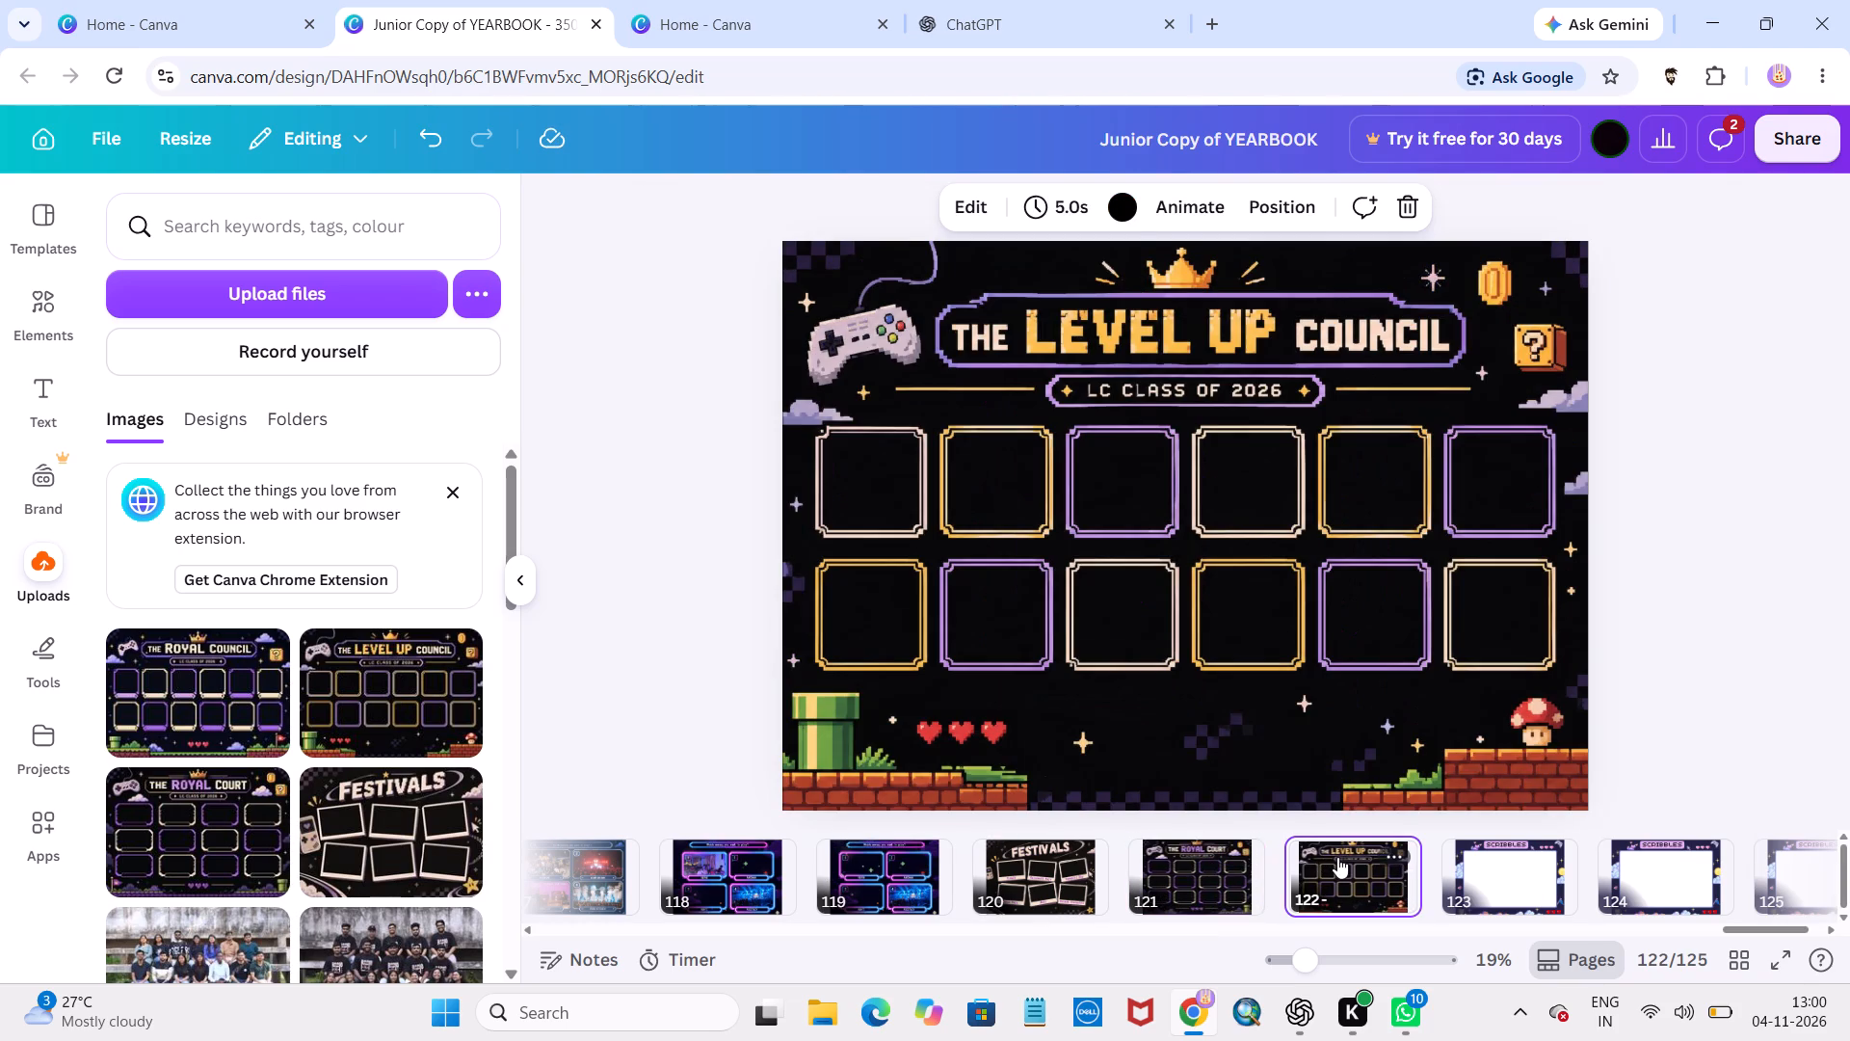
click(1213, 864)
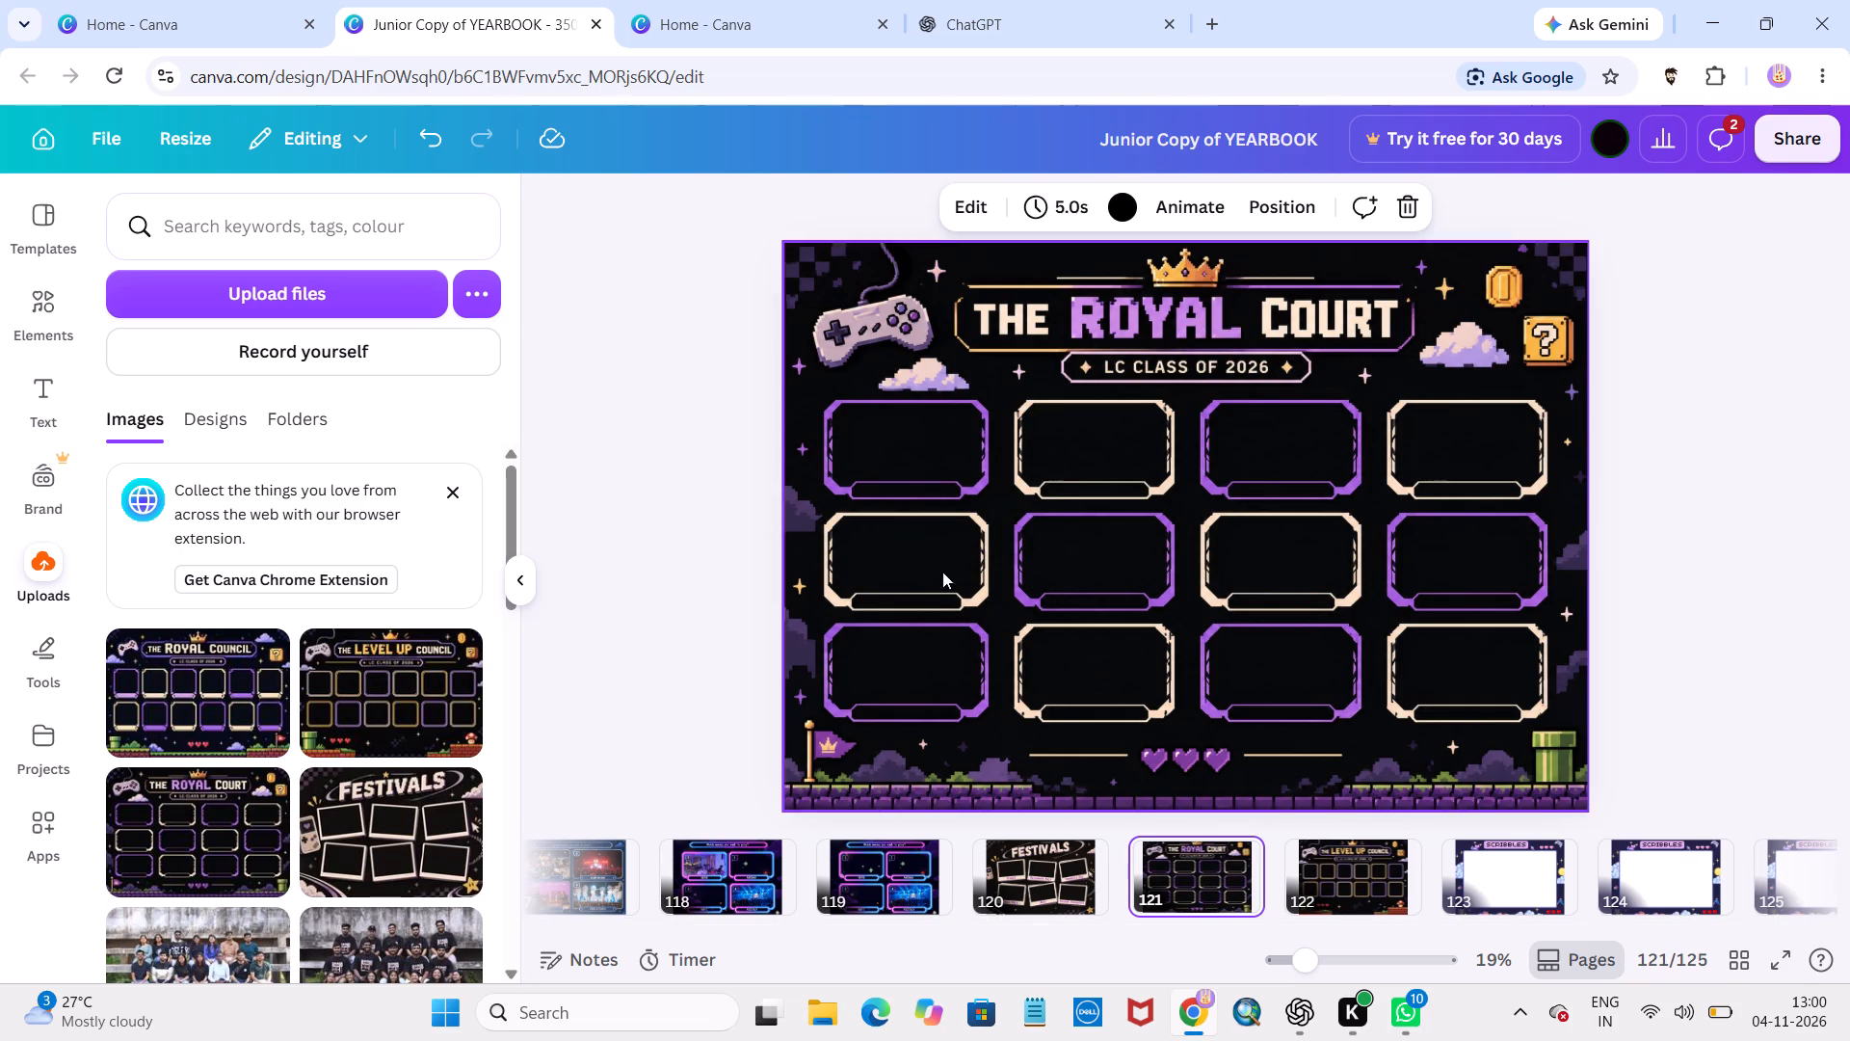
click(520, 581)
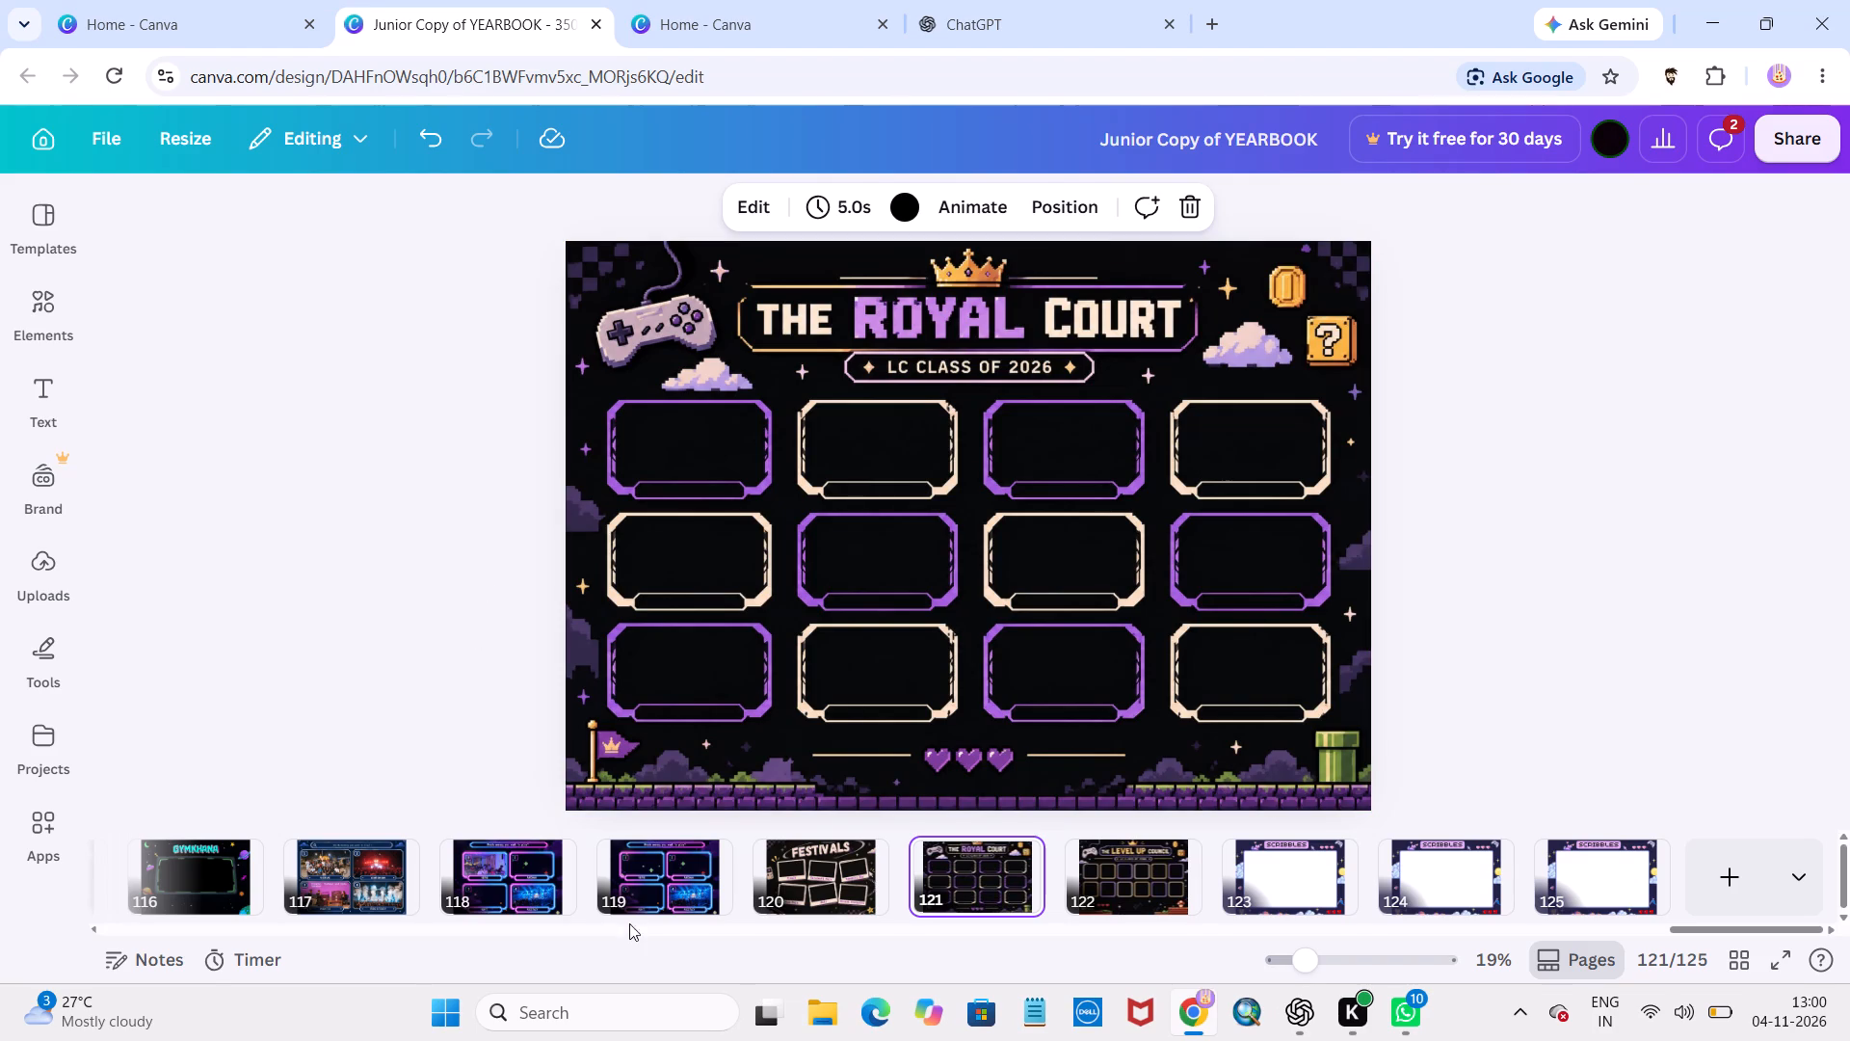
Add a page after the Level Up Council page and fill it completely with the uploaded Royal Council image.
scroll(1021, 831, left, 1)
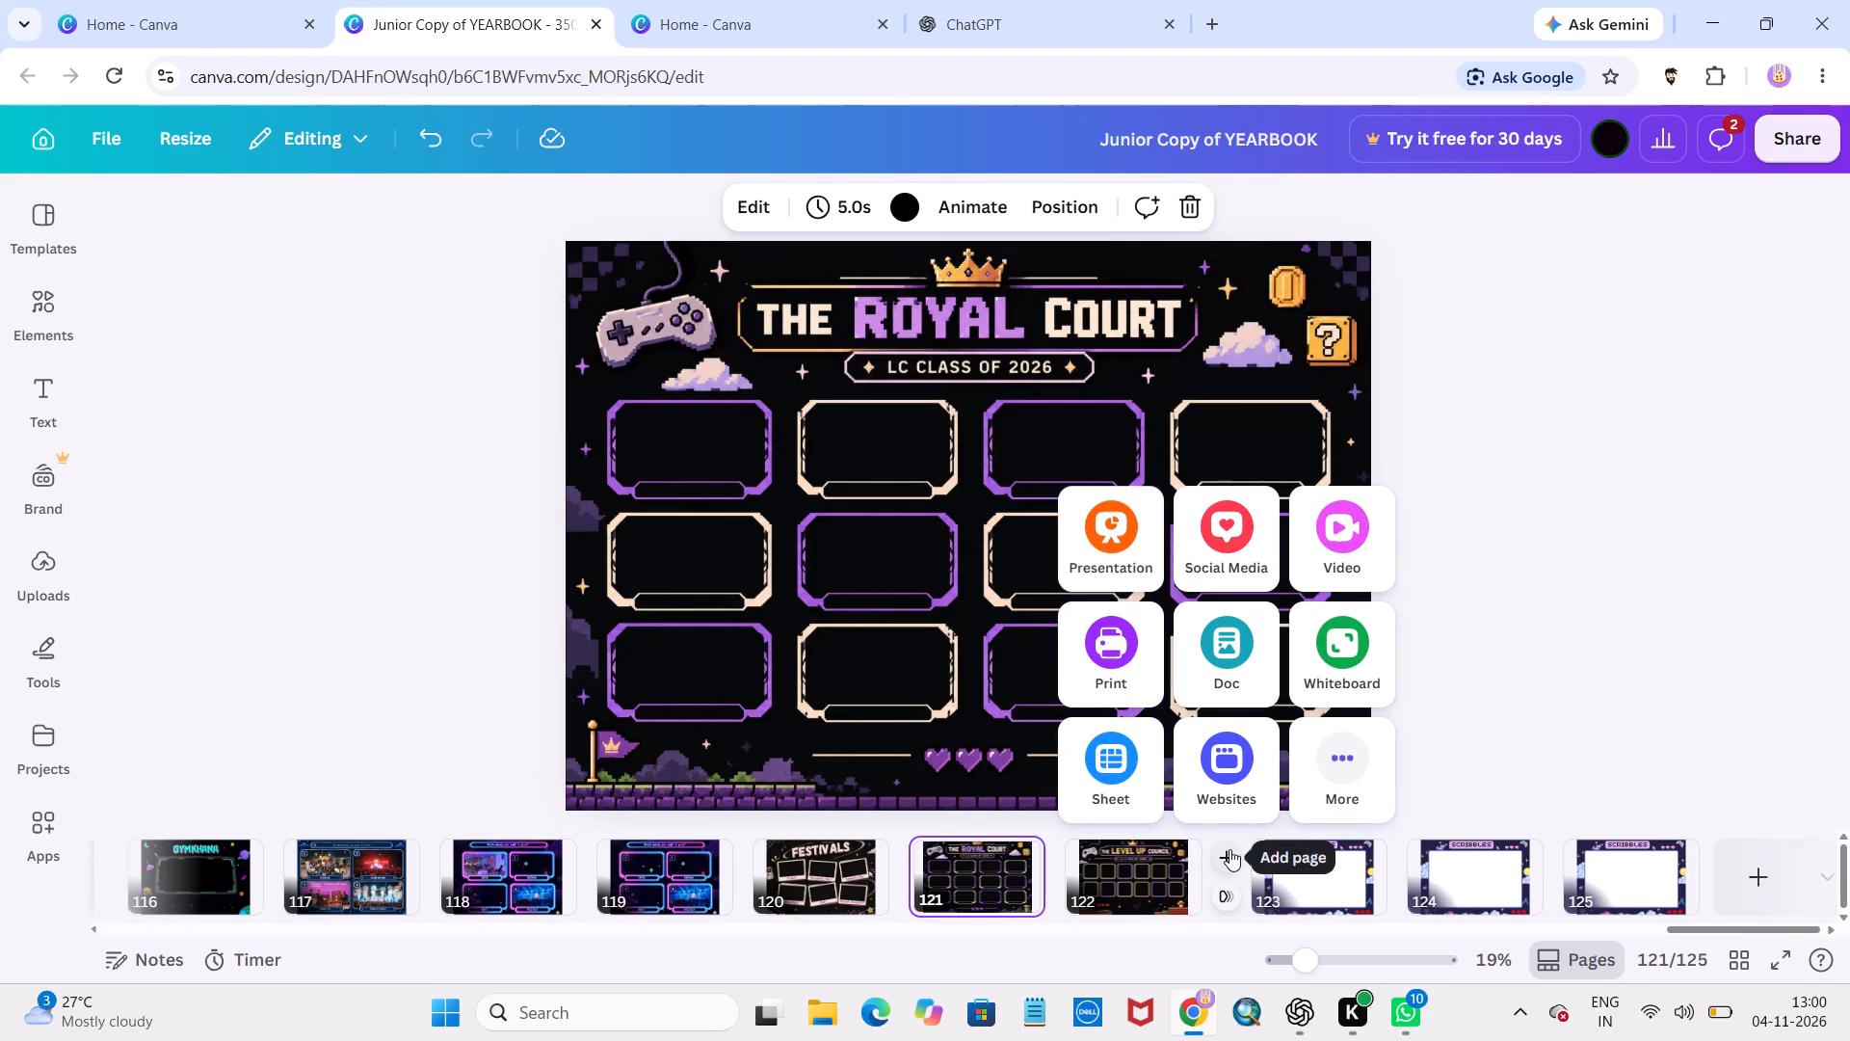
click(1225, 854)
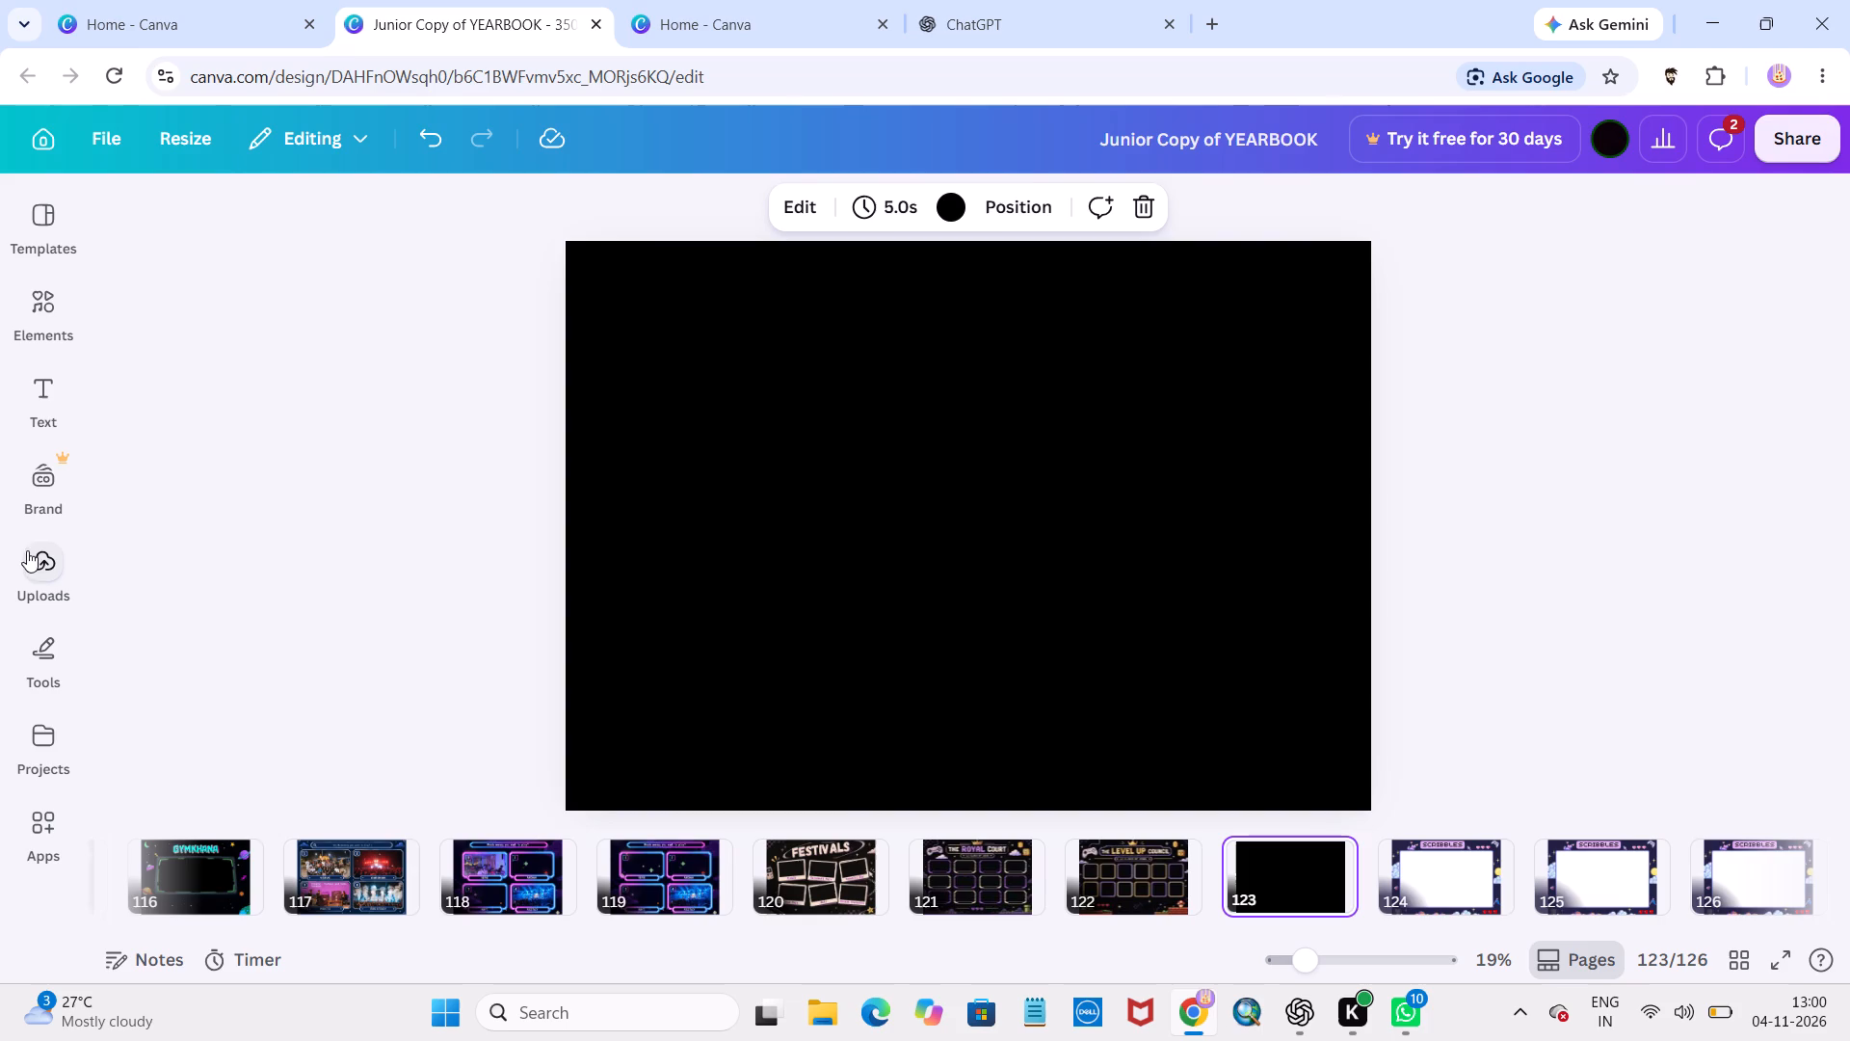
click(34, 565)
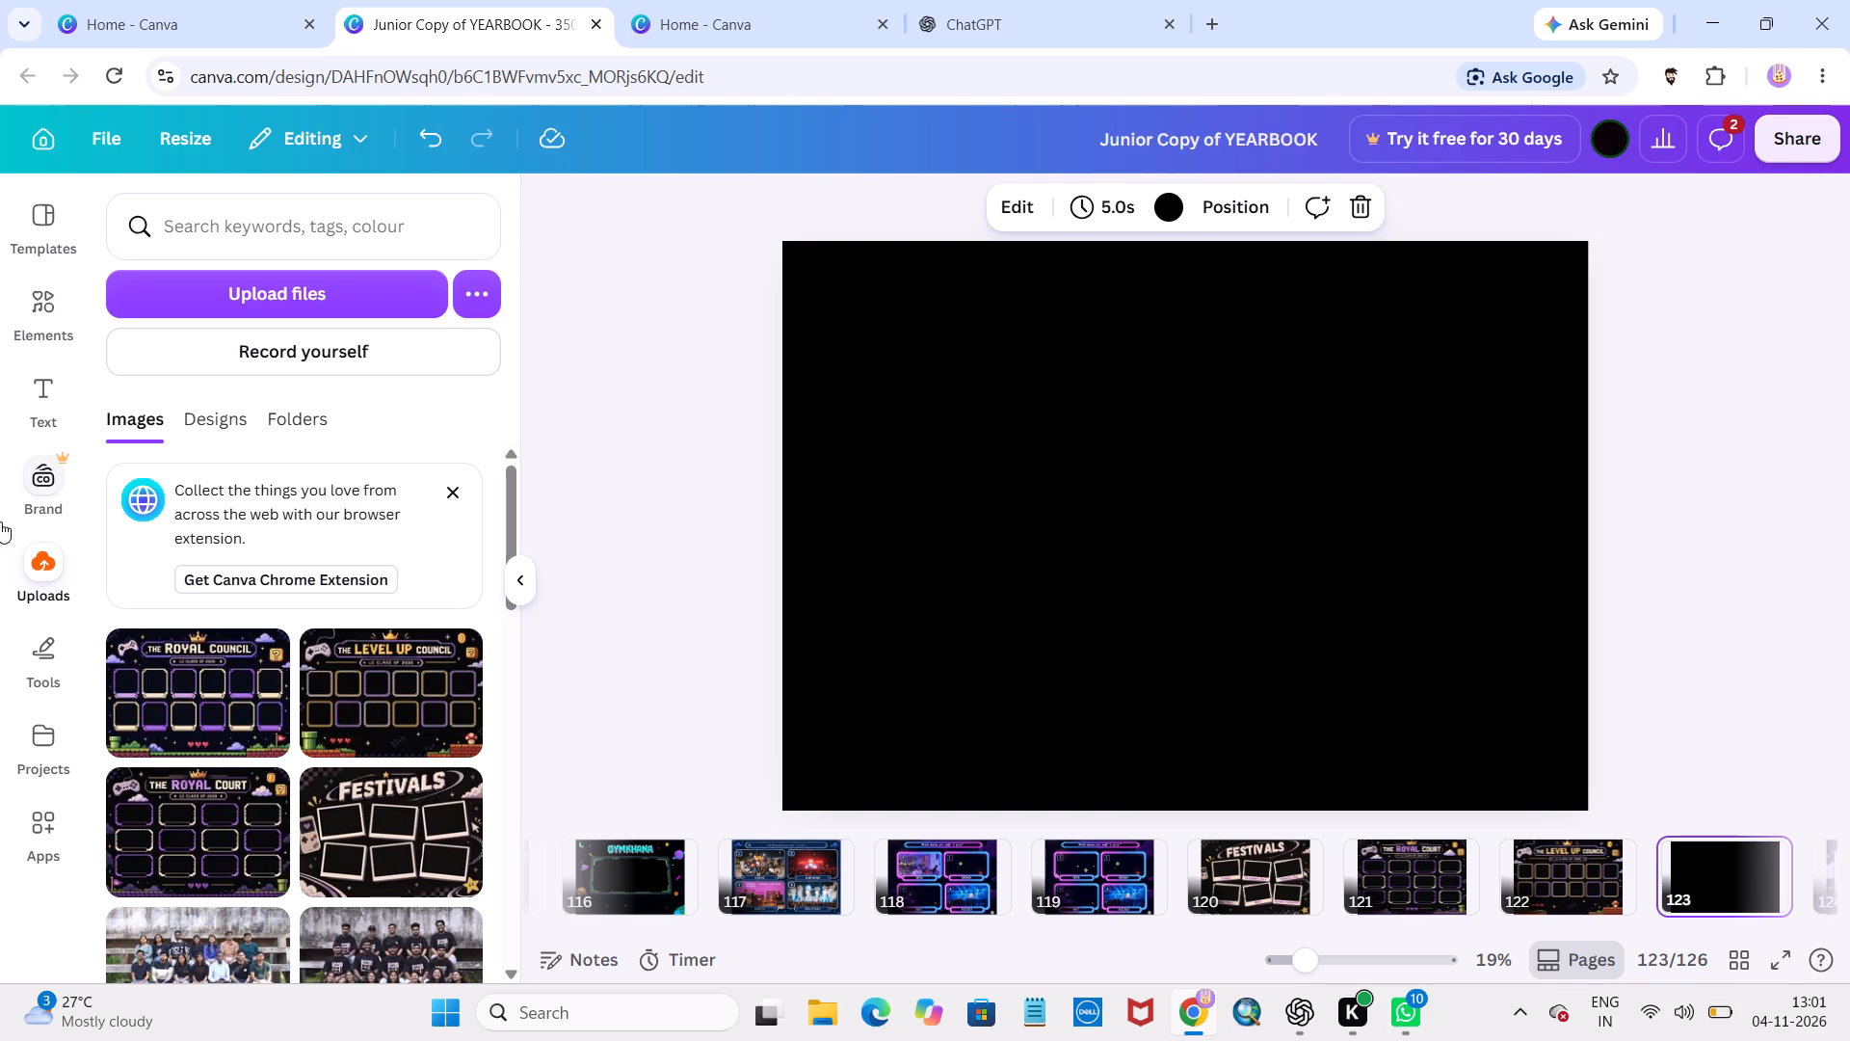
click(160, 671)
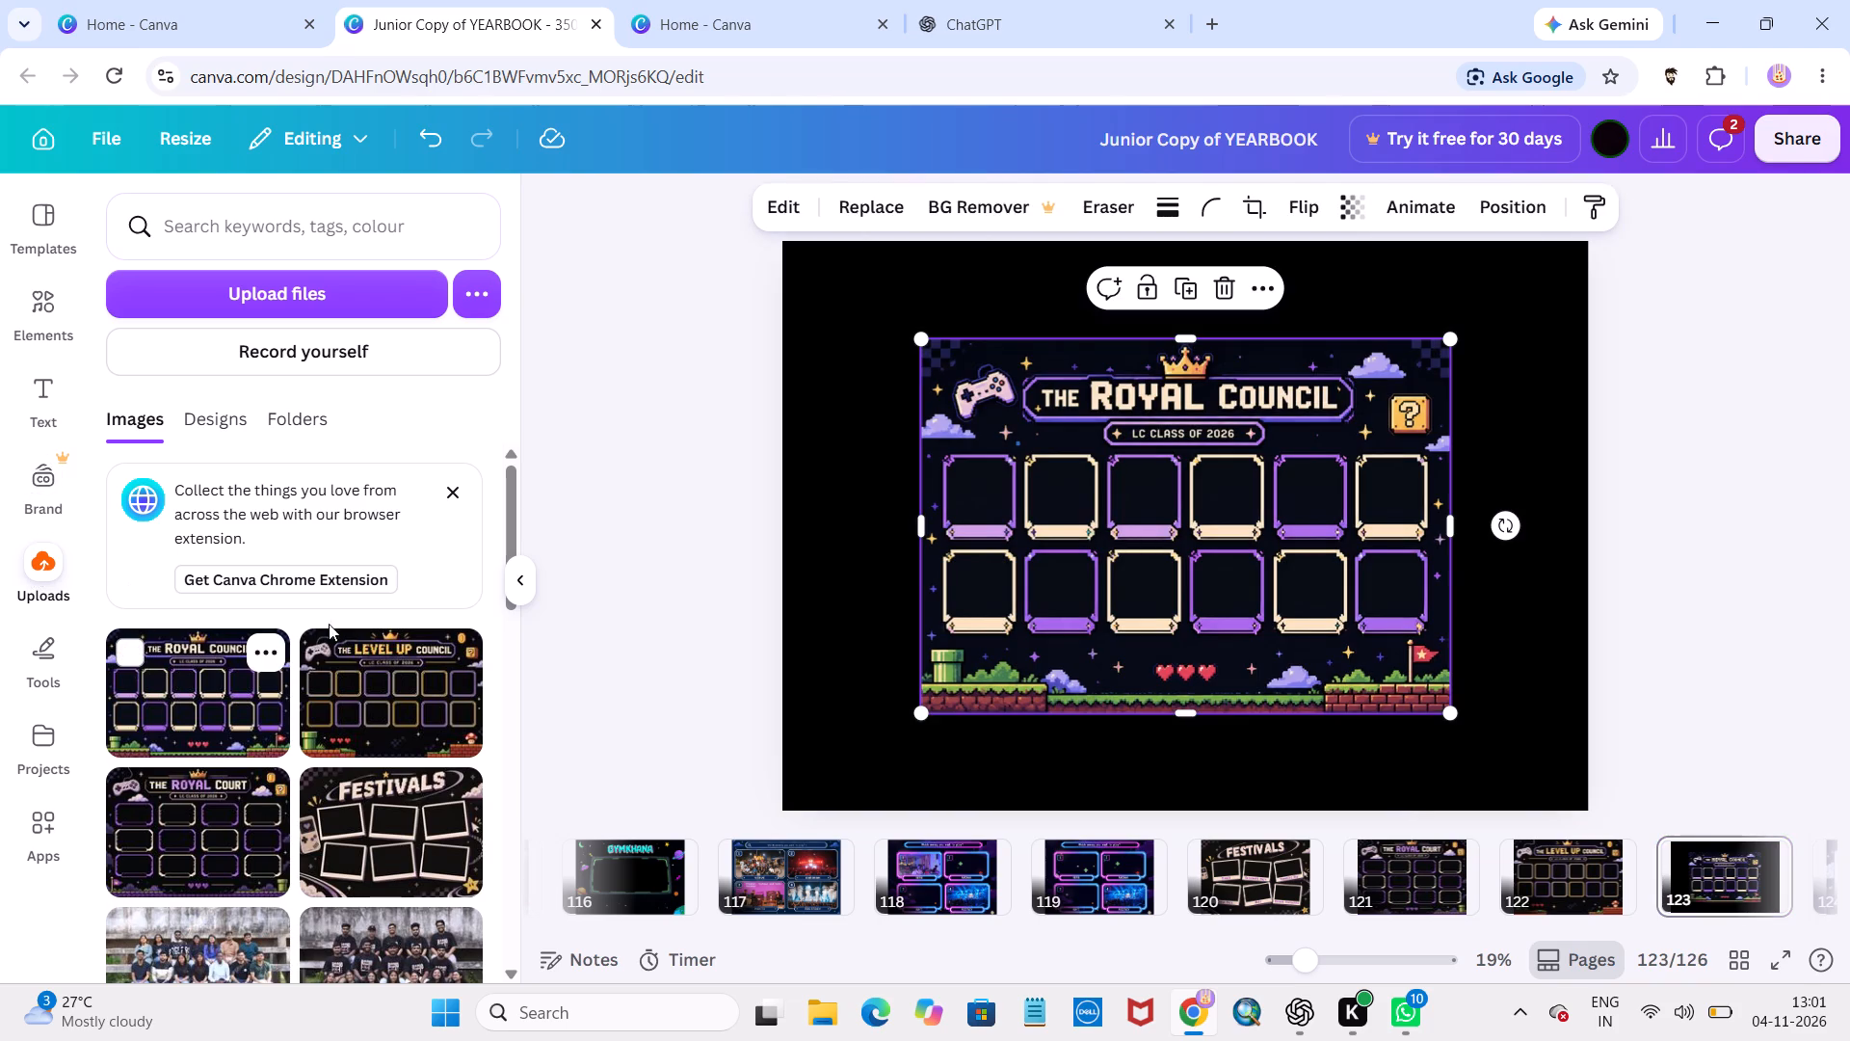
click(523, 580)
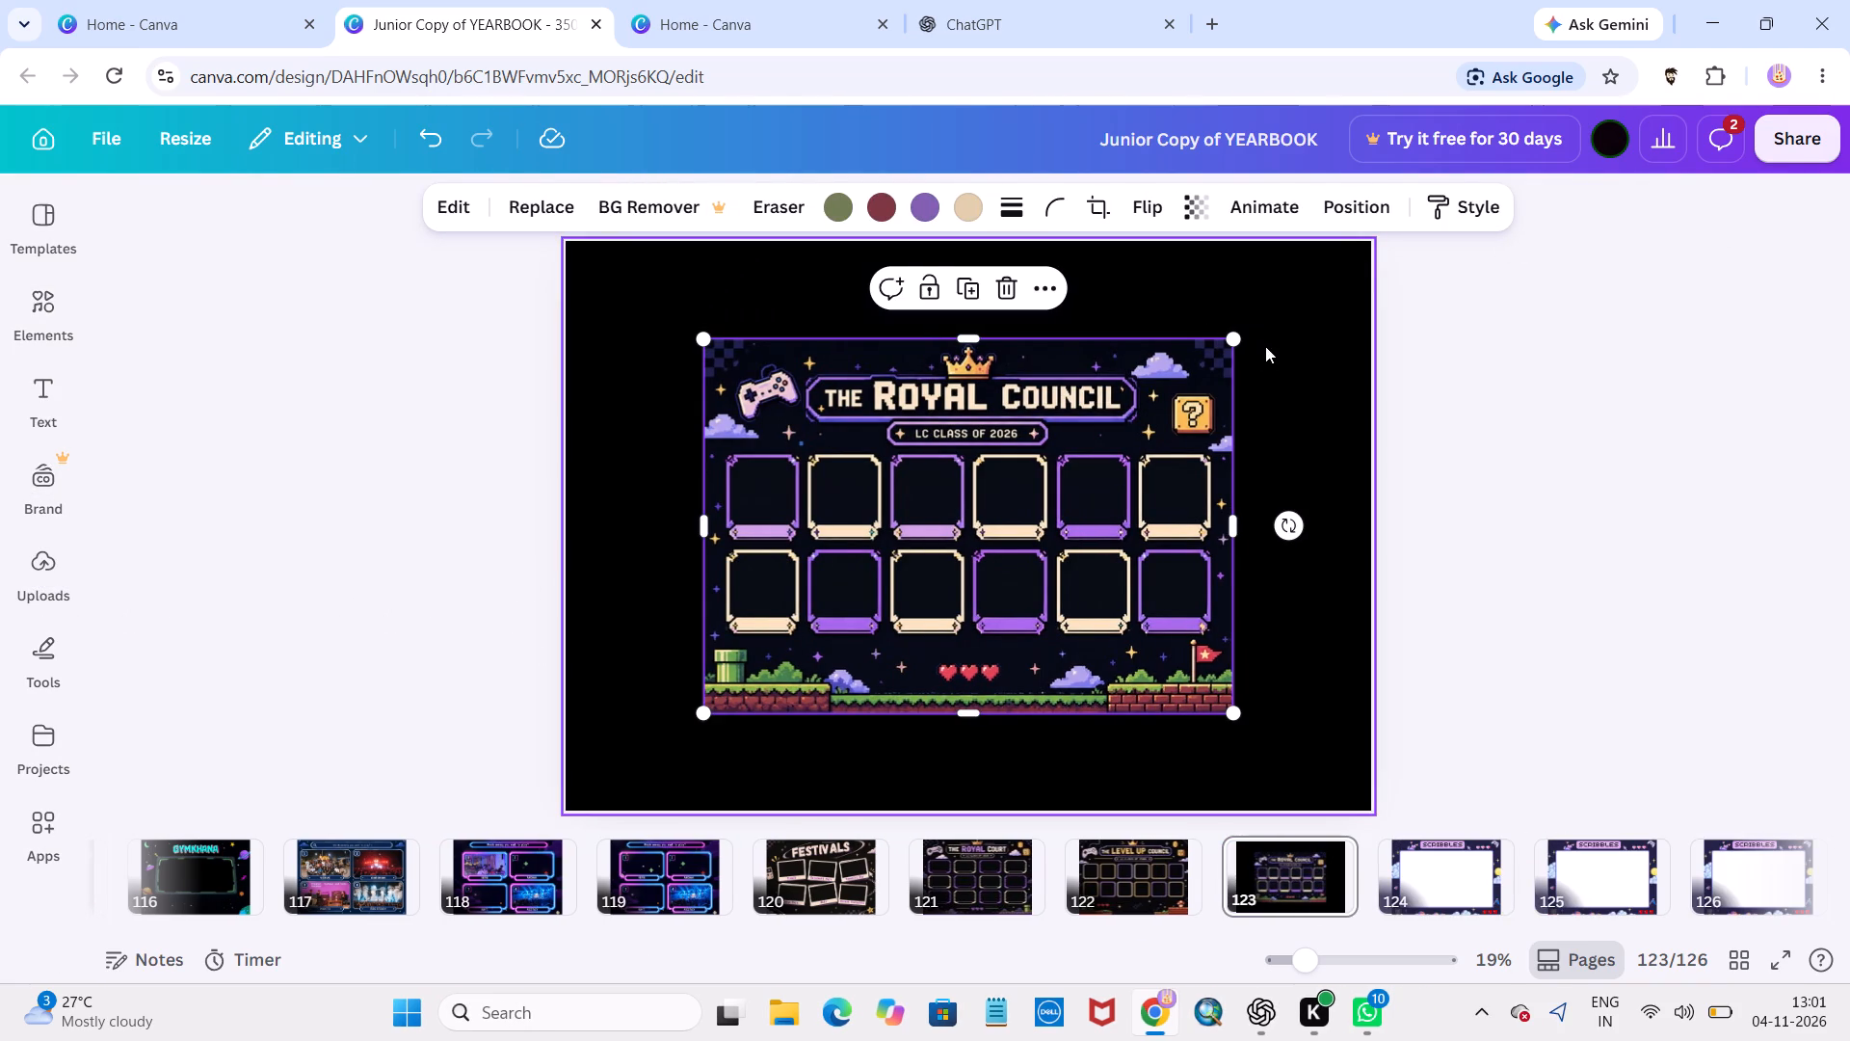
drag(1232, 334, 1384, 242)
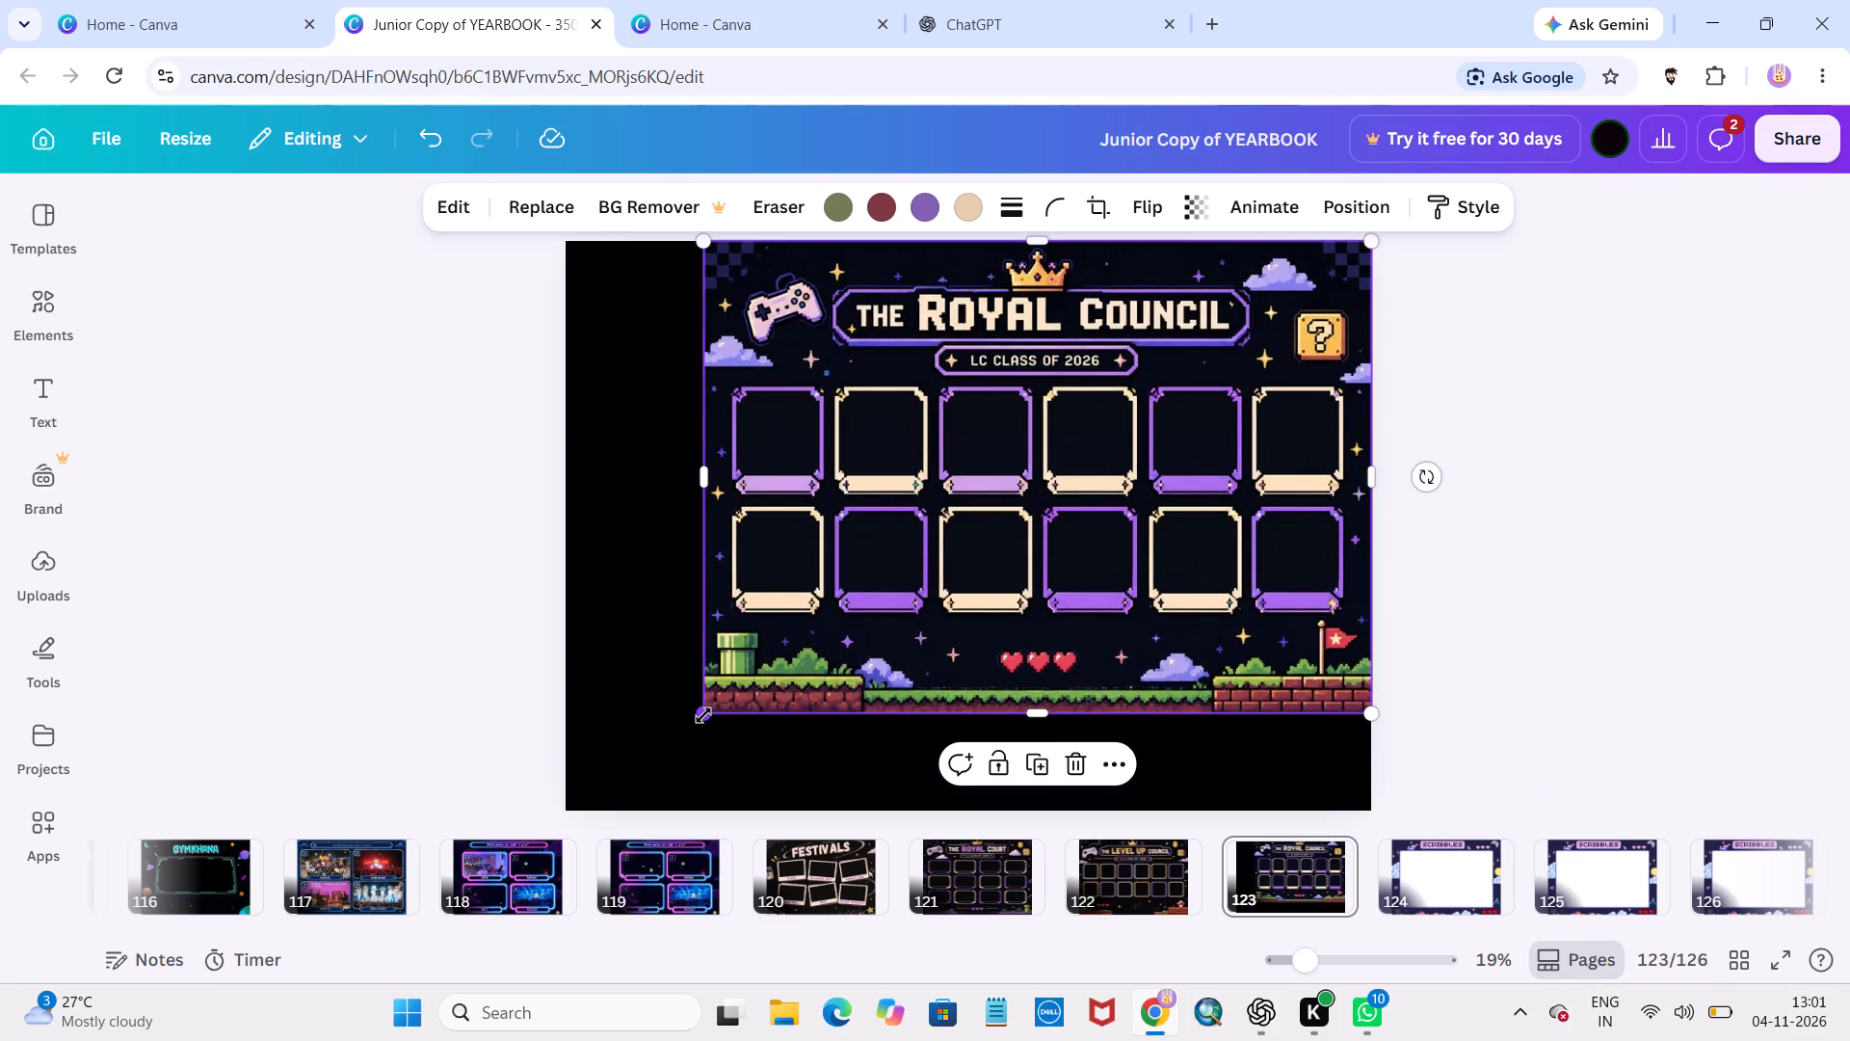
drag(703, 715, 568, 817)
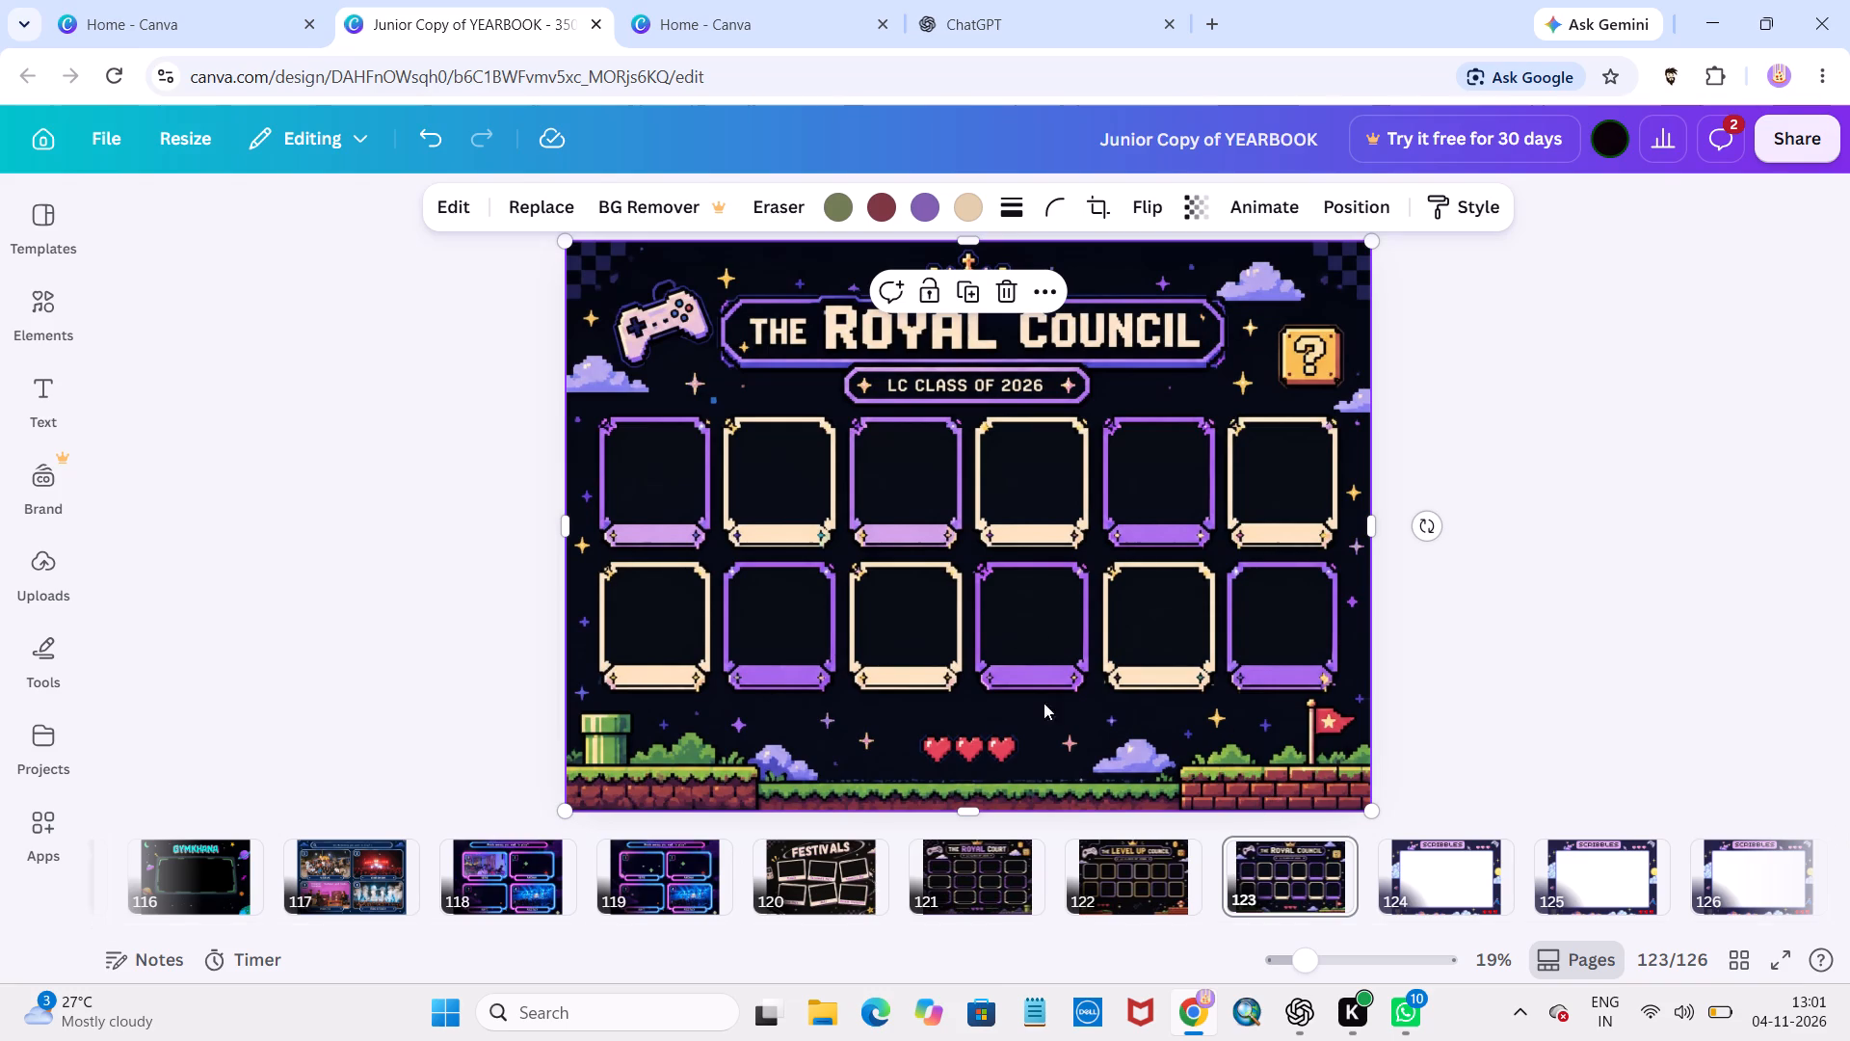
Split the Royal Court image on page 121 into separate editable elements with Magic Layers.
click(964, 860)
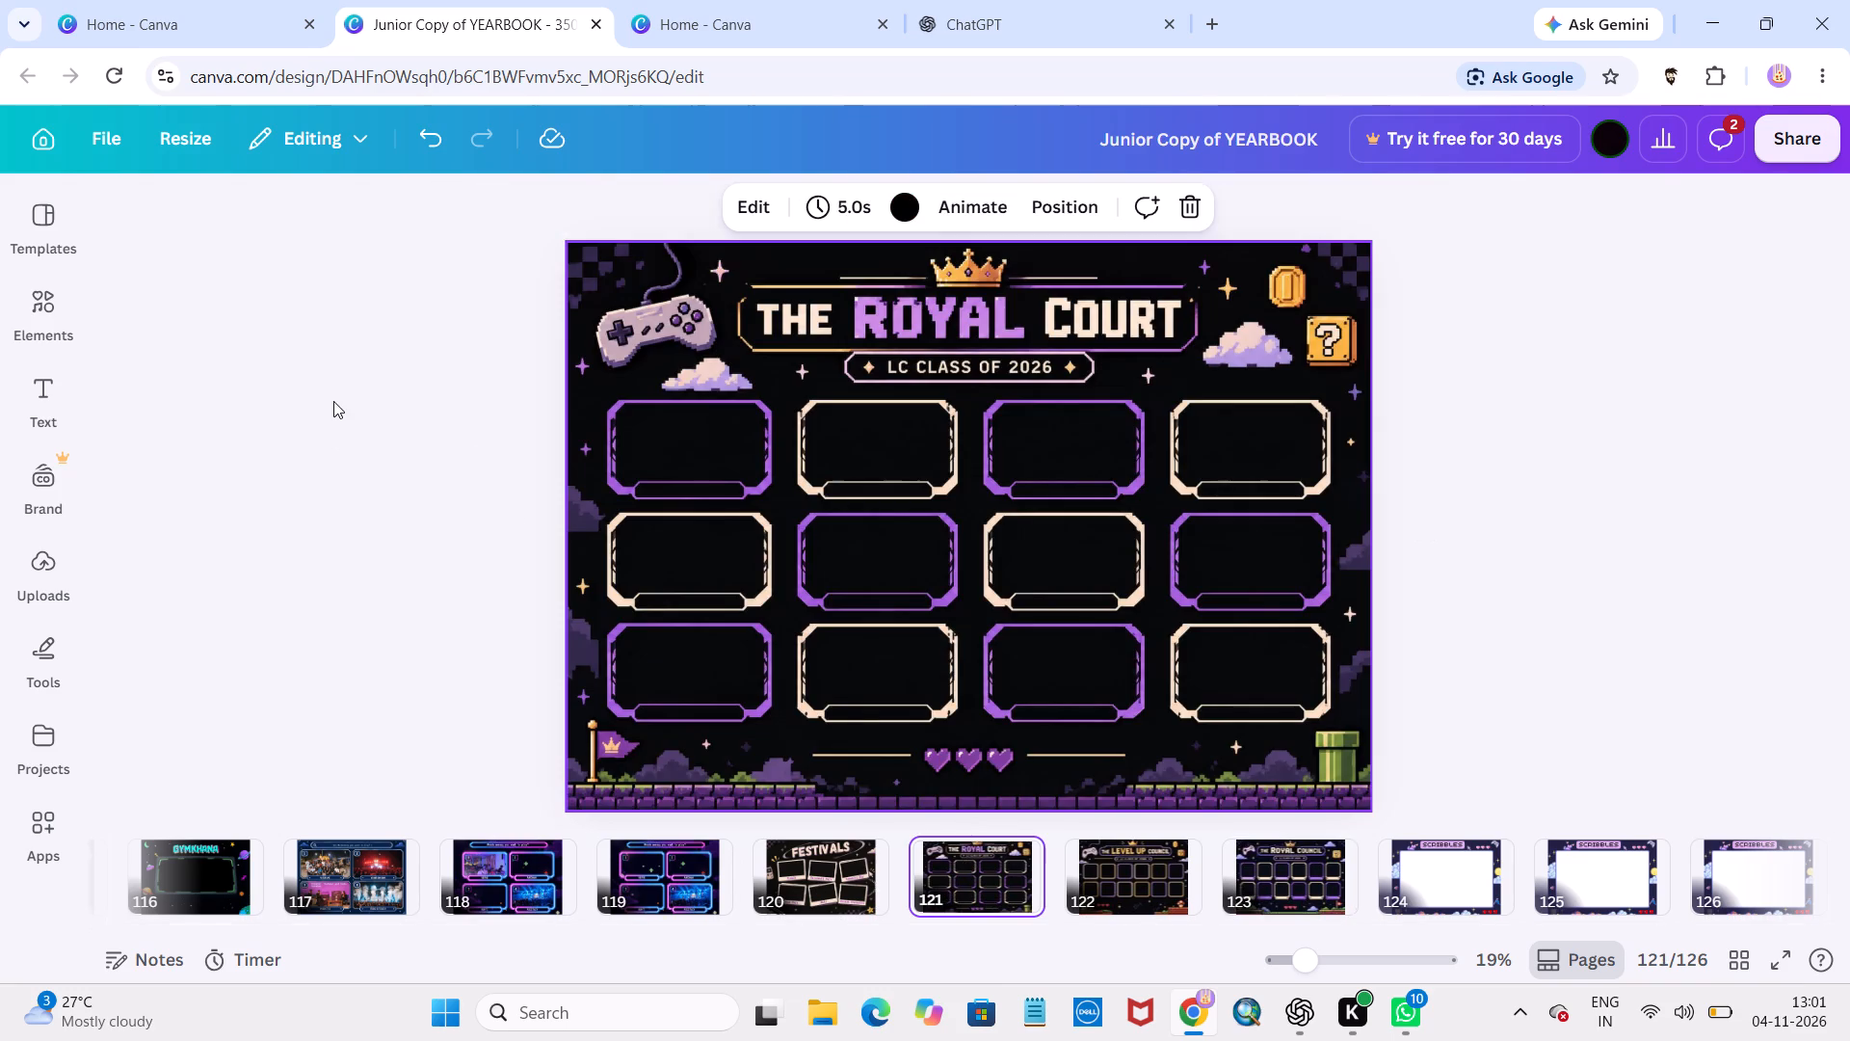
scroll(333, 401, down, 1)
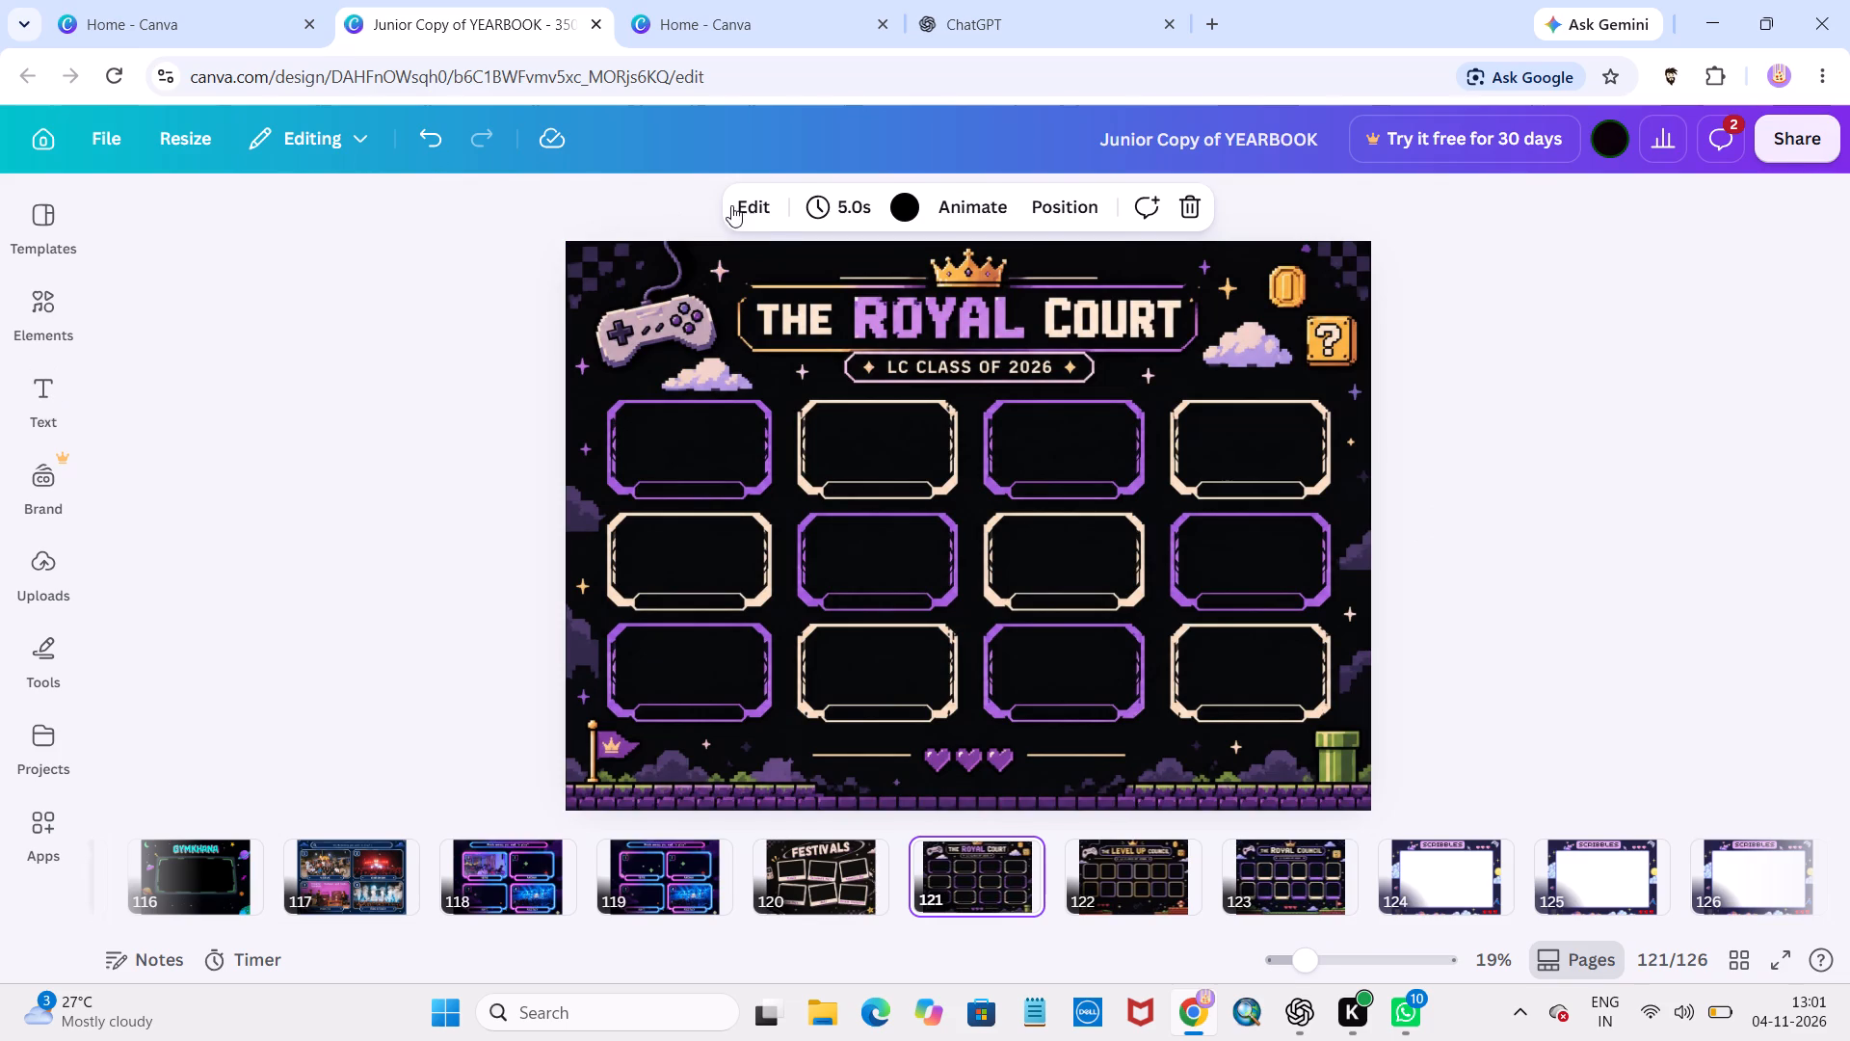
click(743, 205)
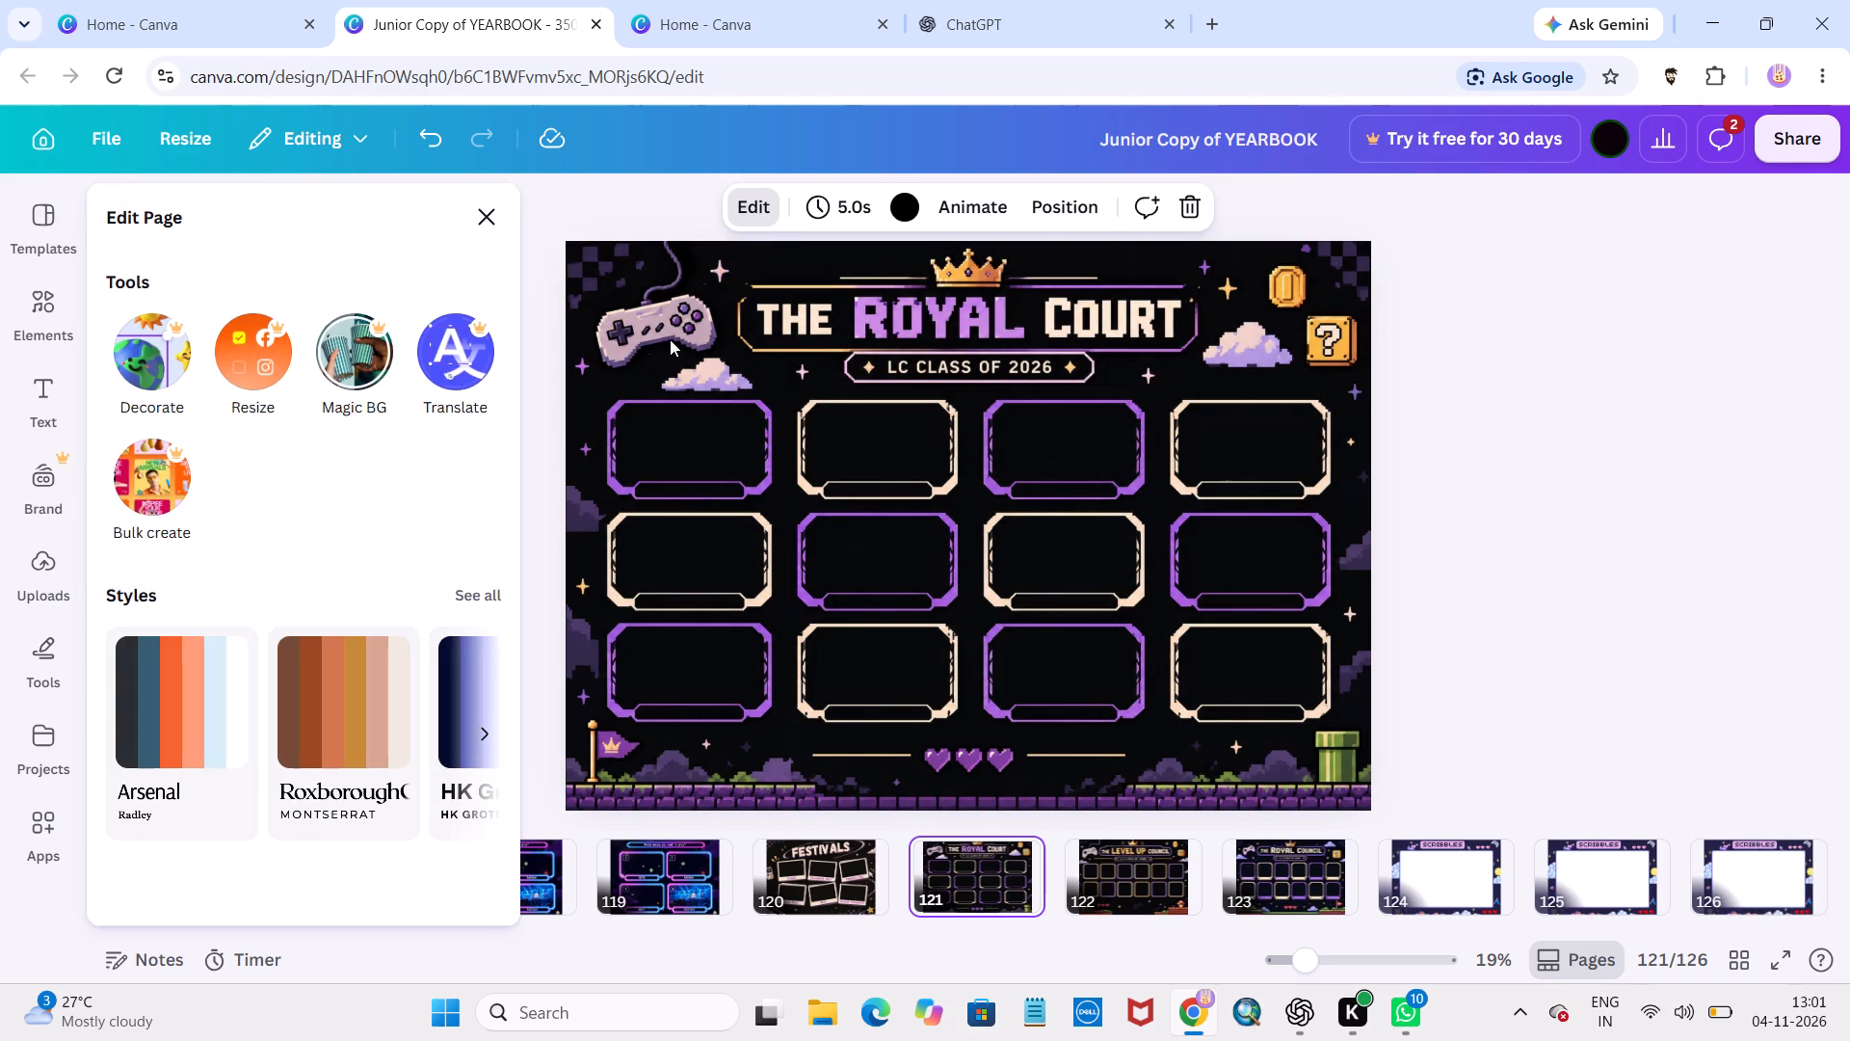
click(720, 343)
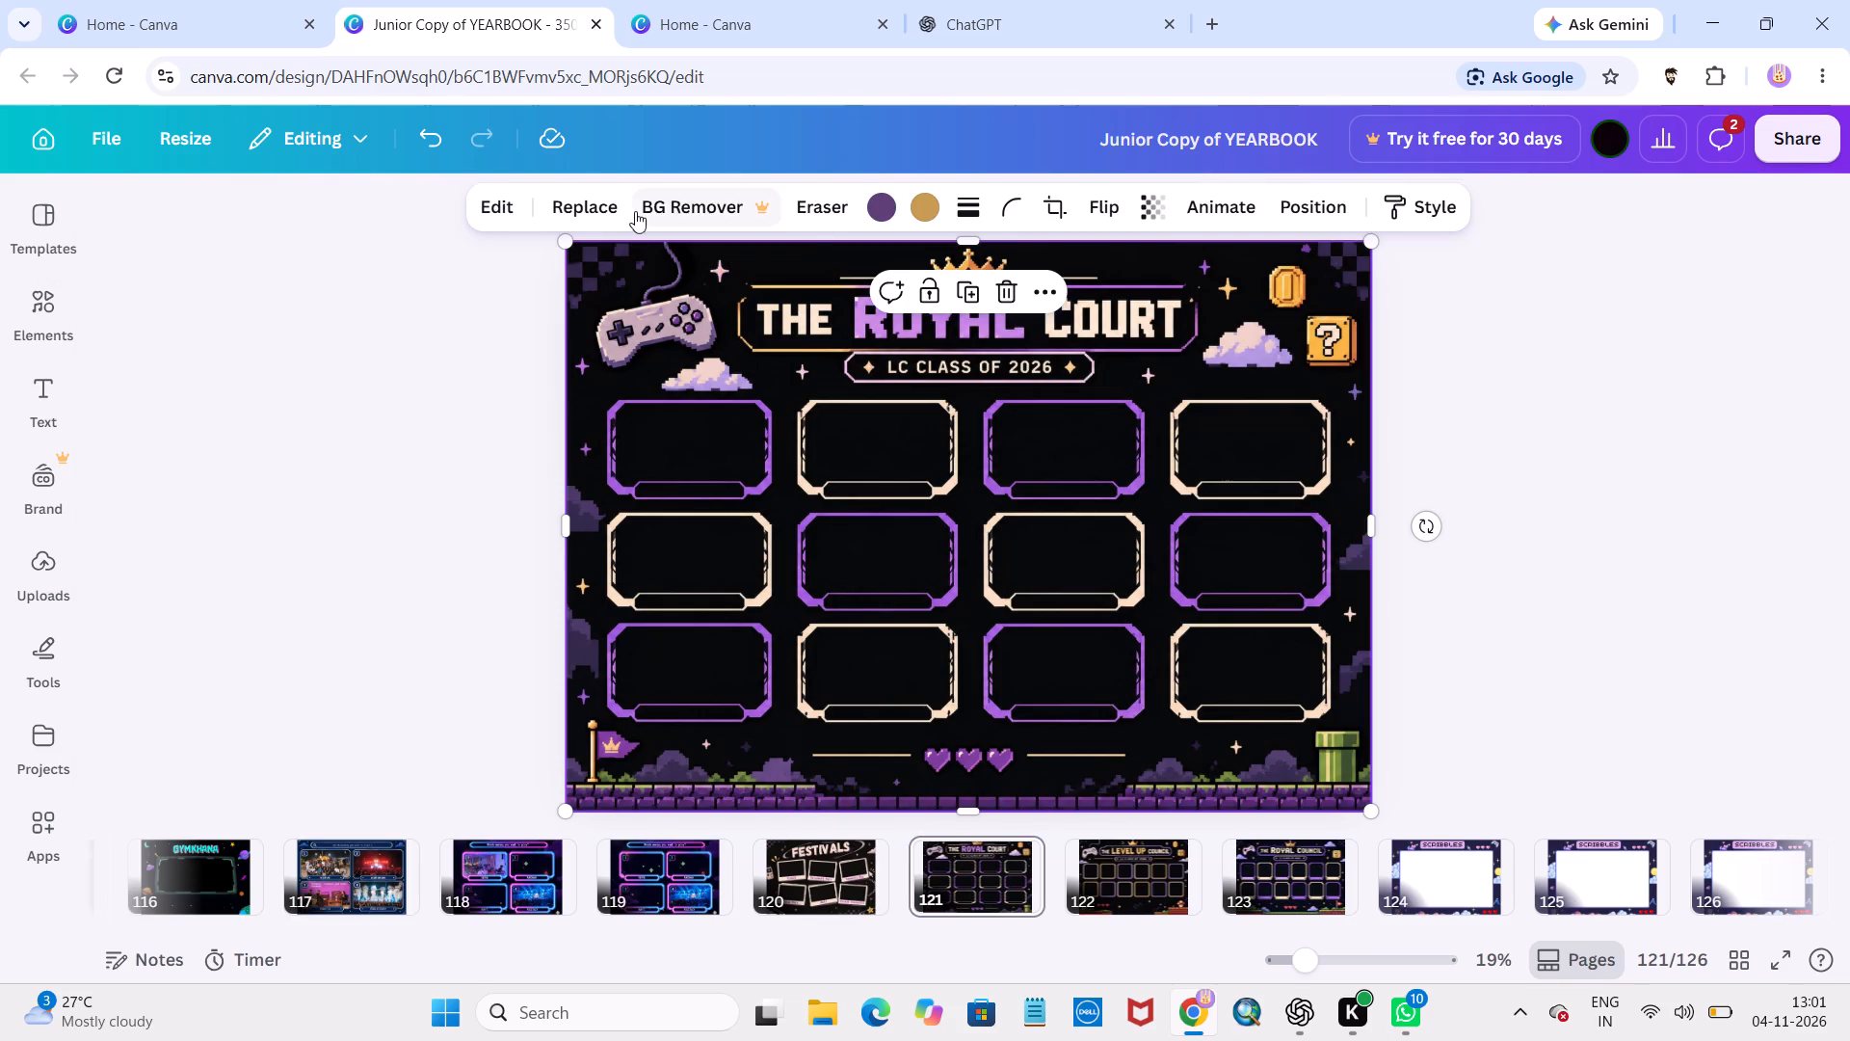
click(506, 216)
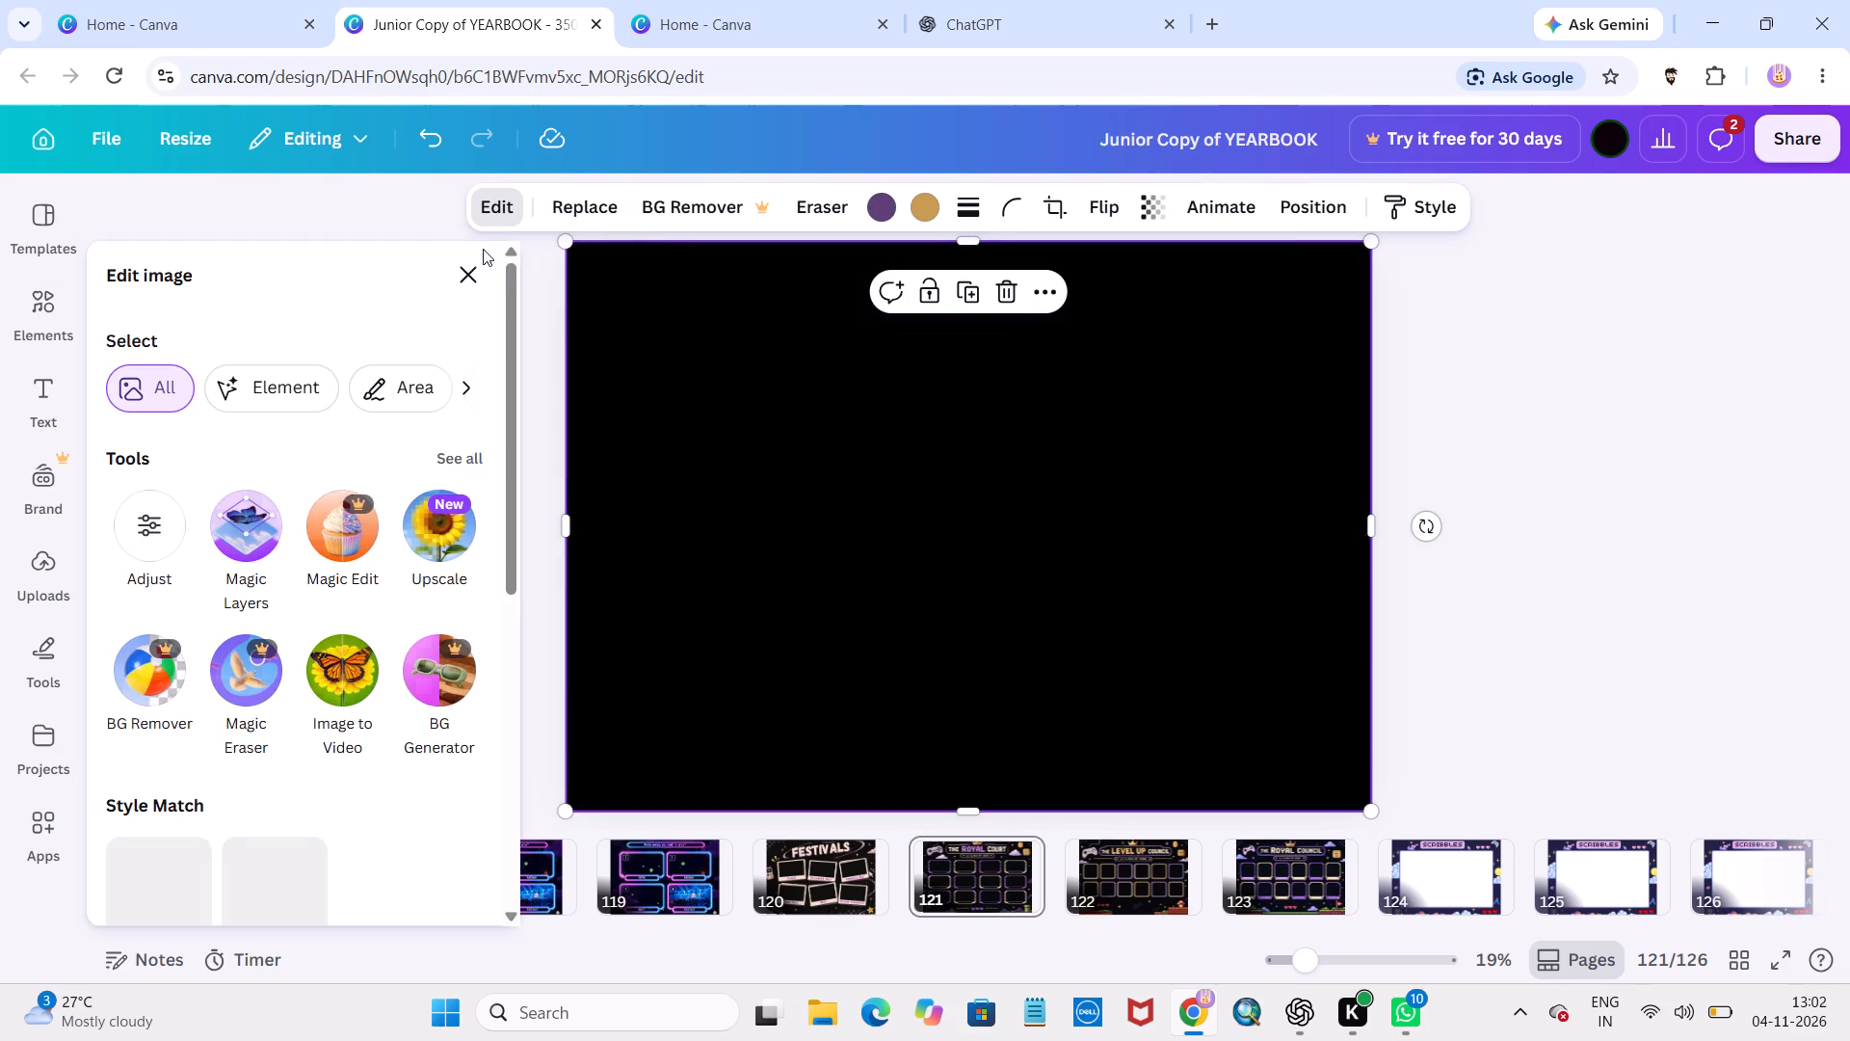
click(239, 526)
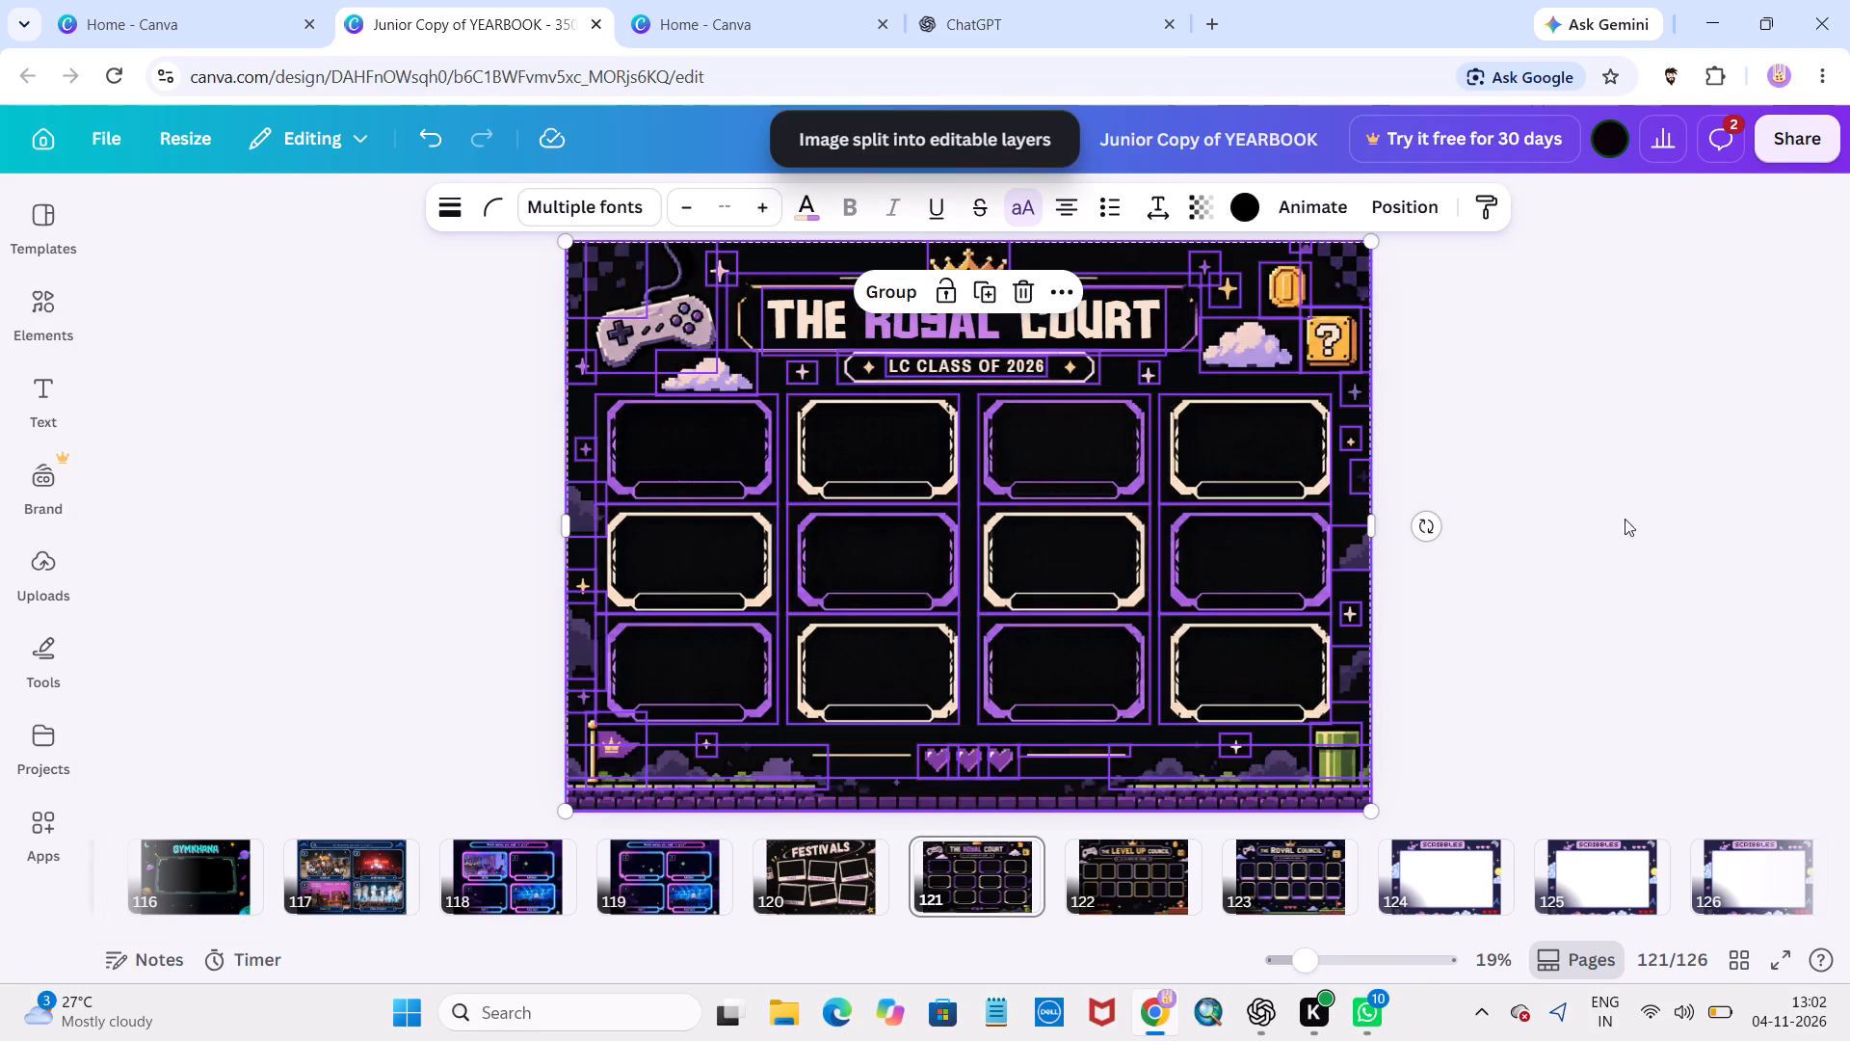
click(1689, 504)
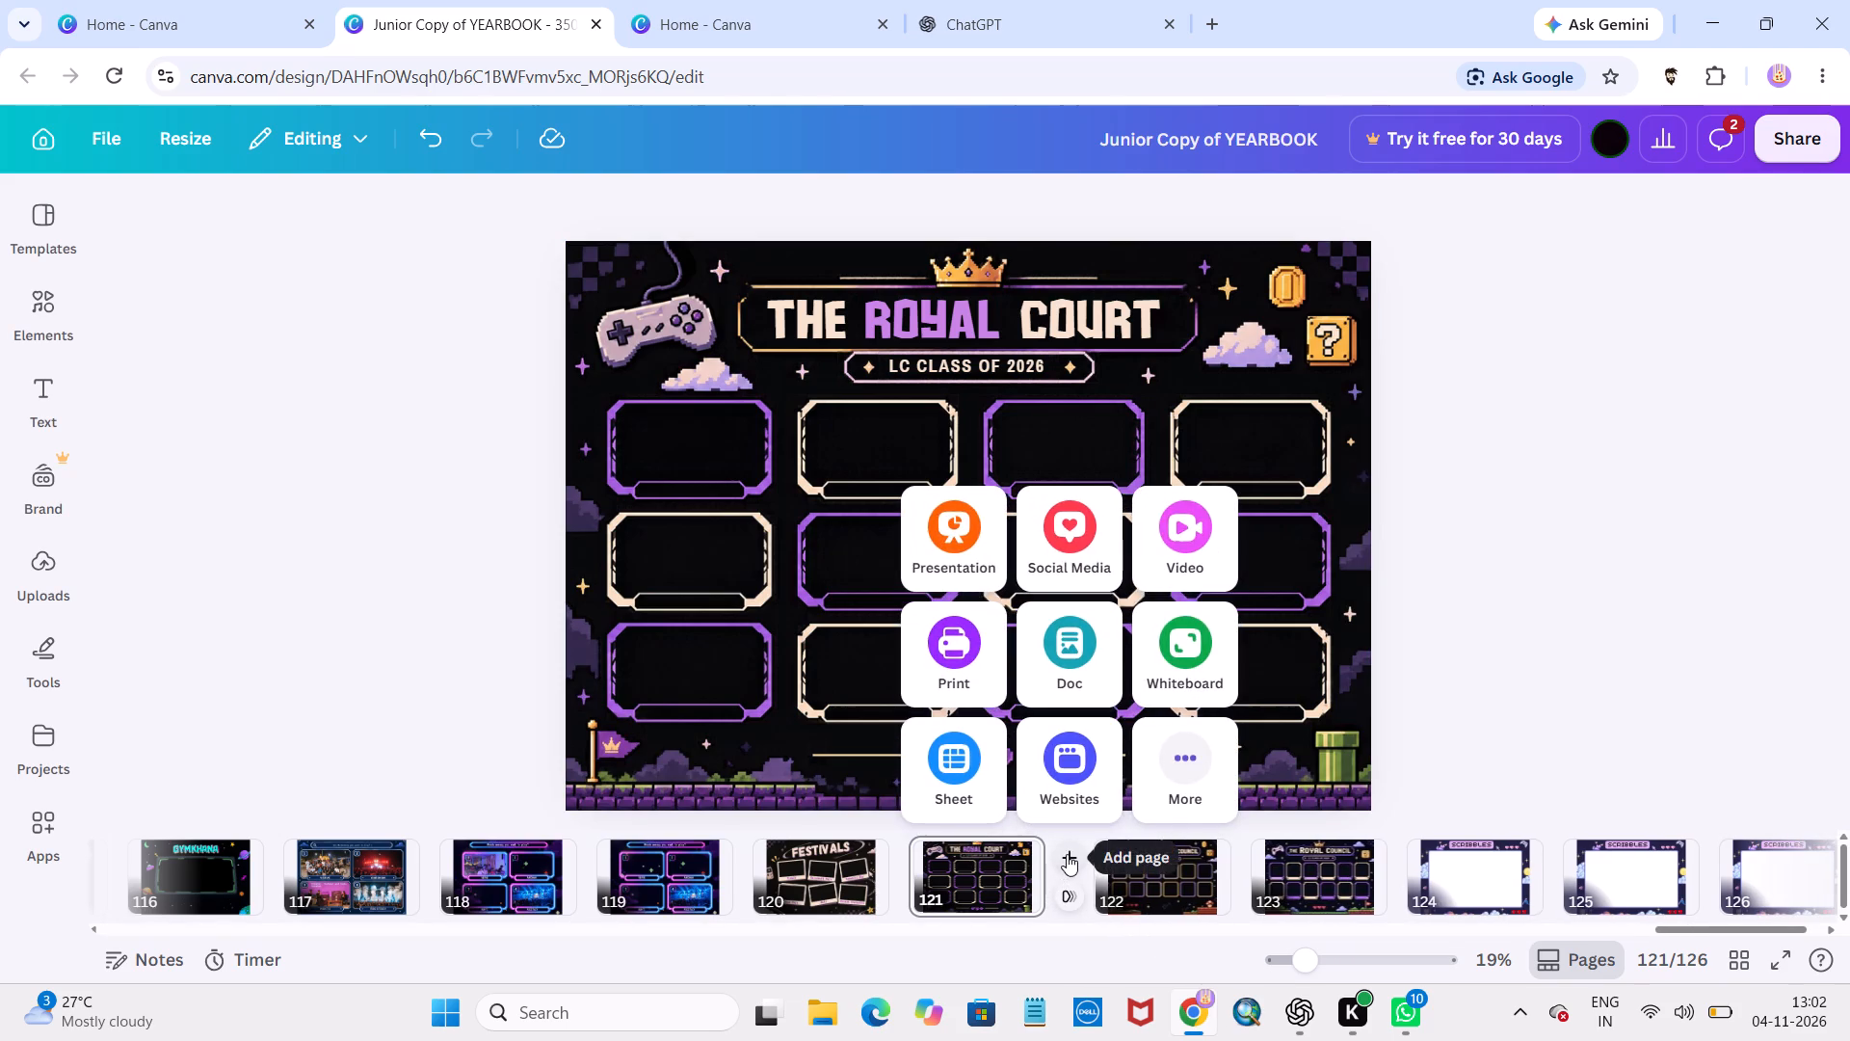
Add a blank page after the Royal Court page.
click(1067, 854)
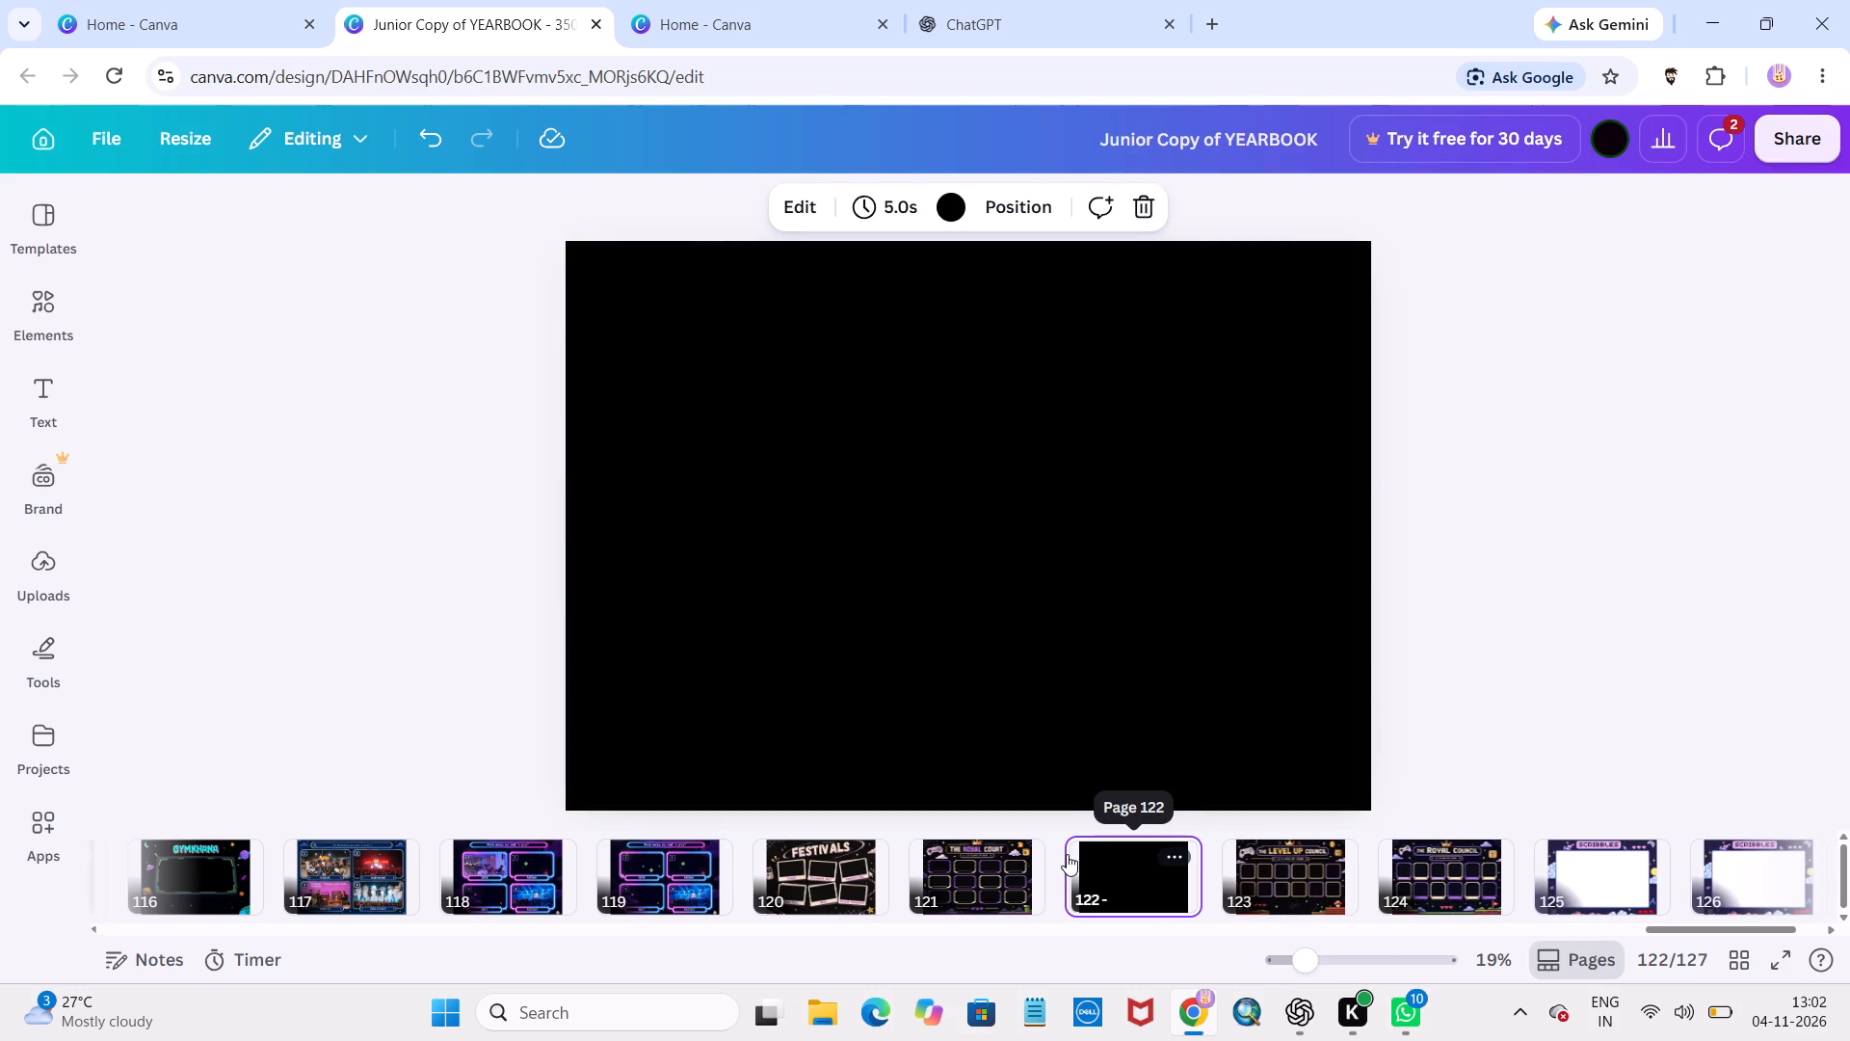
Copy the layered Royal Court page 121 and paste the copy directly after it as page 122.
click(982, 863)
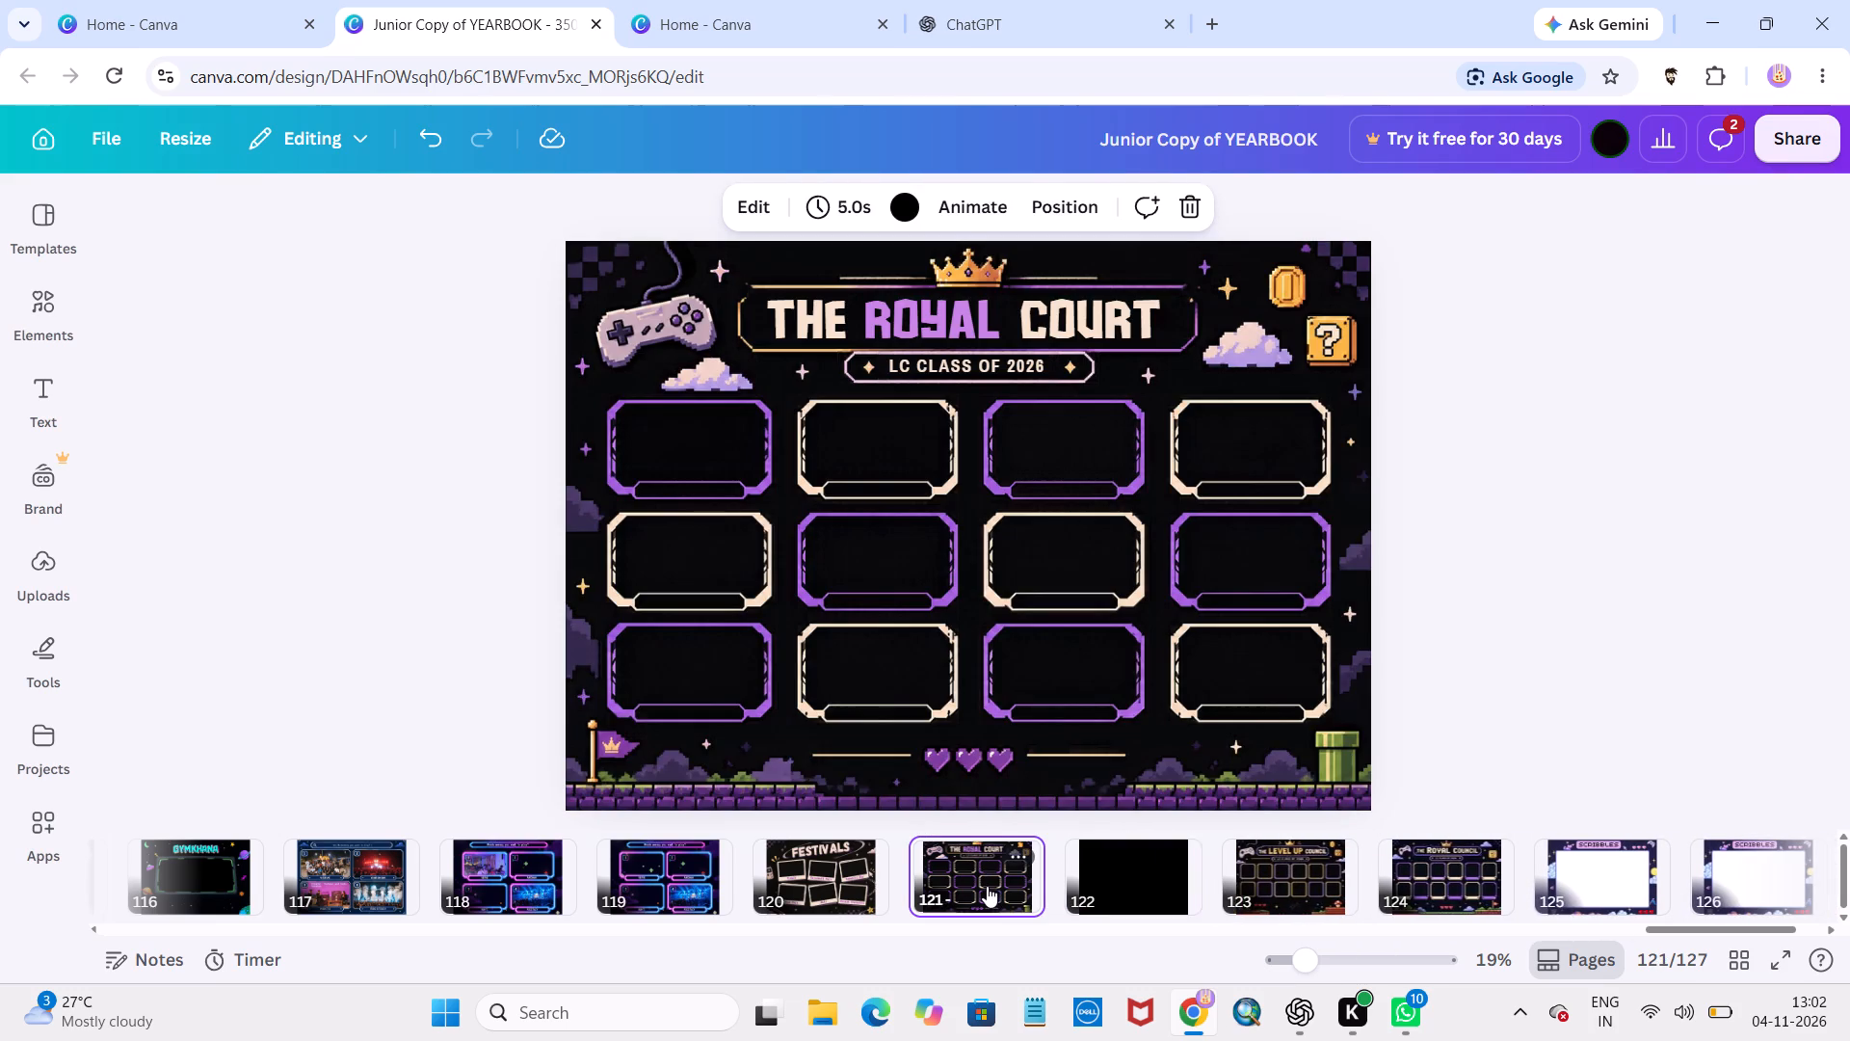
key(ctrl+c)
key(ctrl+v)
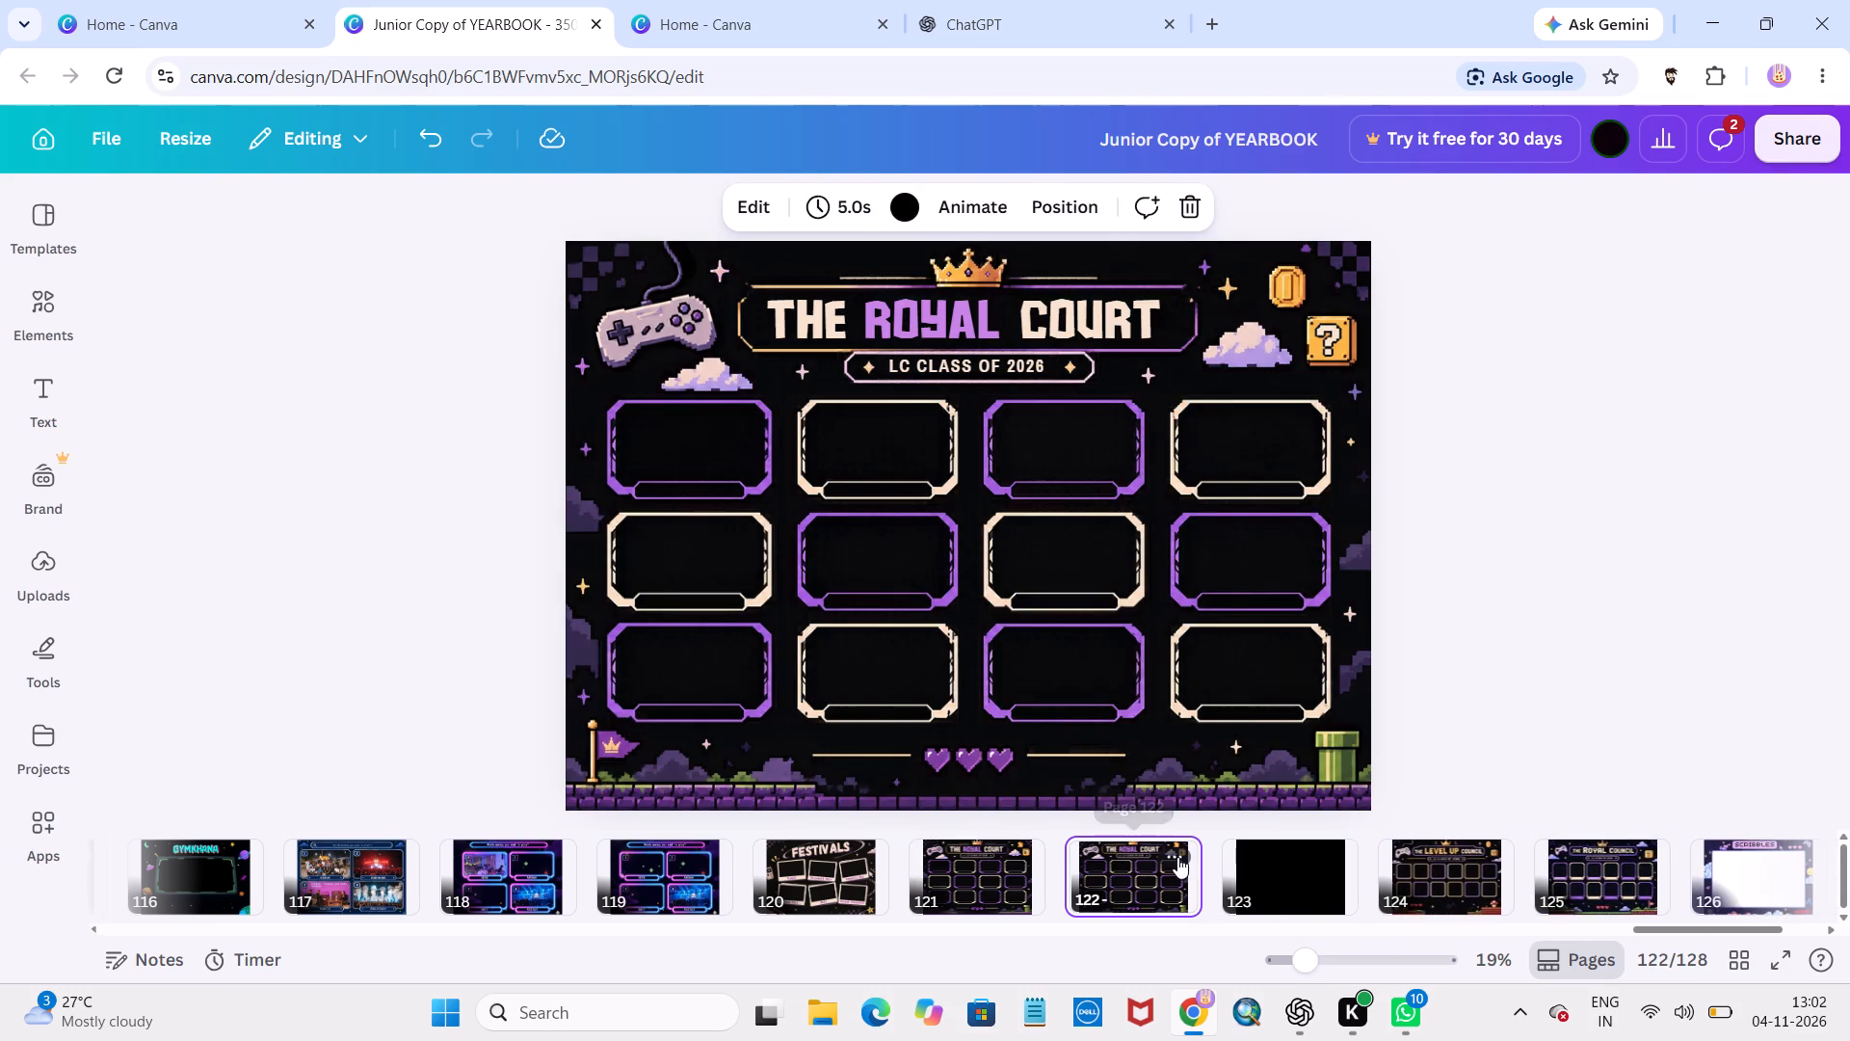
click(1139, 867)
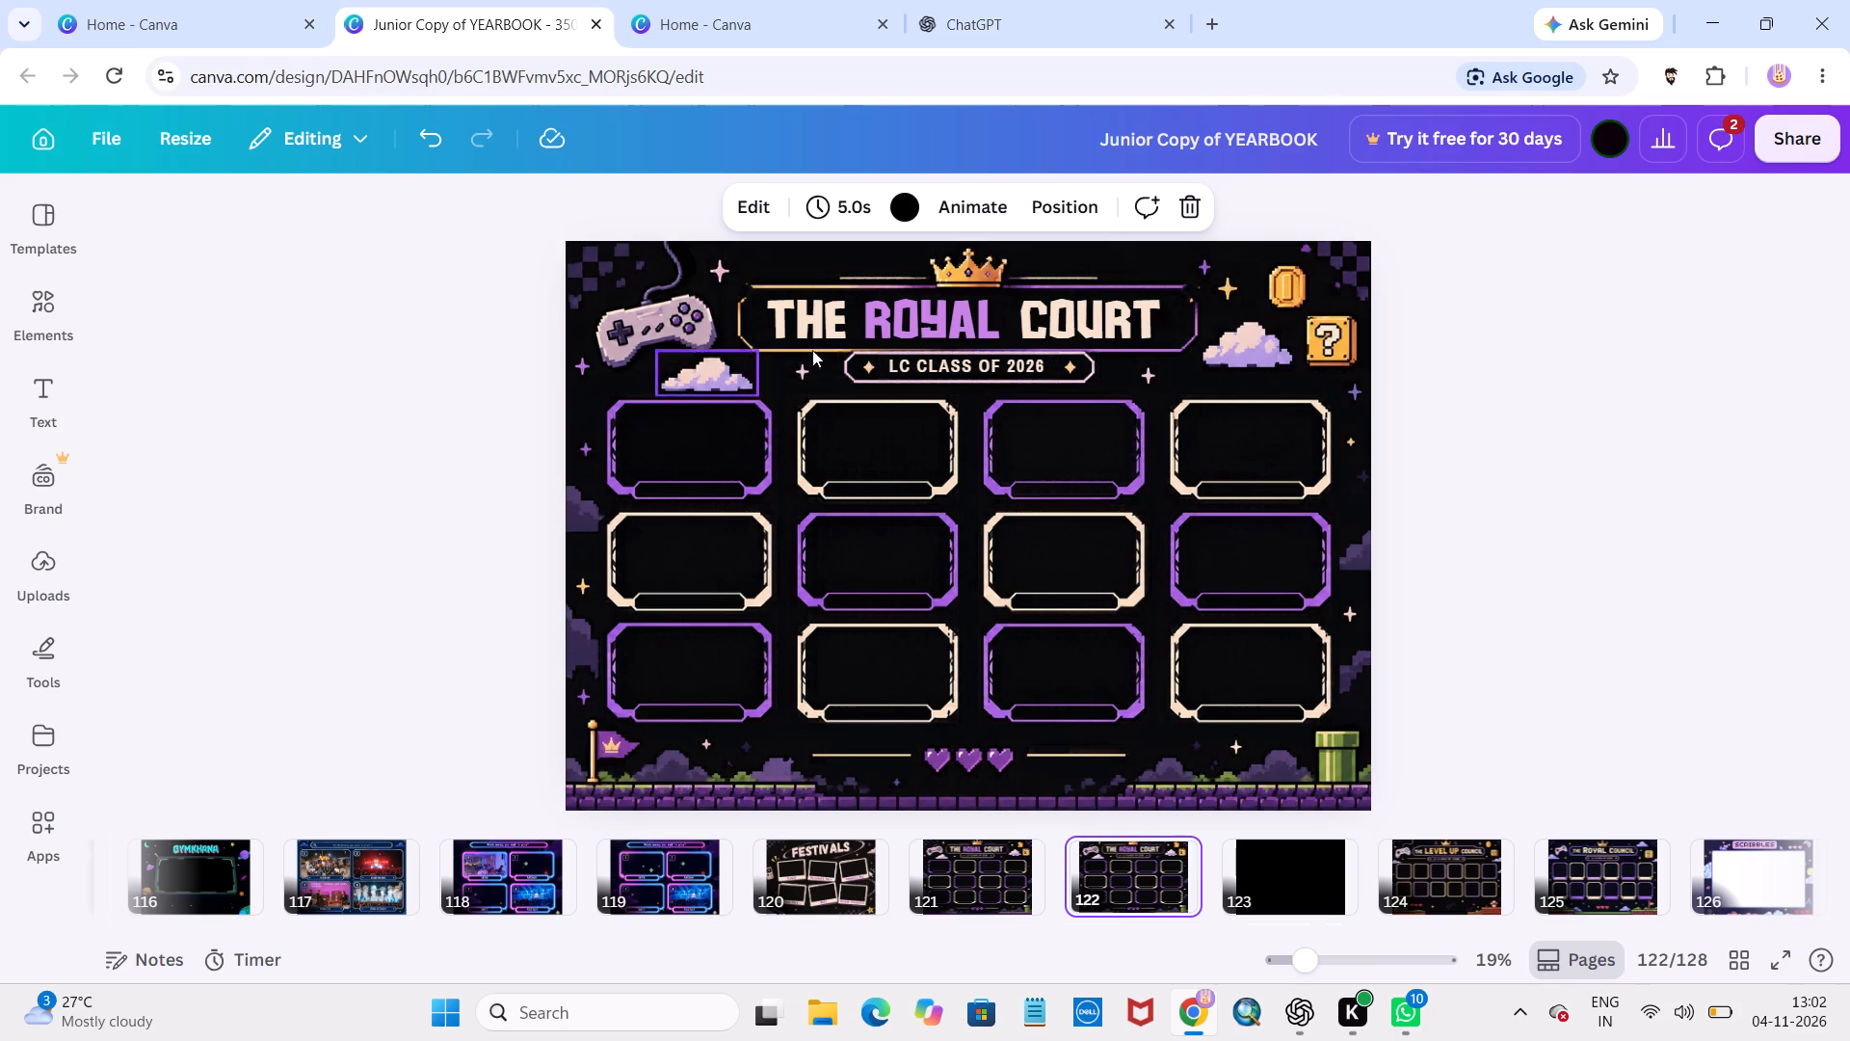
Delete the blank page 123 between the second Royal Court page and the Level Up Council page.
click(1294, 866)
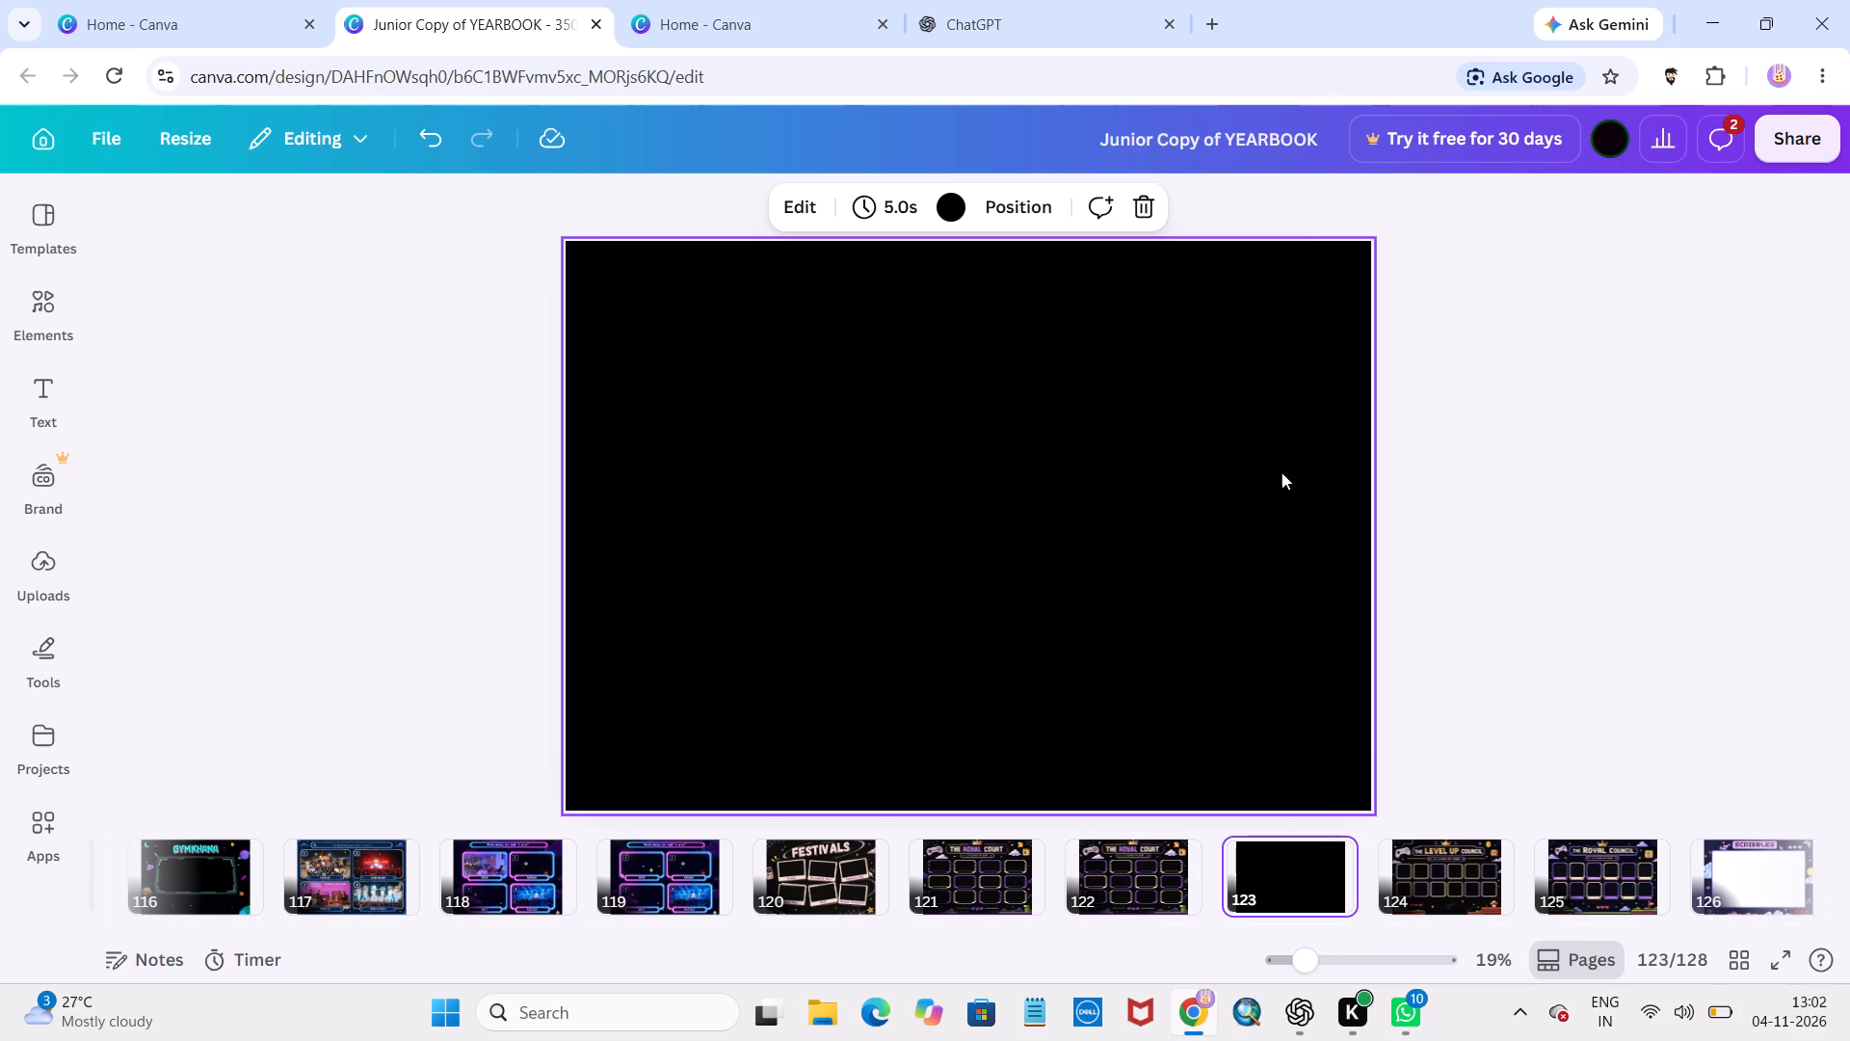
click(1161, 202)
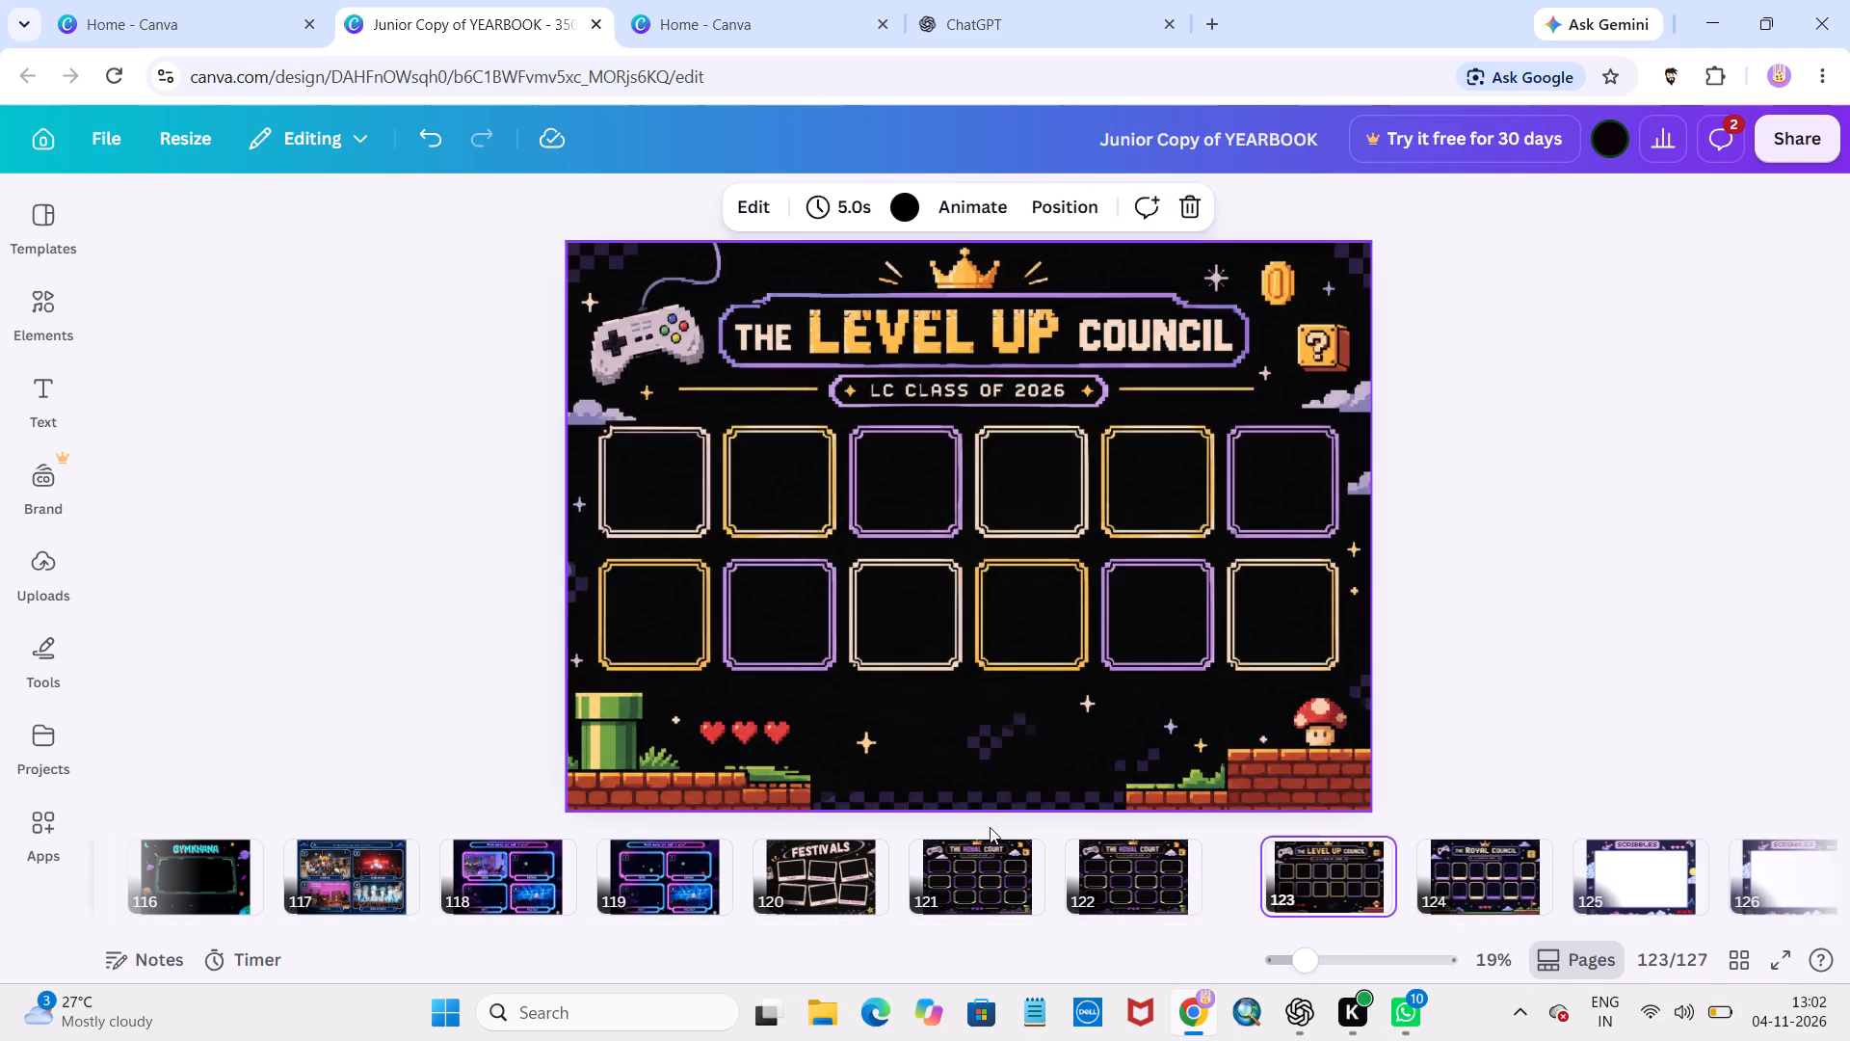
Shrink the game controller near the upper-left corner of the first Royal Court page, page 121.
click(993, 864)
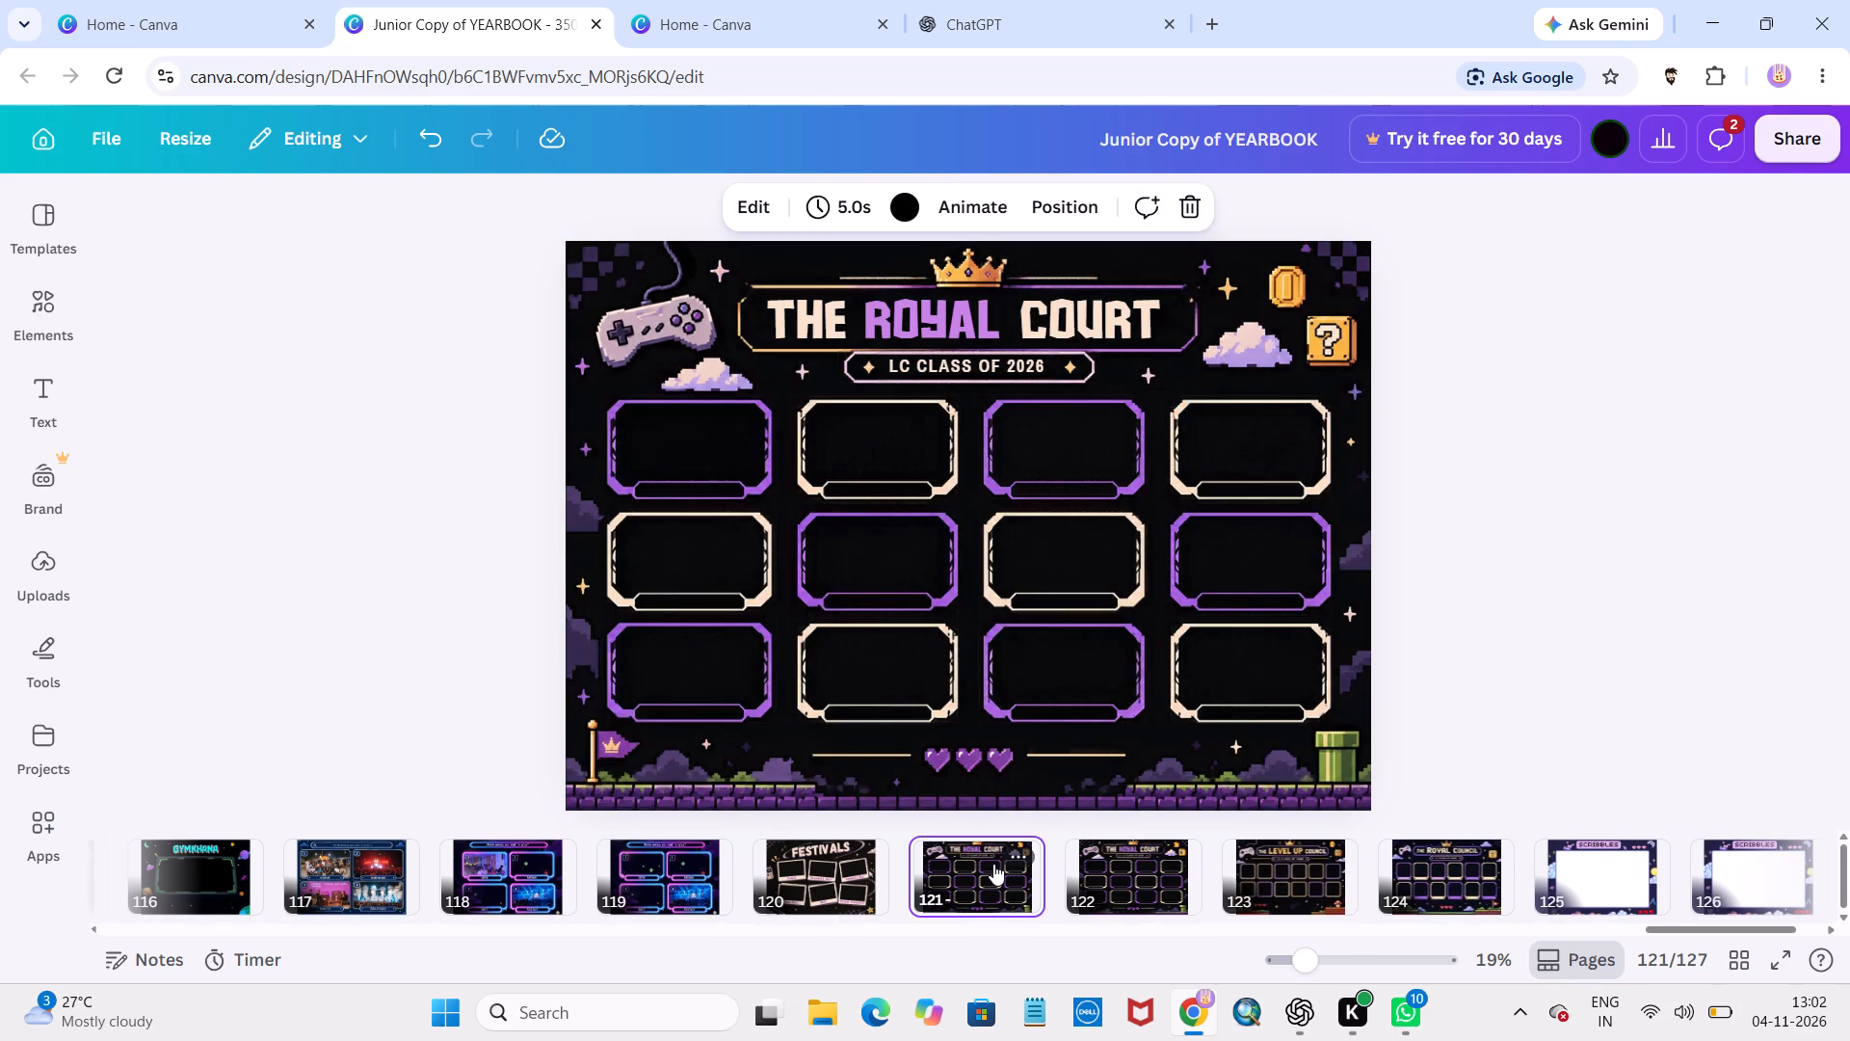
click(642, 309)
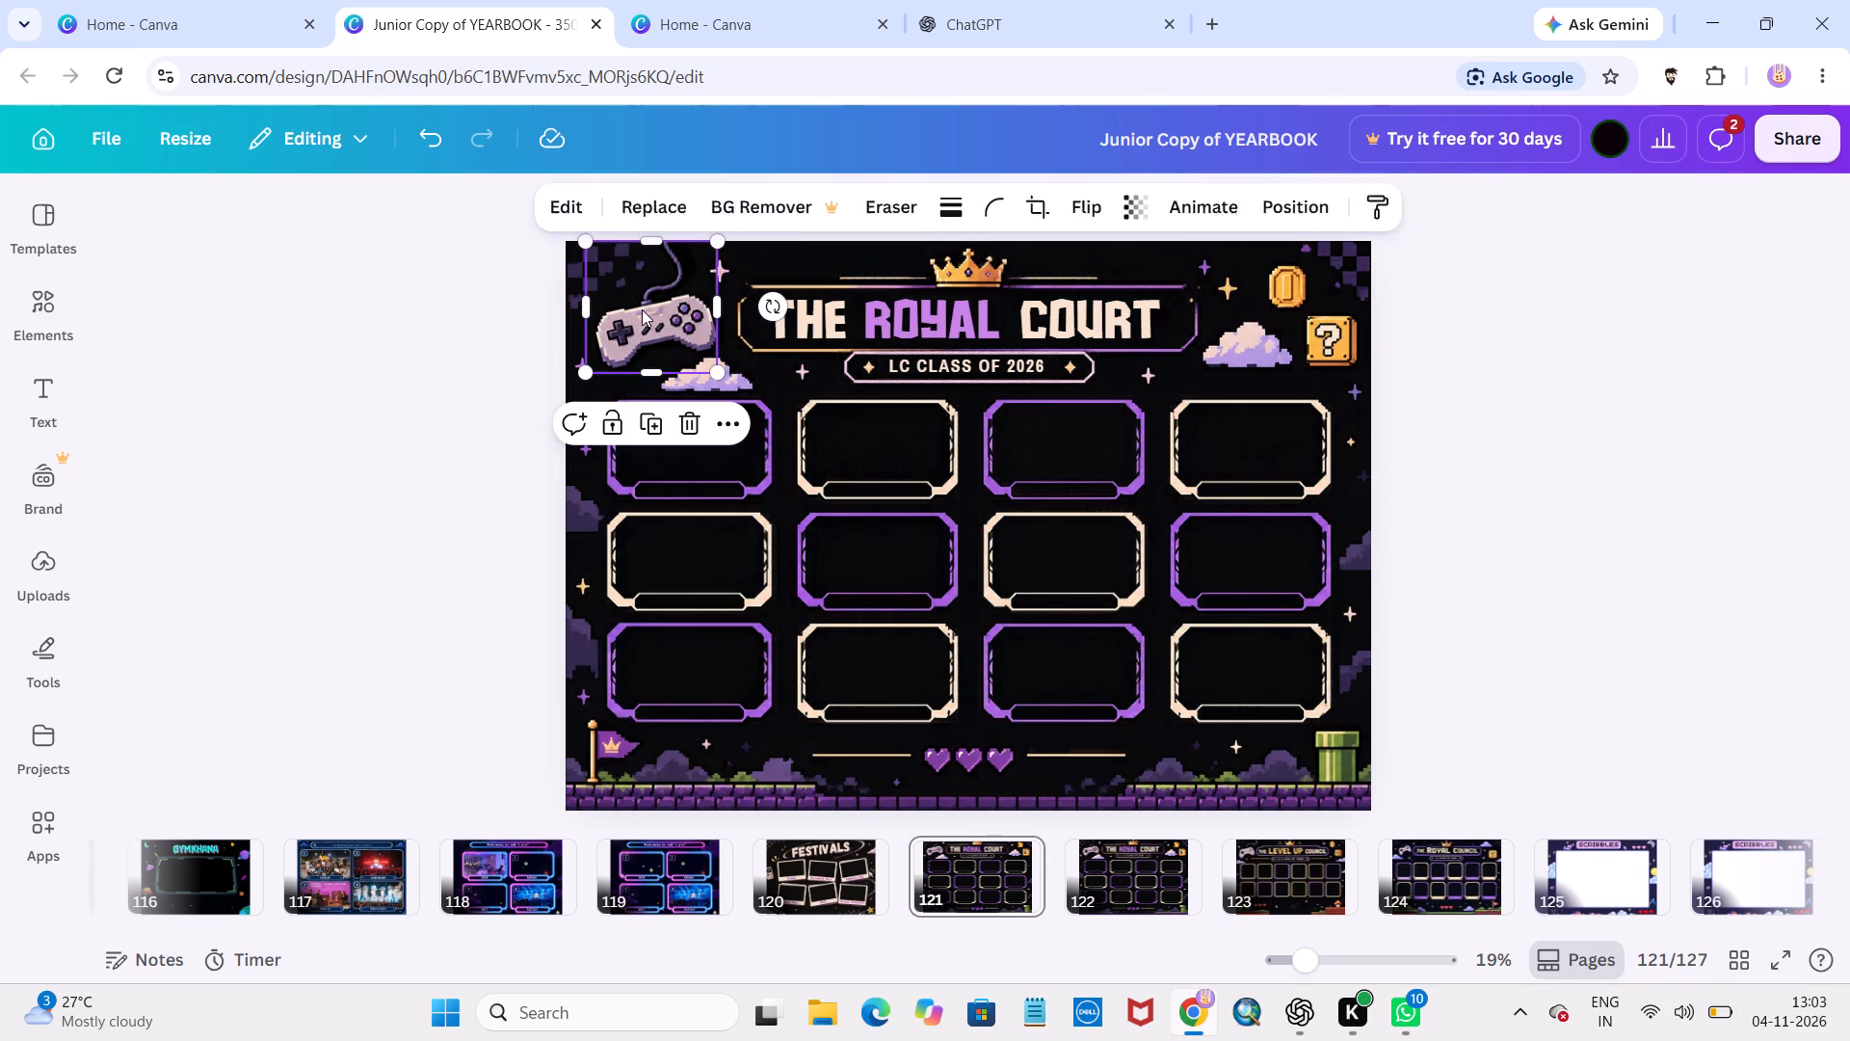
drag(714, 371, 654, 307)
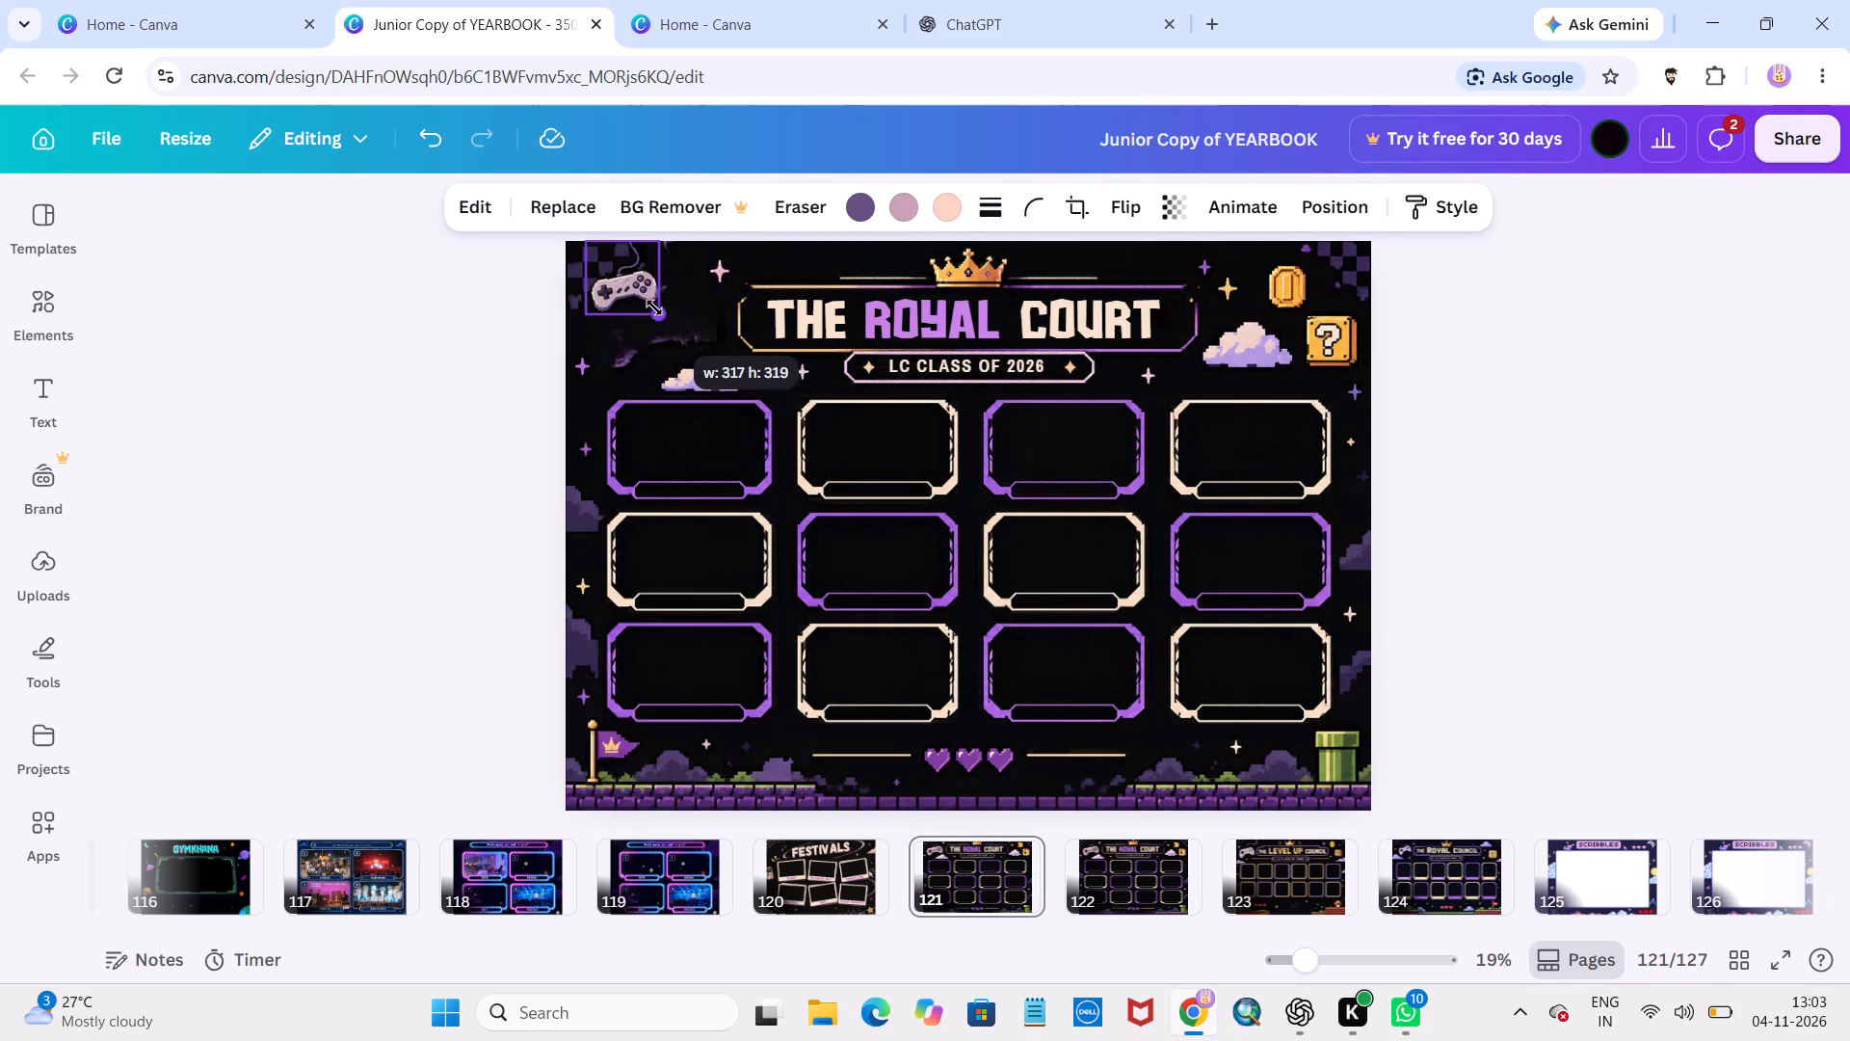
drag(654, 307, 648, 301)
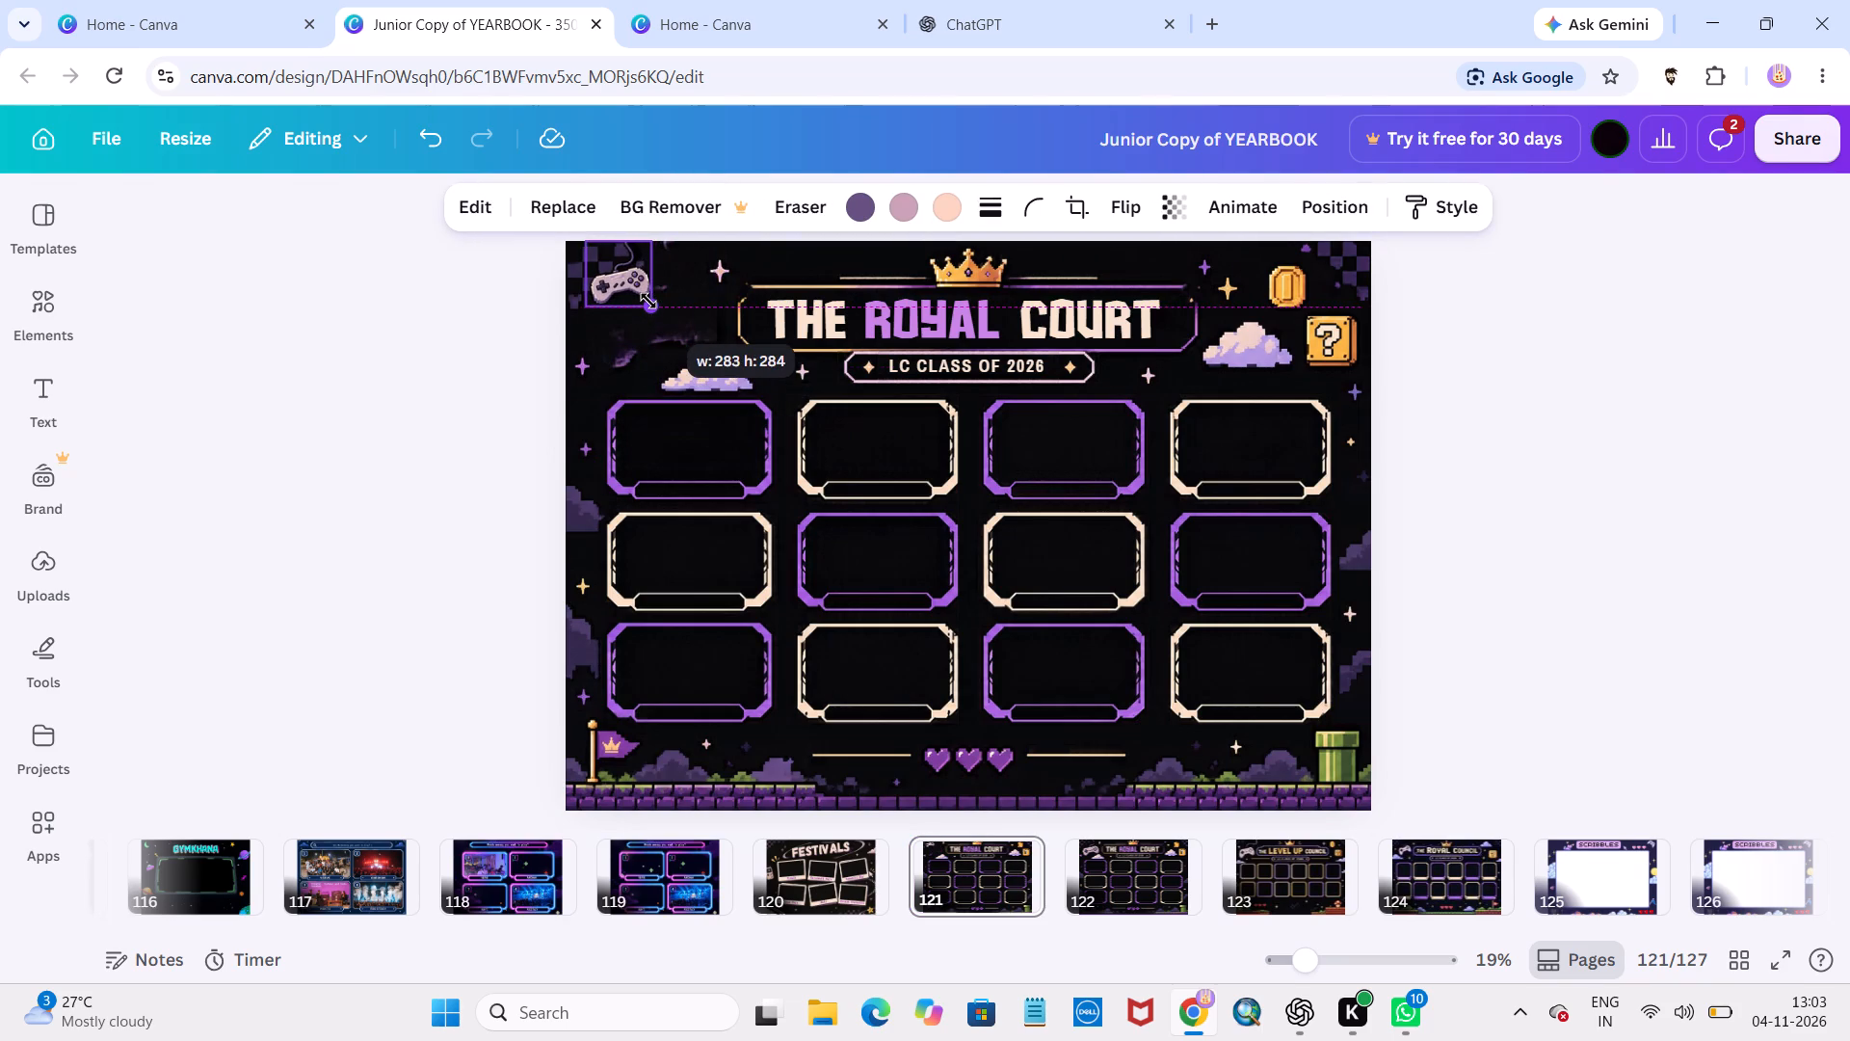
drag(648, 301, 665, 312)
click(613, 299)
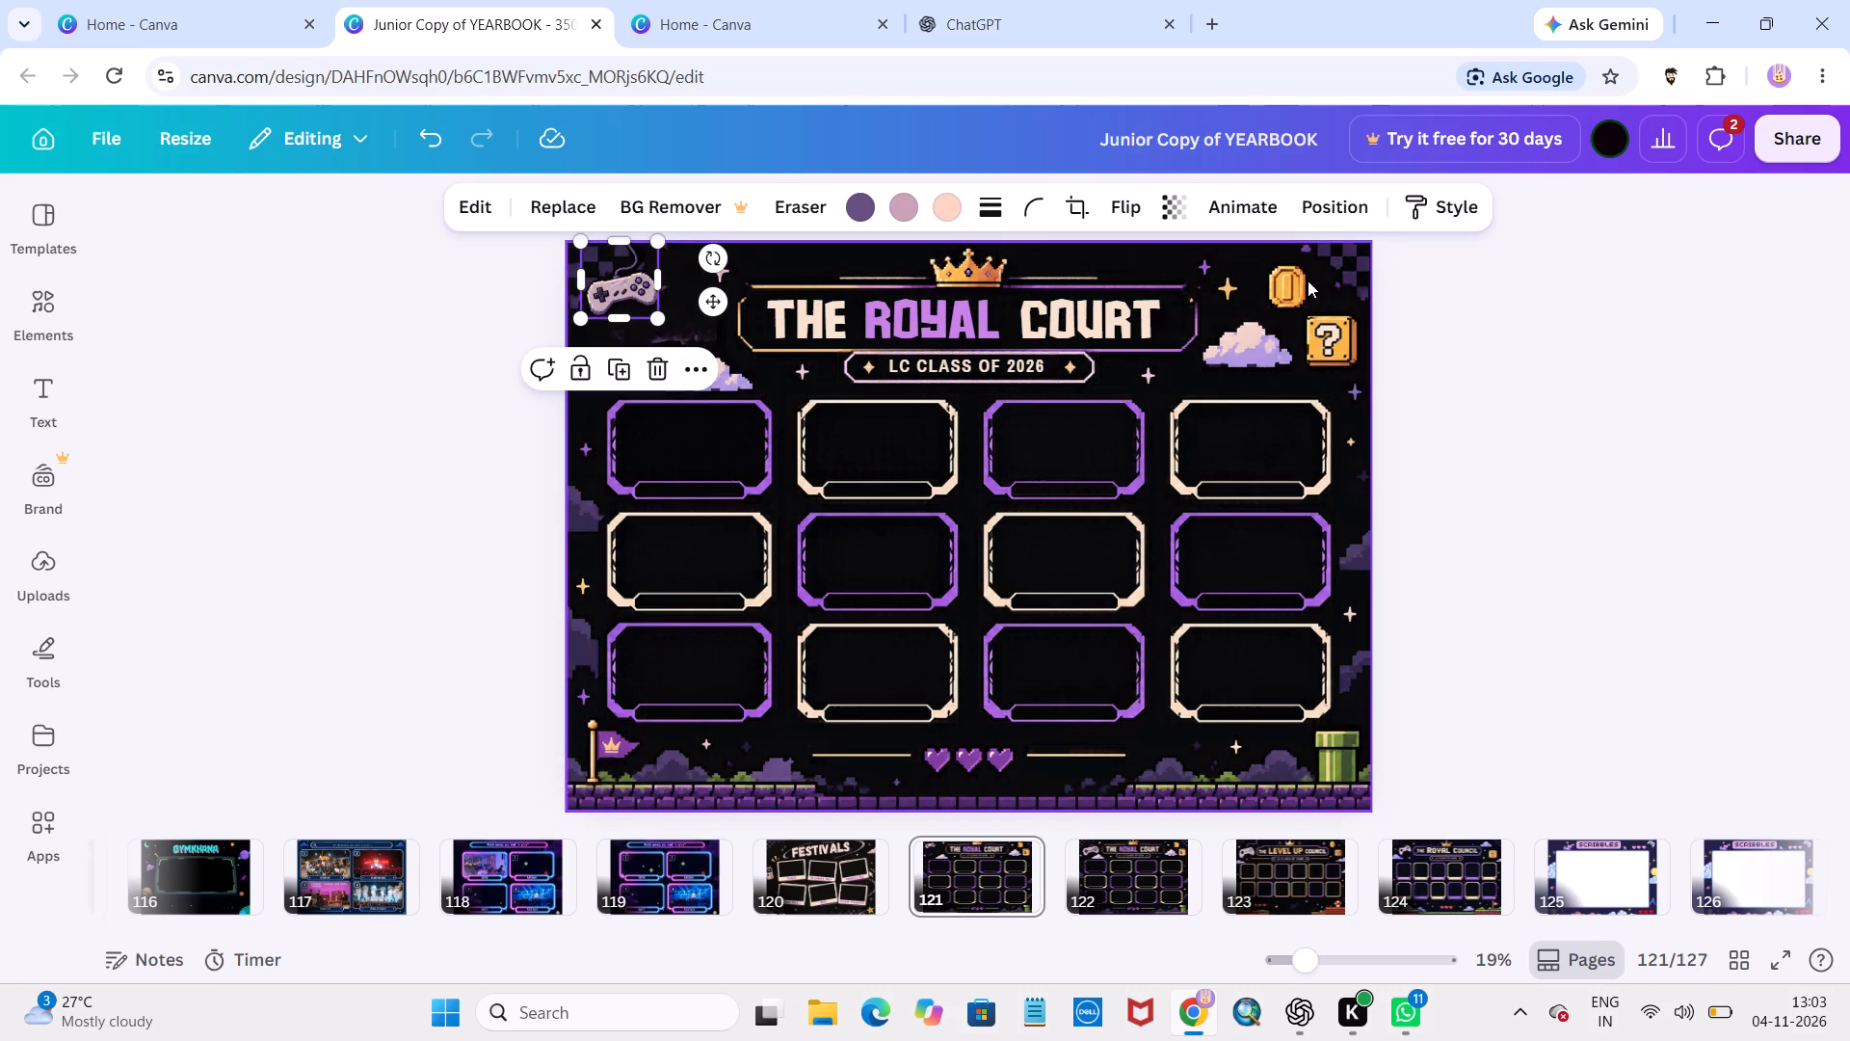
Shrink the gold coin above the question-mark block to roughly half its size.
click(1276, 293)
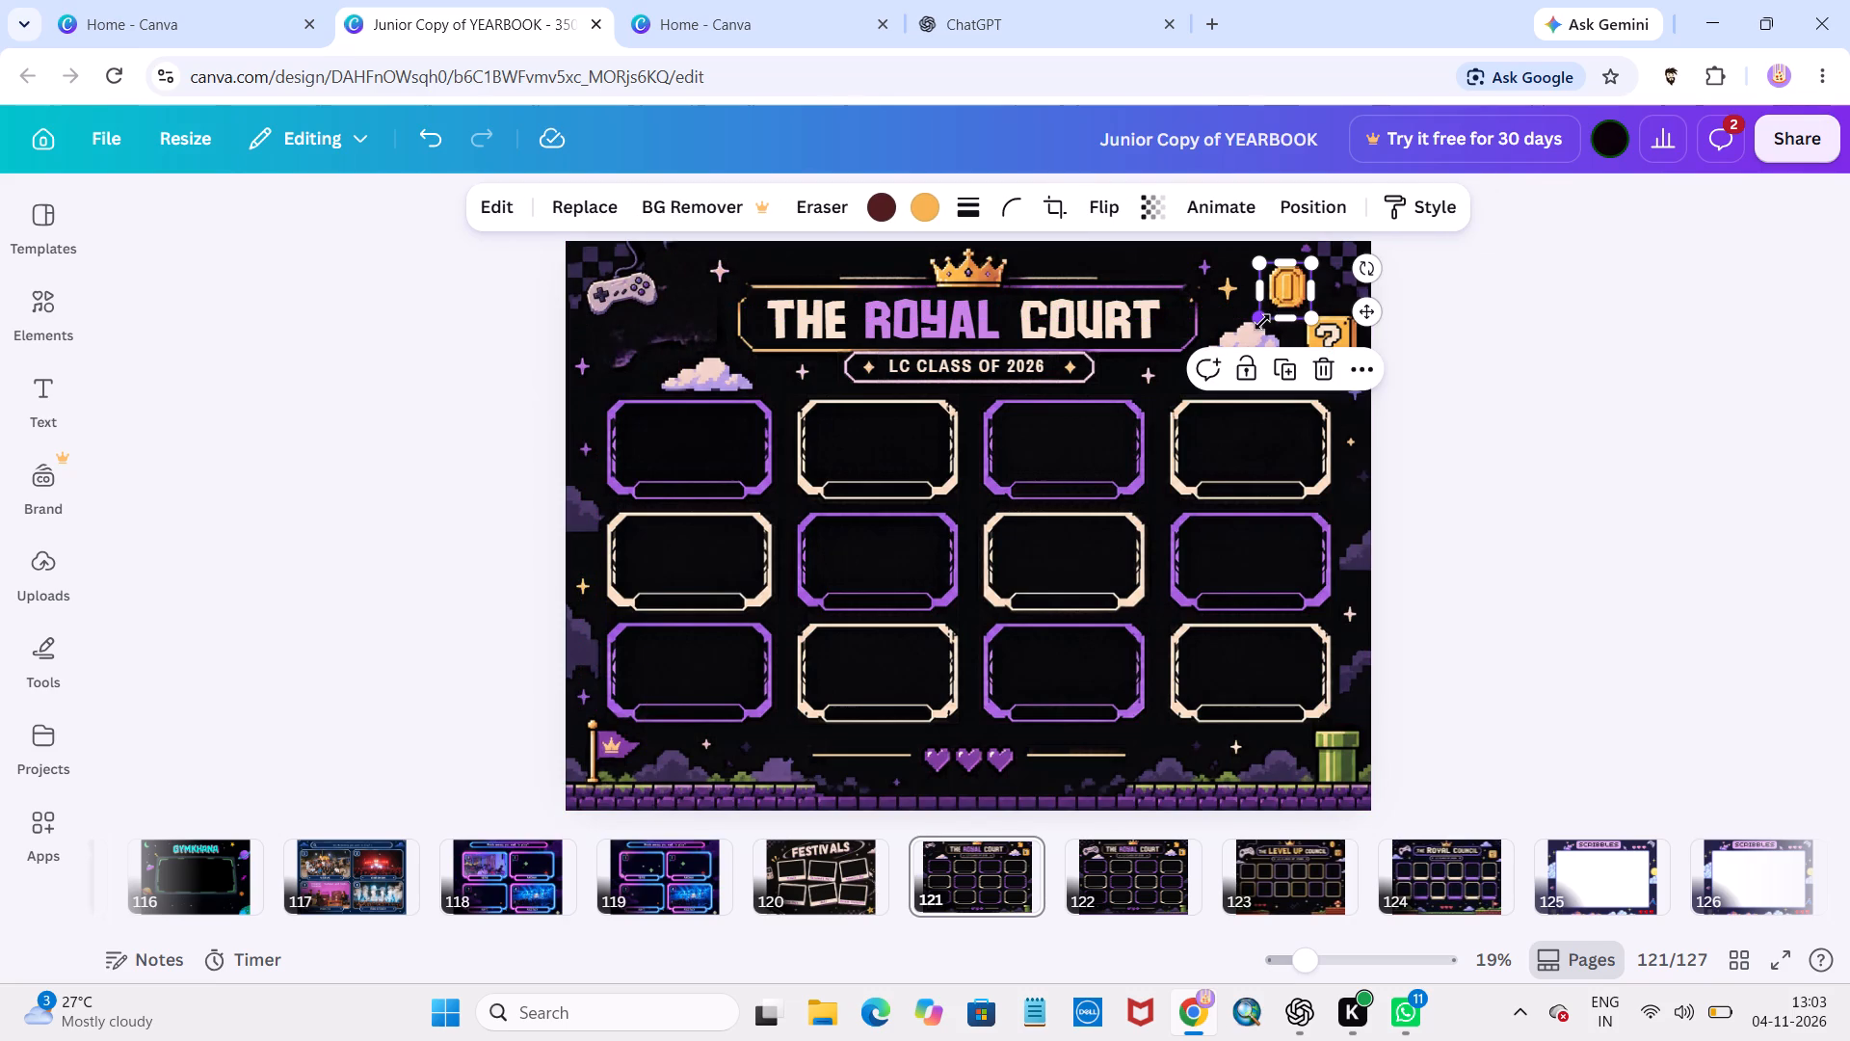
drag(1262, 322, 1286, 303)
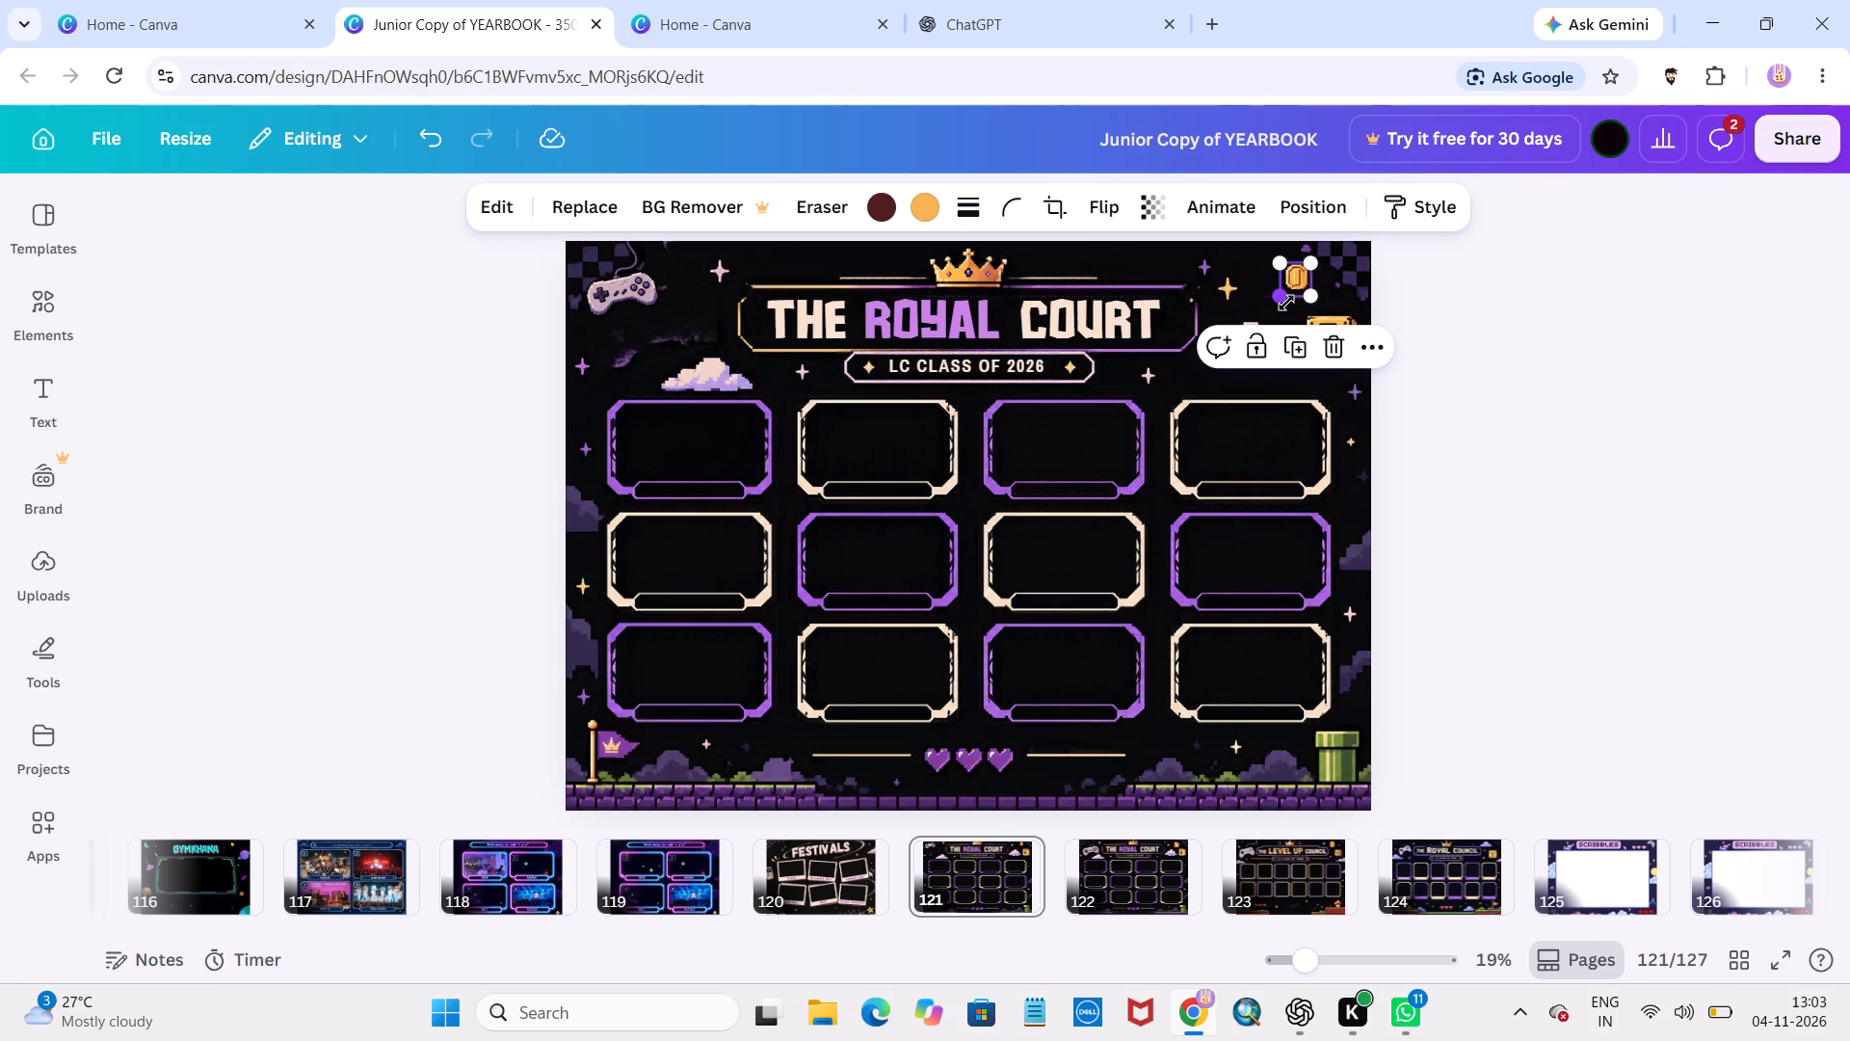
click(1431, 415)
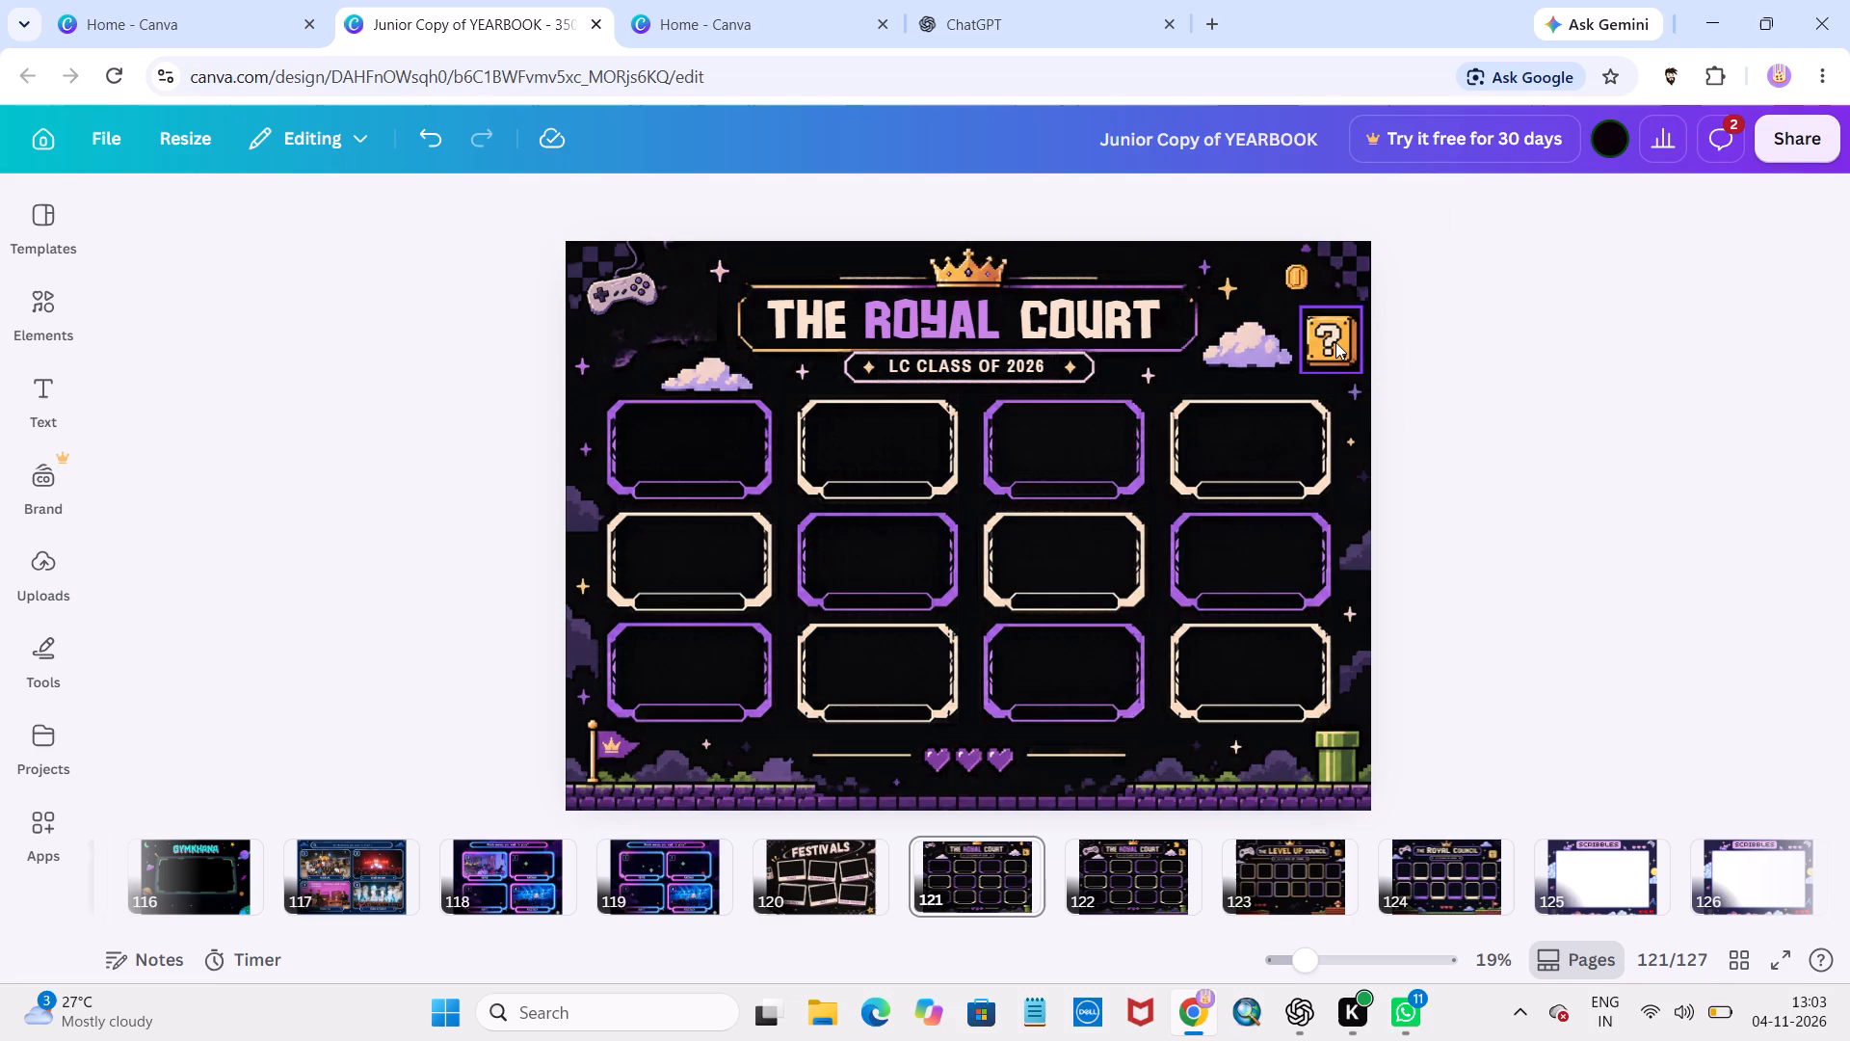
Shrink the question-mark block to about 220 by 239 and keep it over its original spot beneath the coin.
click(1335, 342)
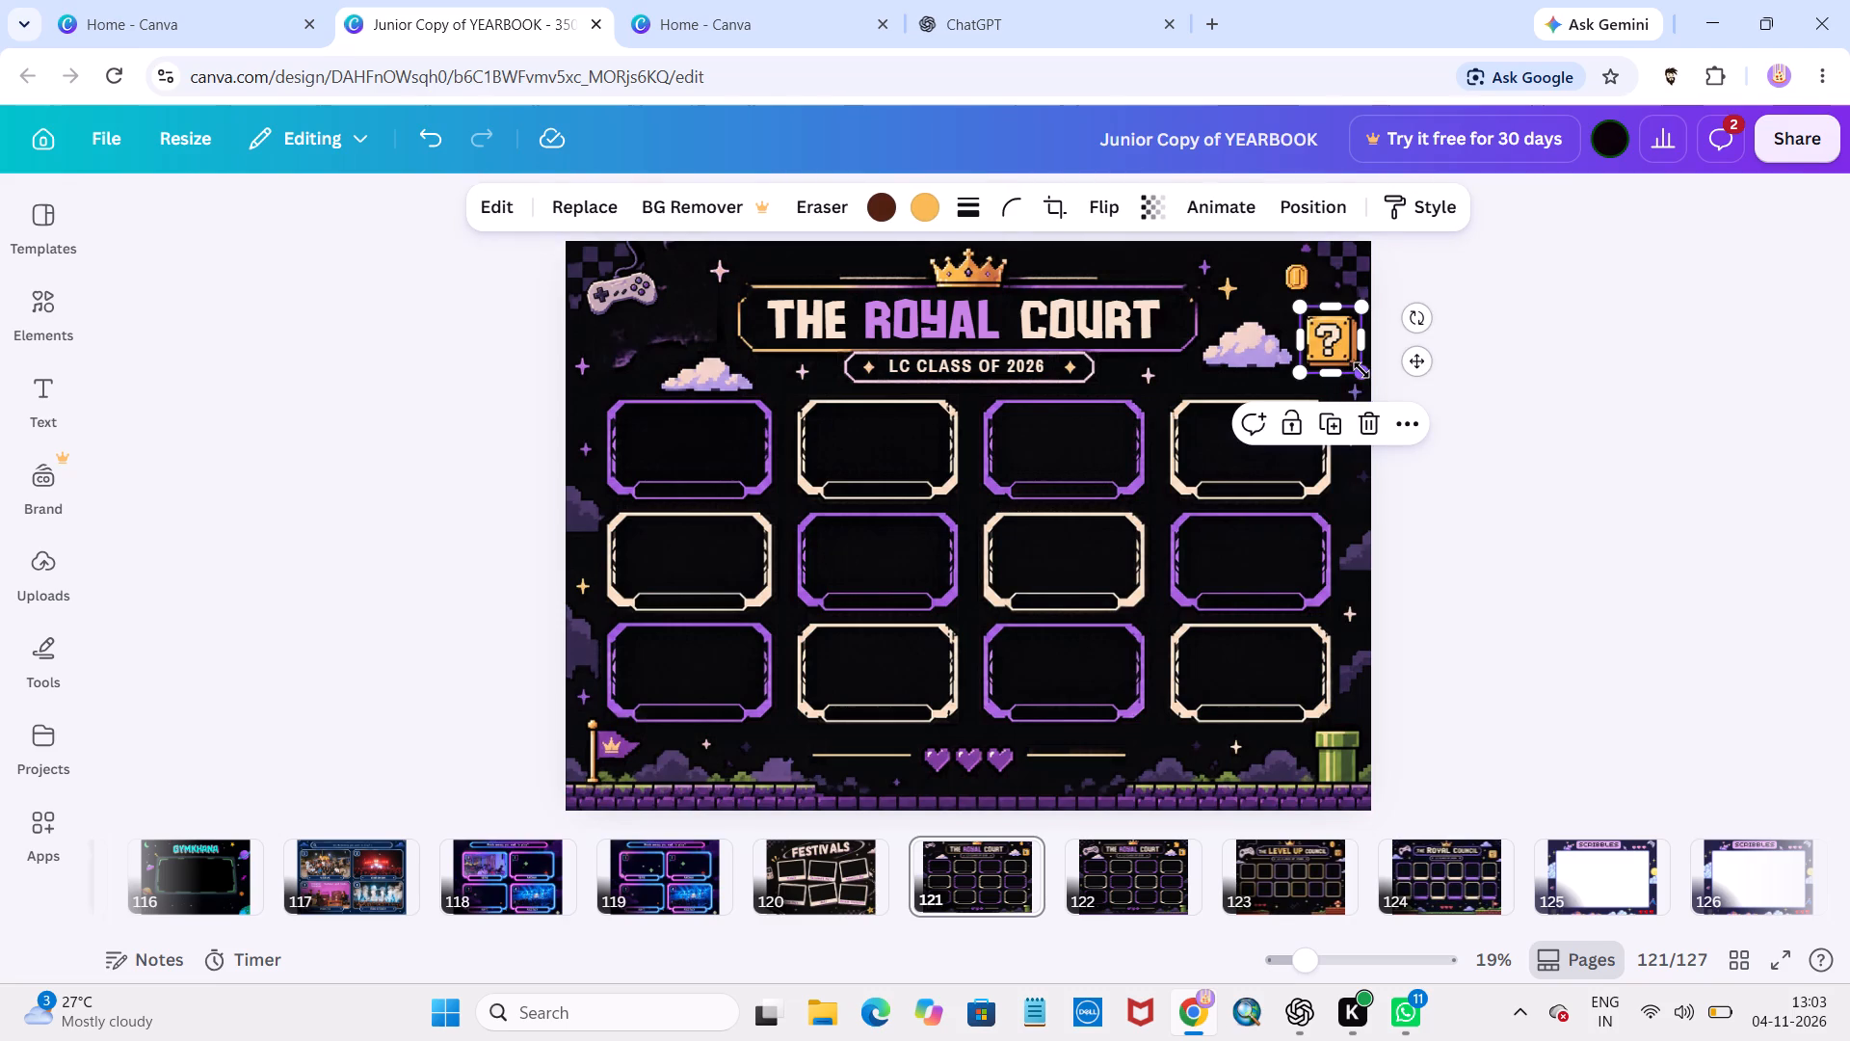
drag(1361, 370, 1322, 353)
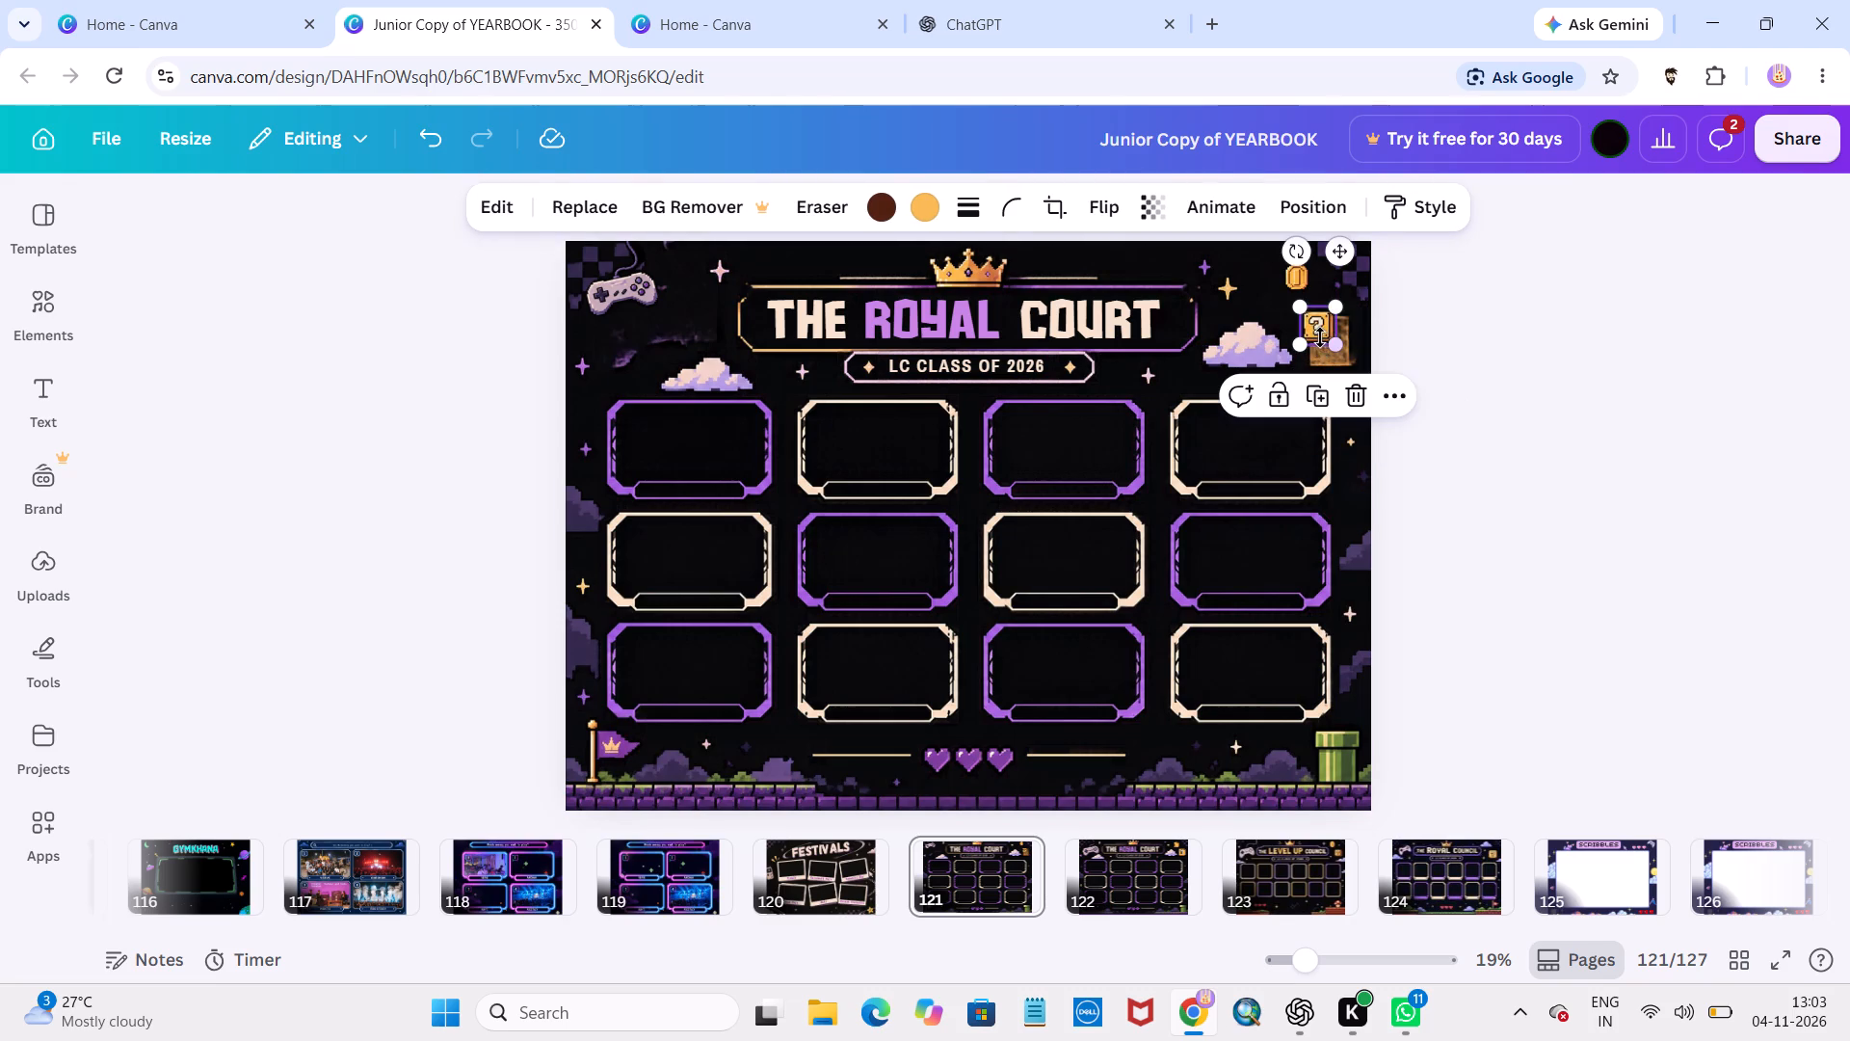
drag(1320, 326, 1355, 347)
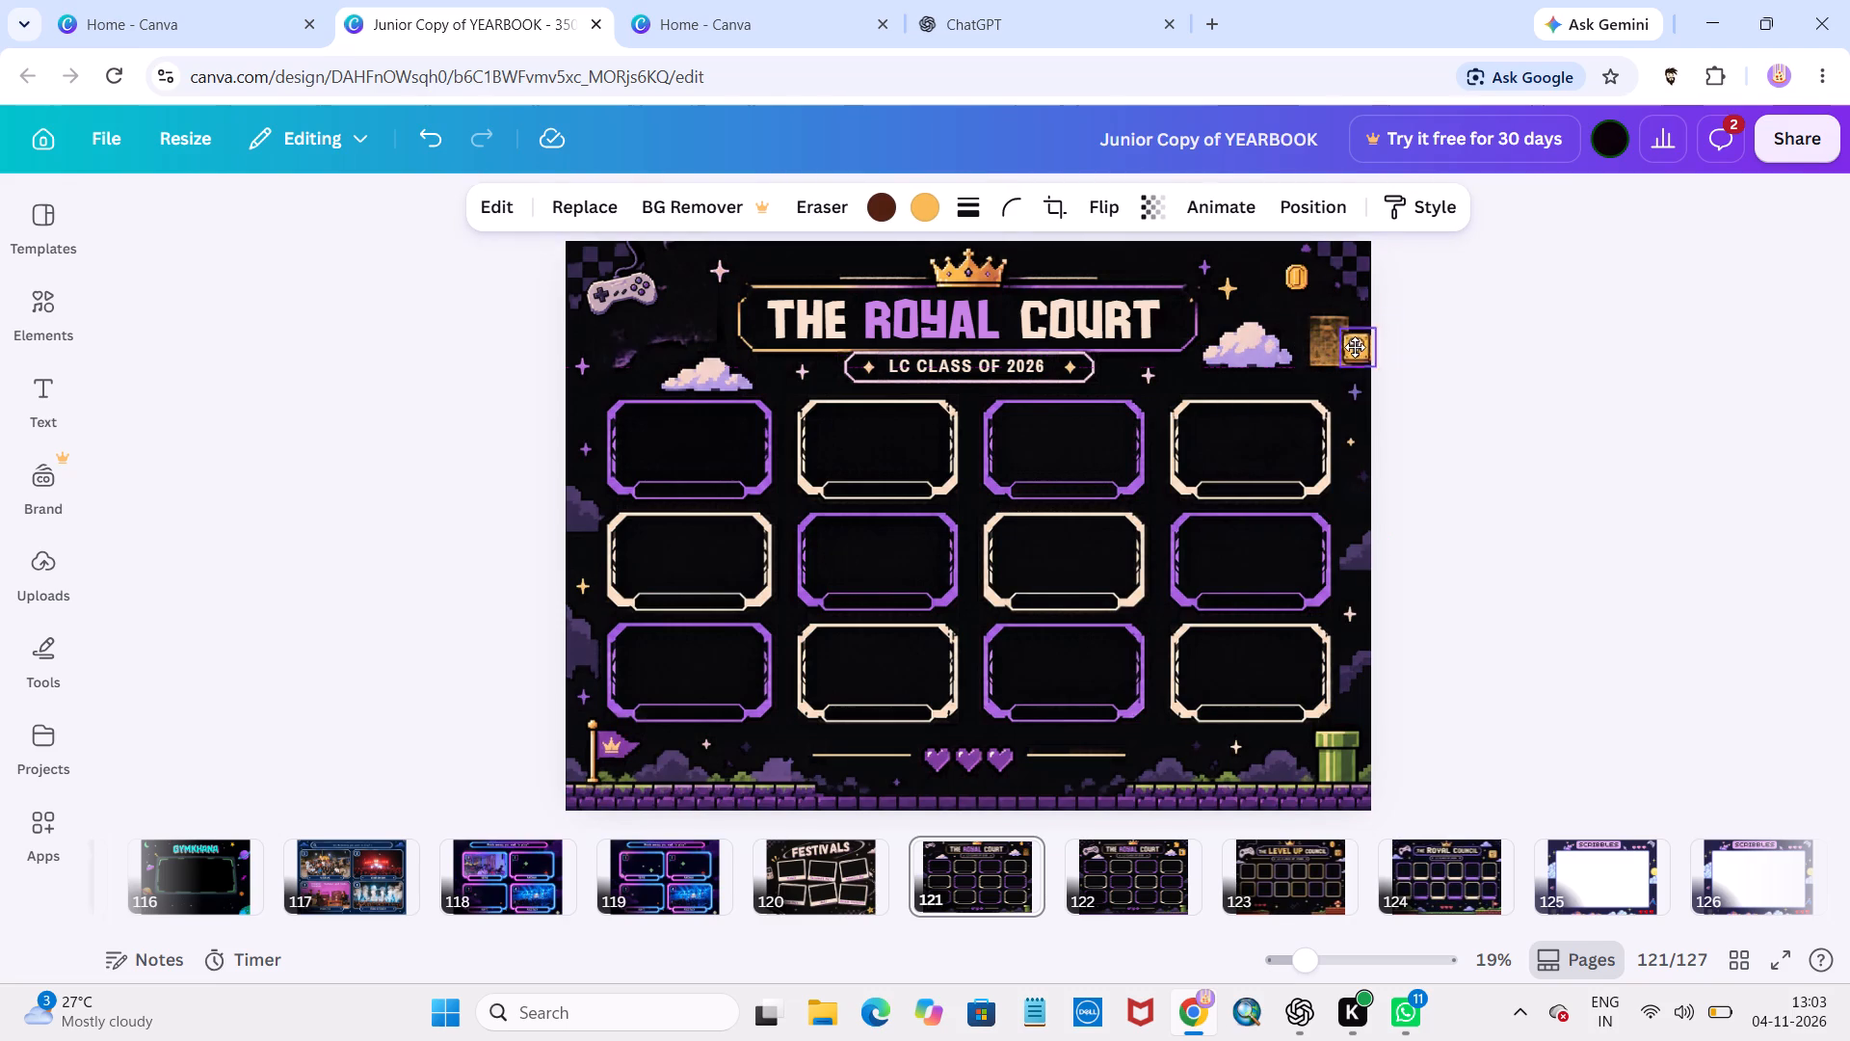
drag(1355, 347, 1326, 347)
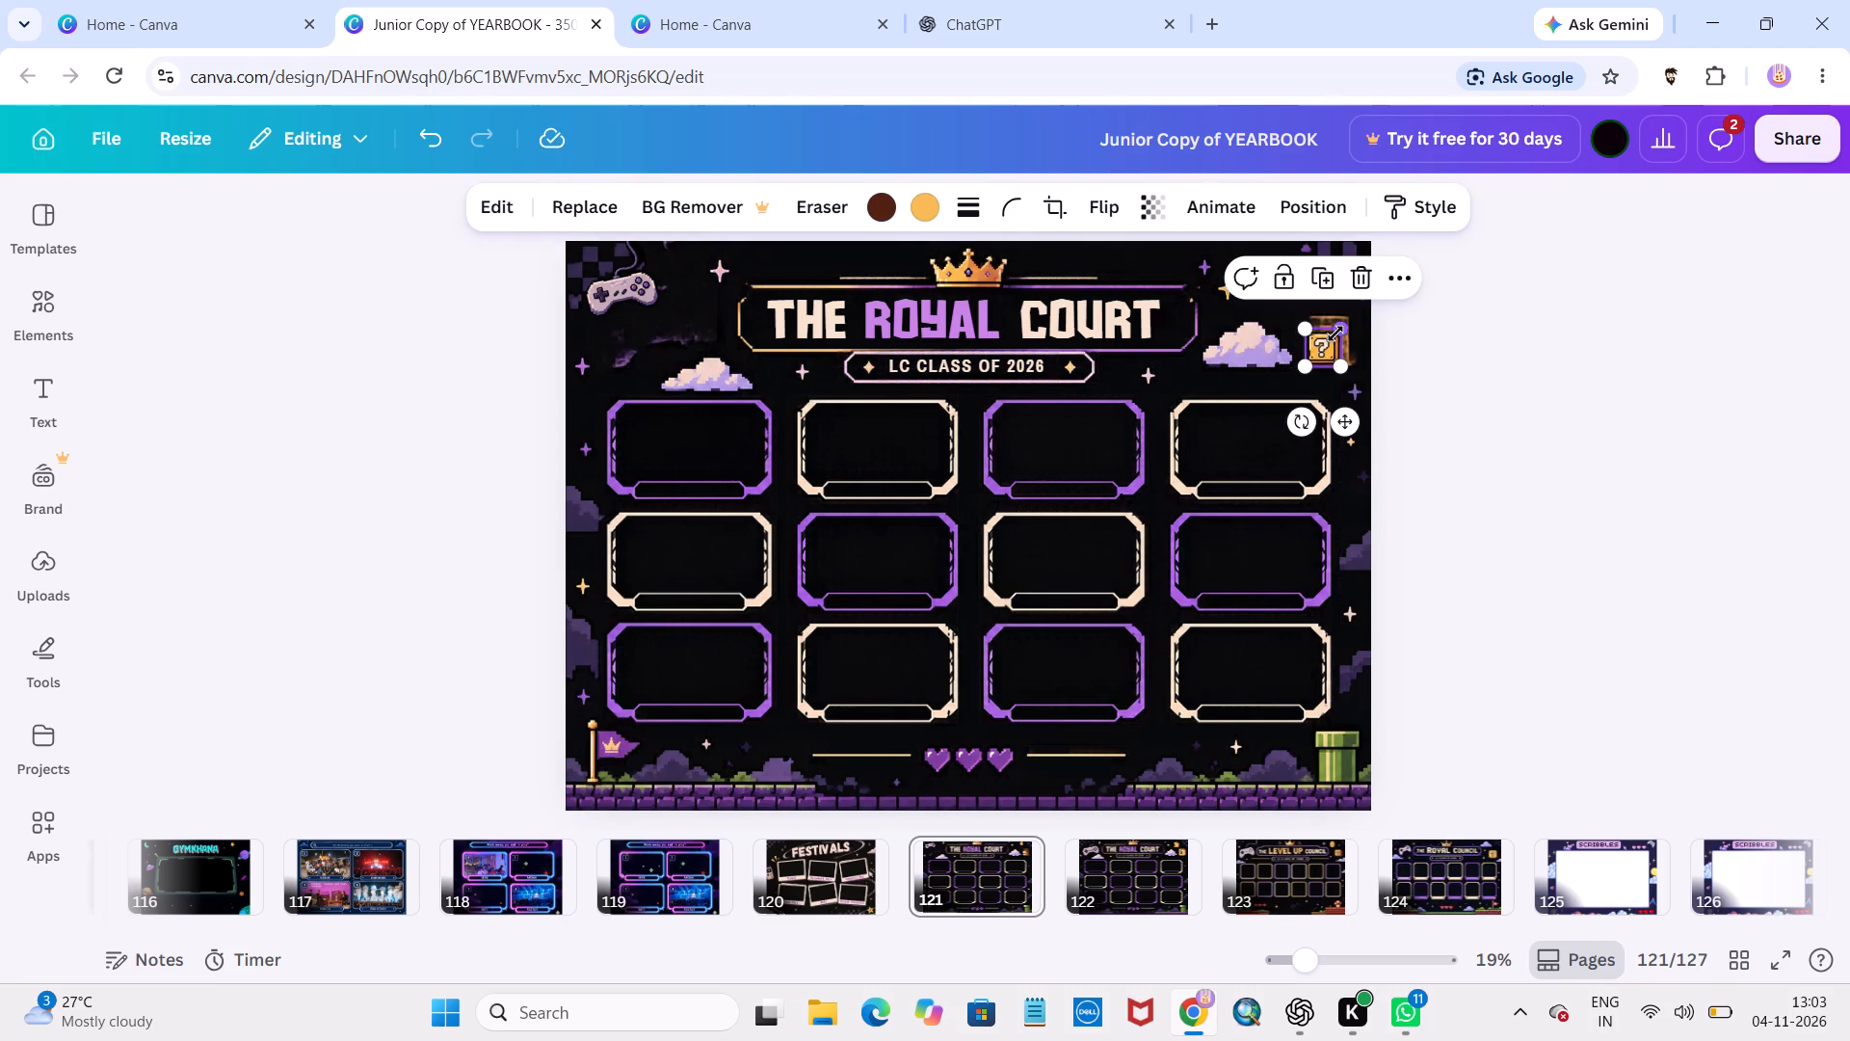
drag(1335, 334, 1351, 314)
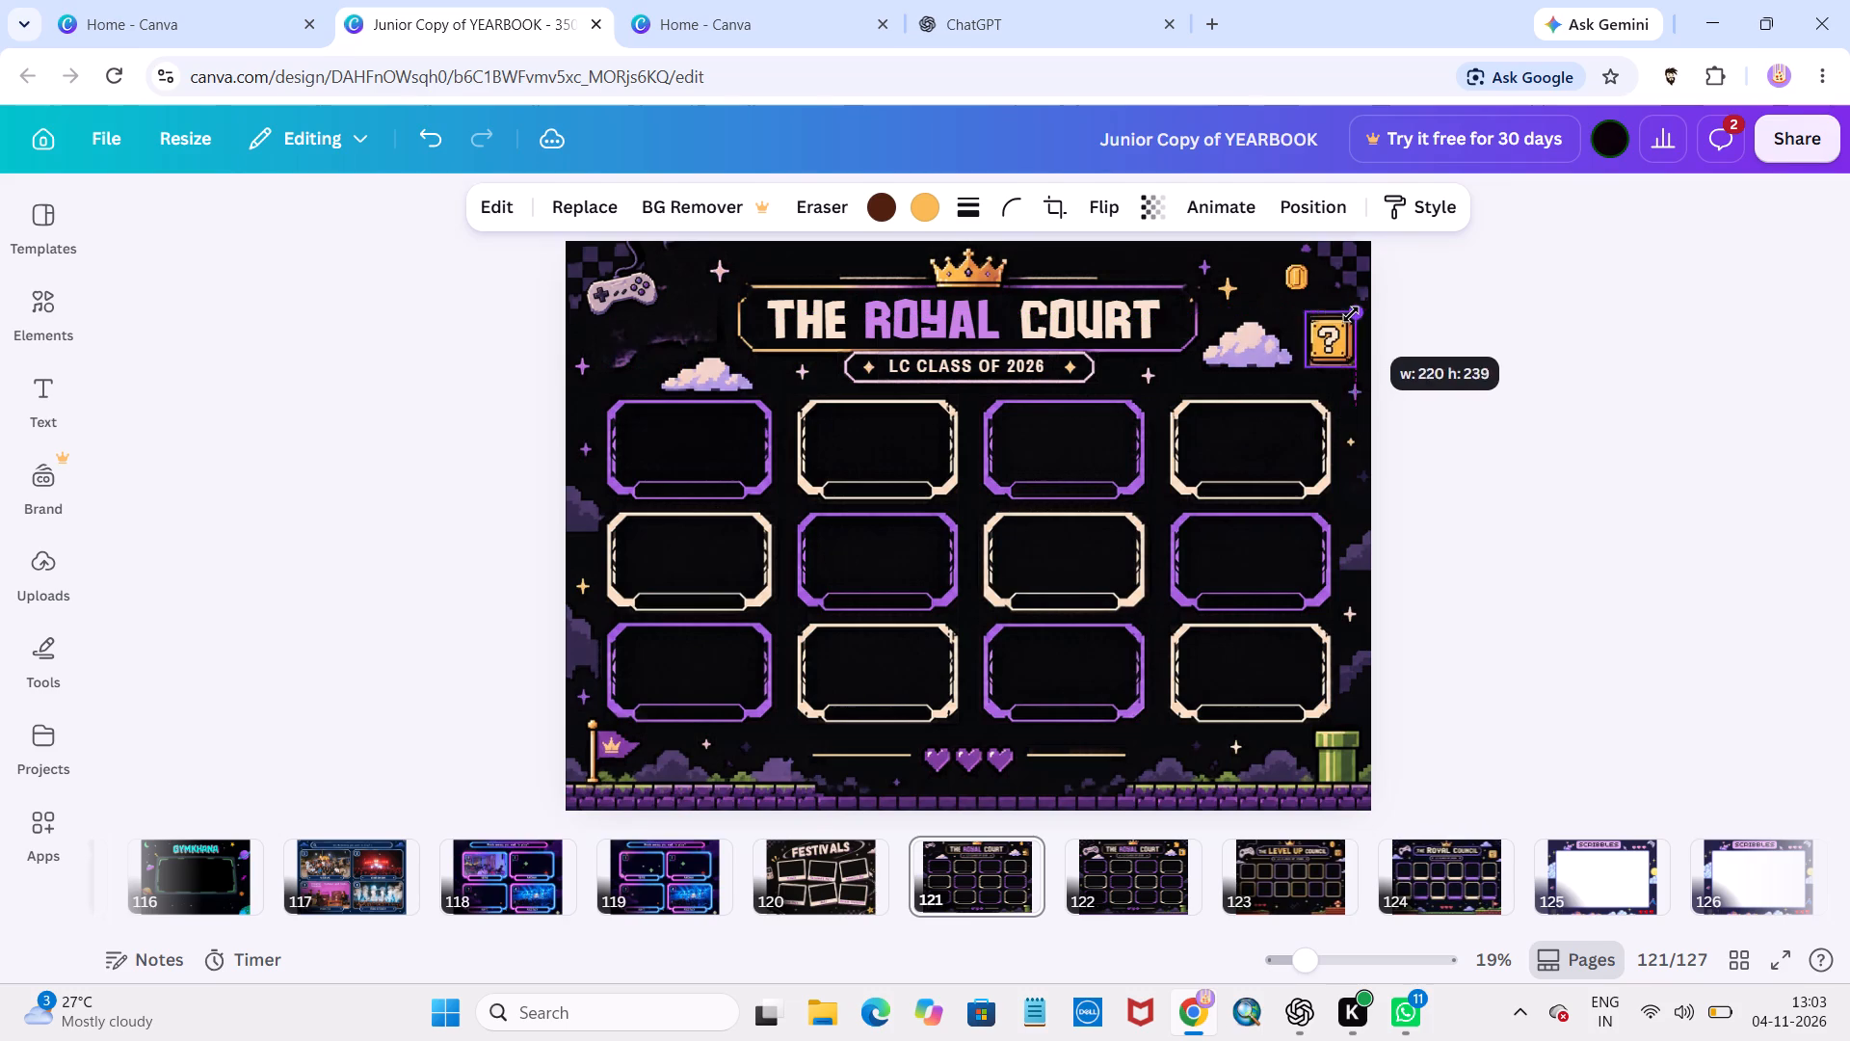
click(1590, 368)
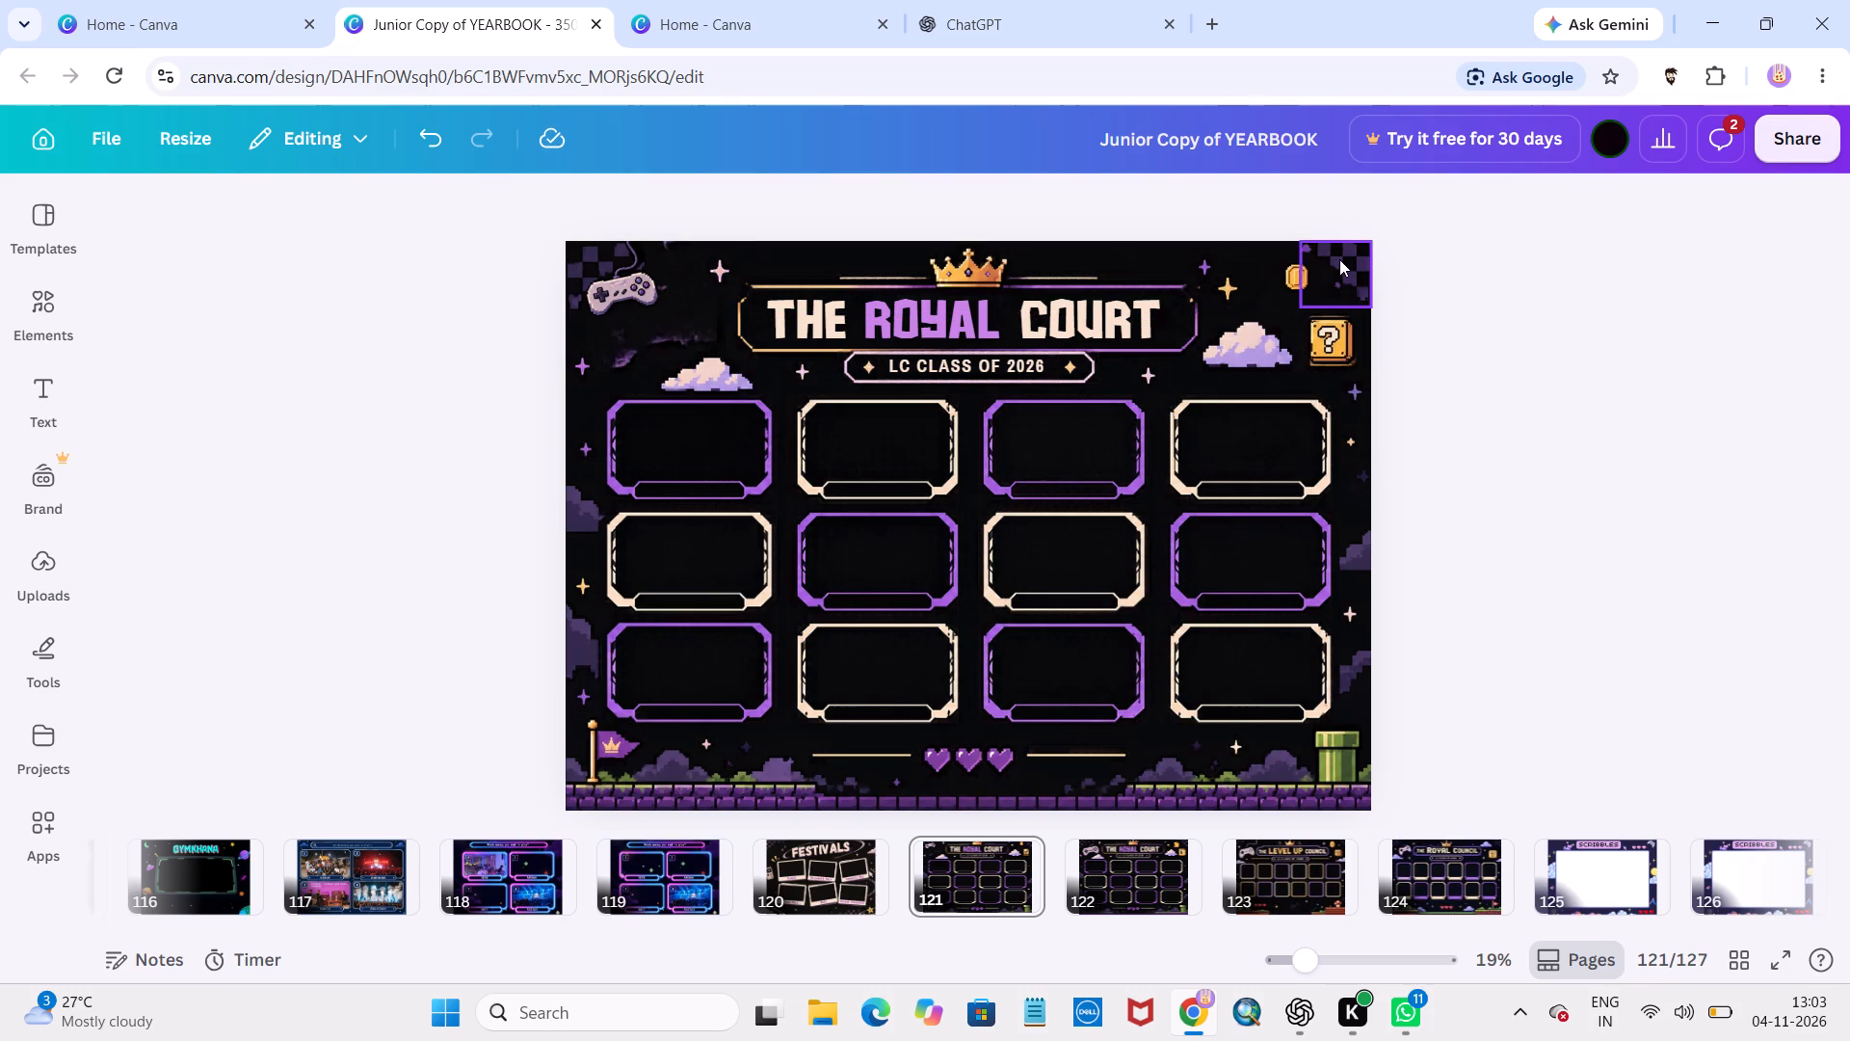
Shrink the purple checkered patch in the page's upper-right corner, keeping it anchored to that corner.
click(1339, 259)
drag(1301, 240, 1345, 229)
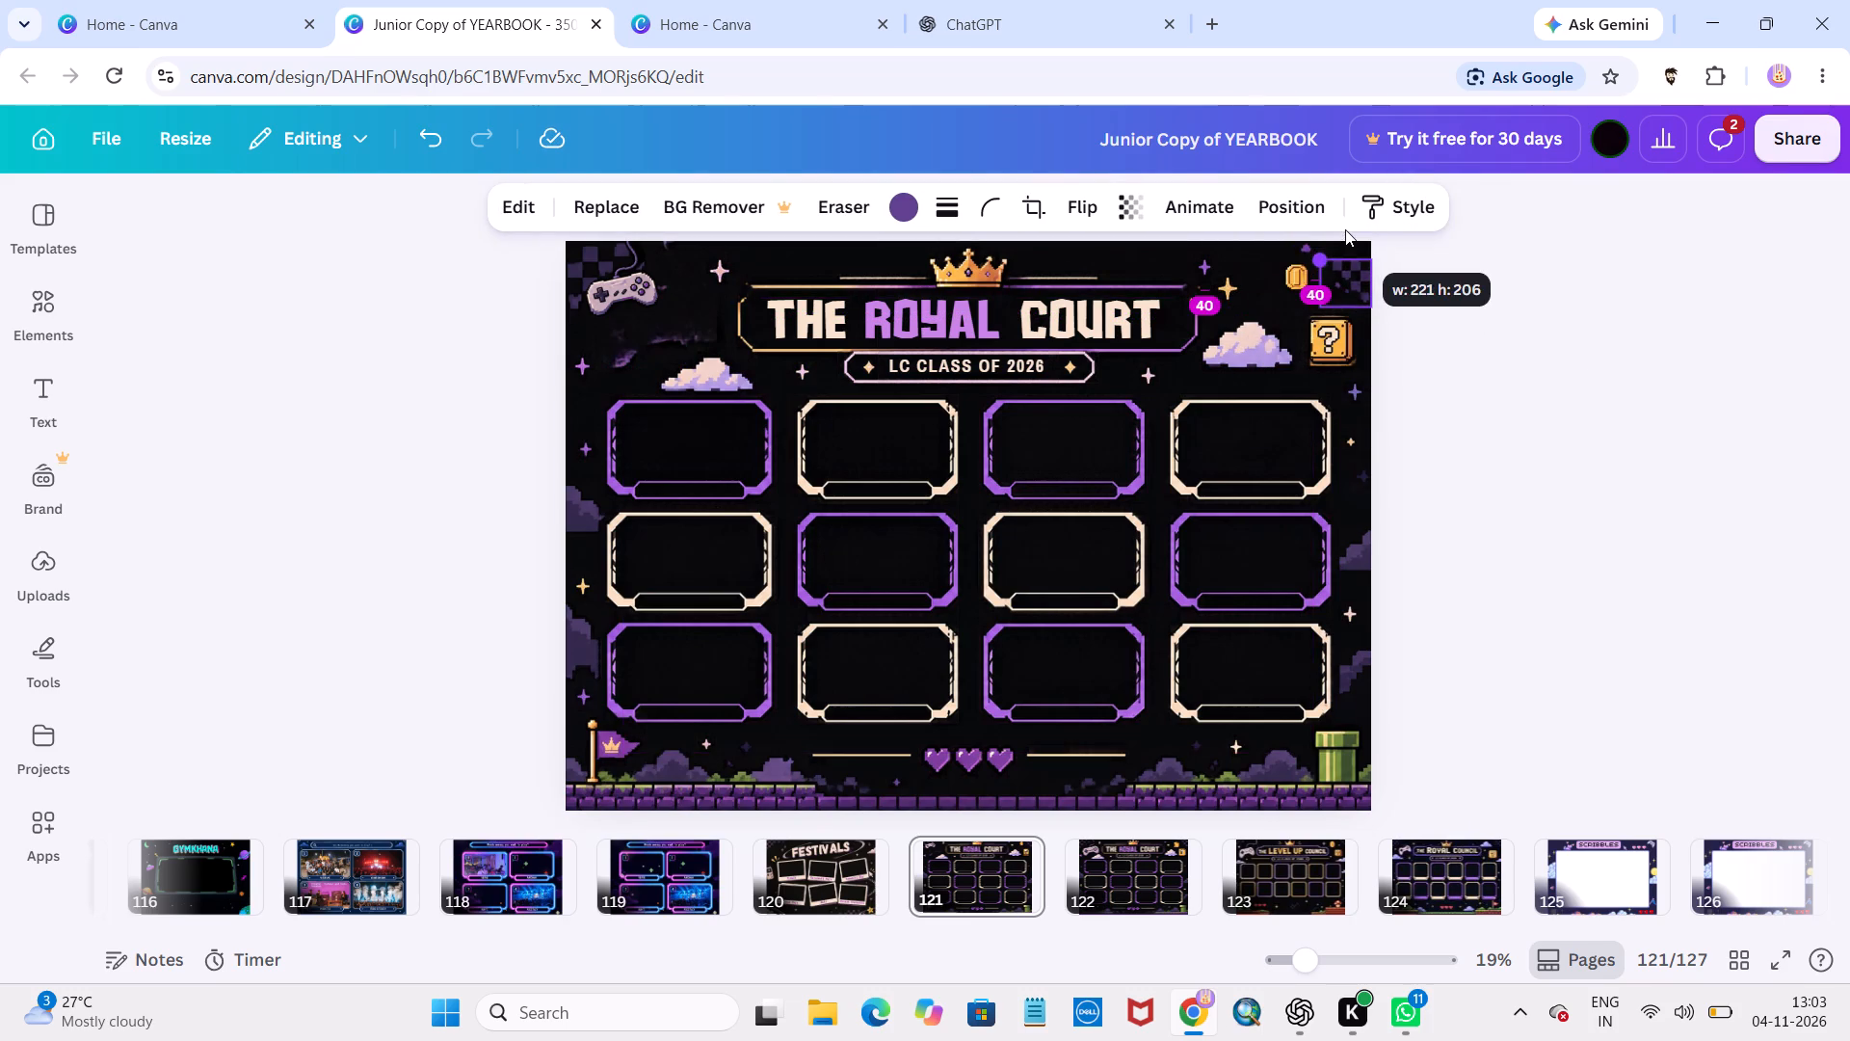
drag(1345, 229, 1330, 218)
key(ctrl+z)
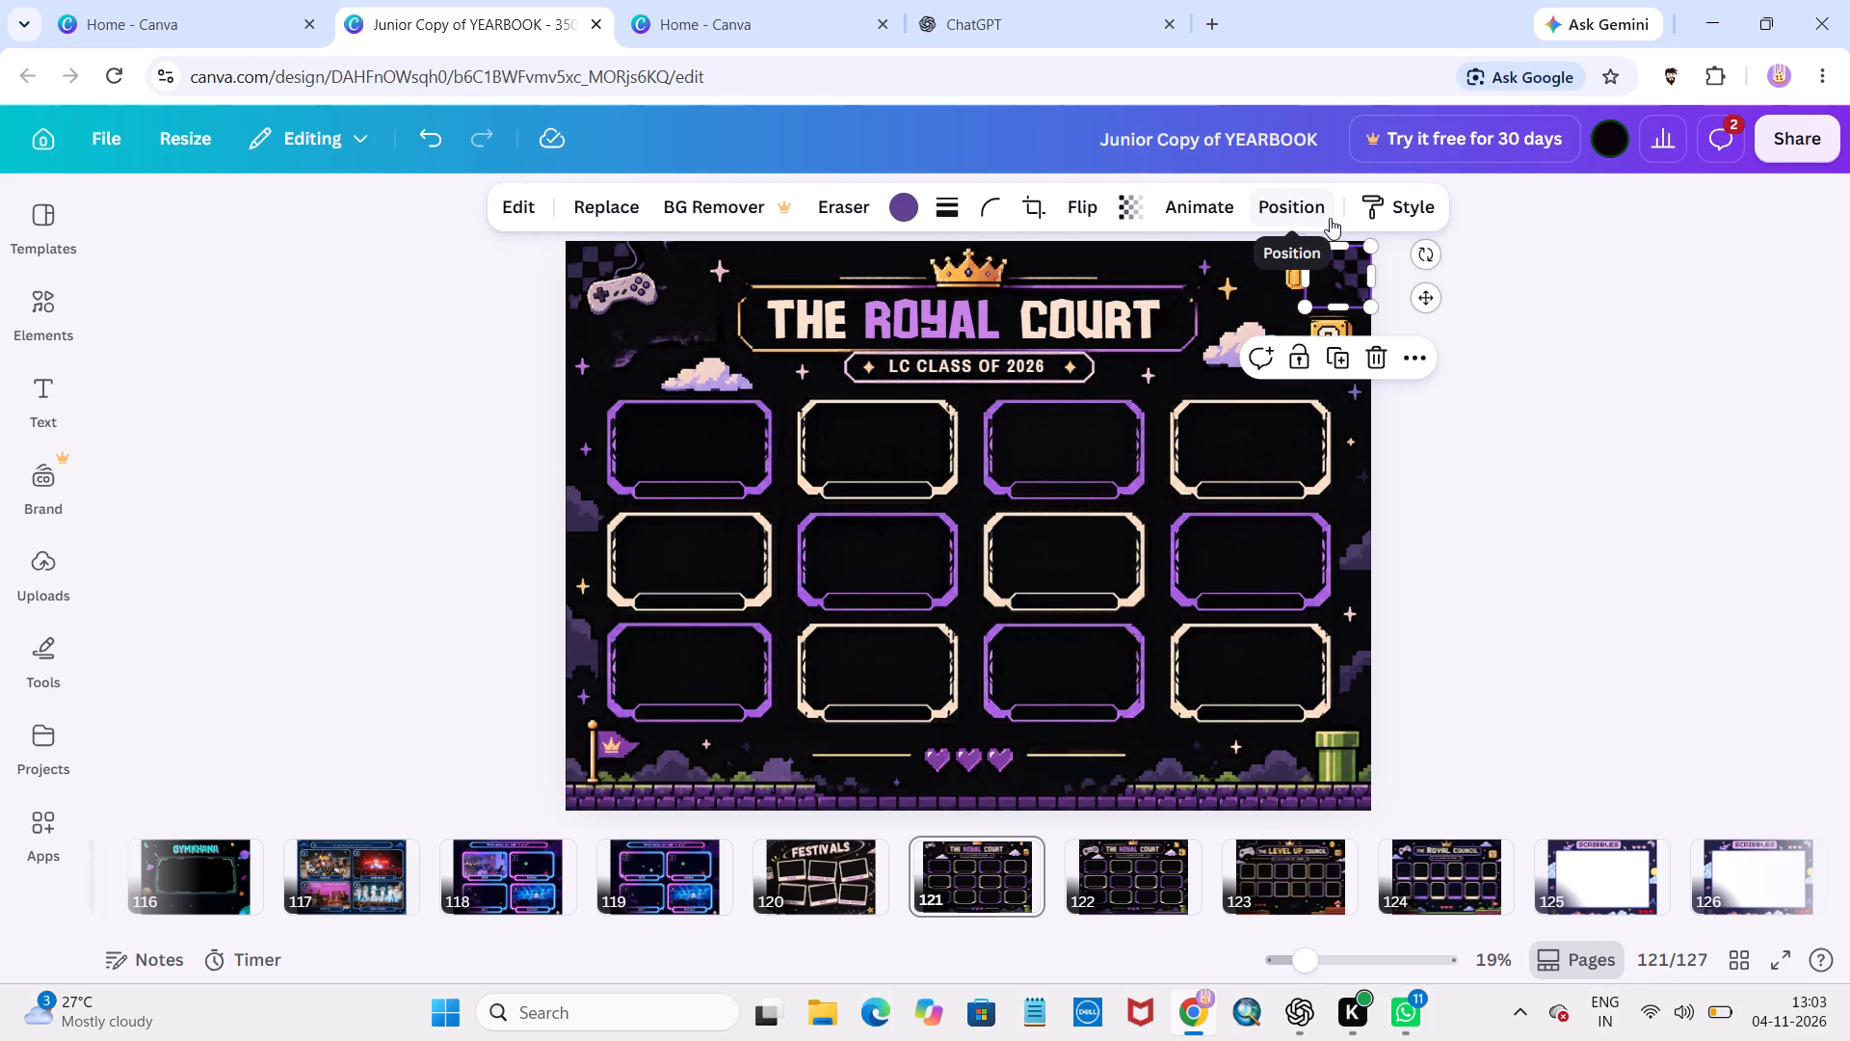
drag(1296, 306, 1316, 290)
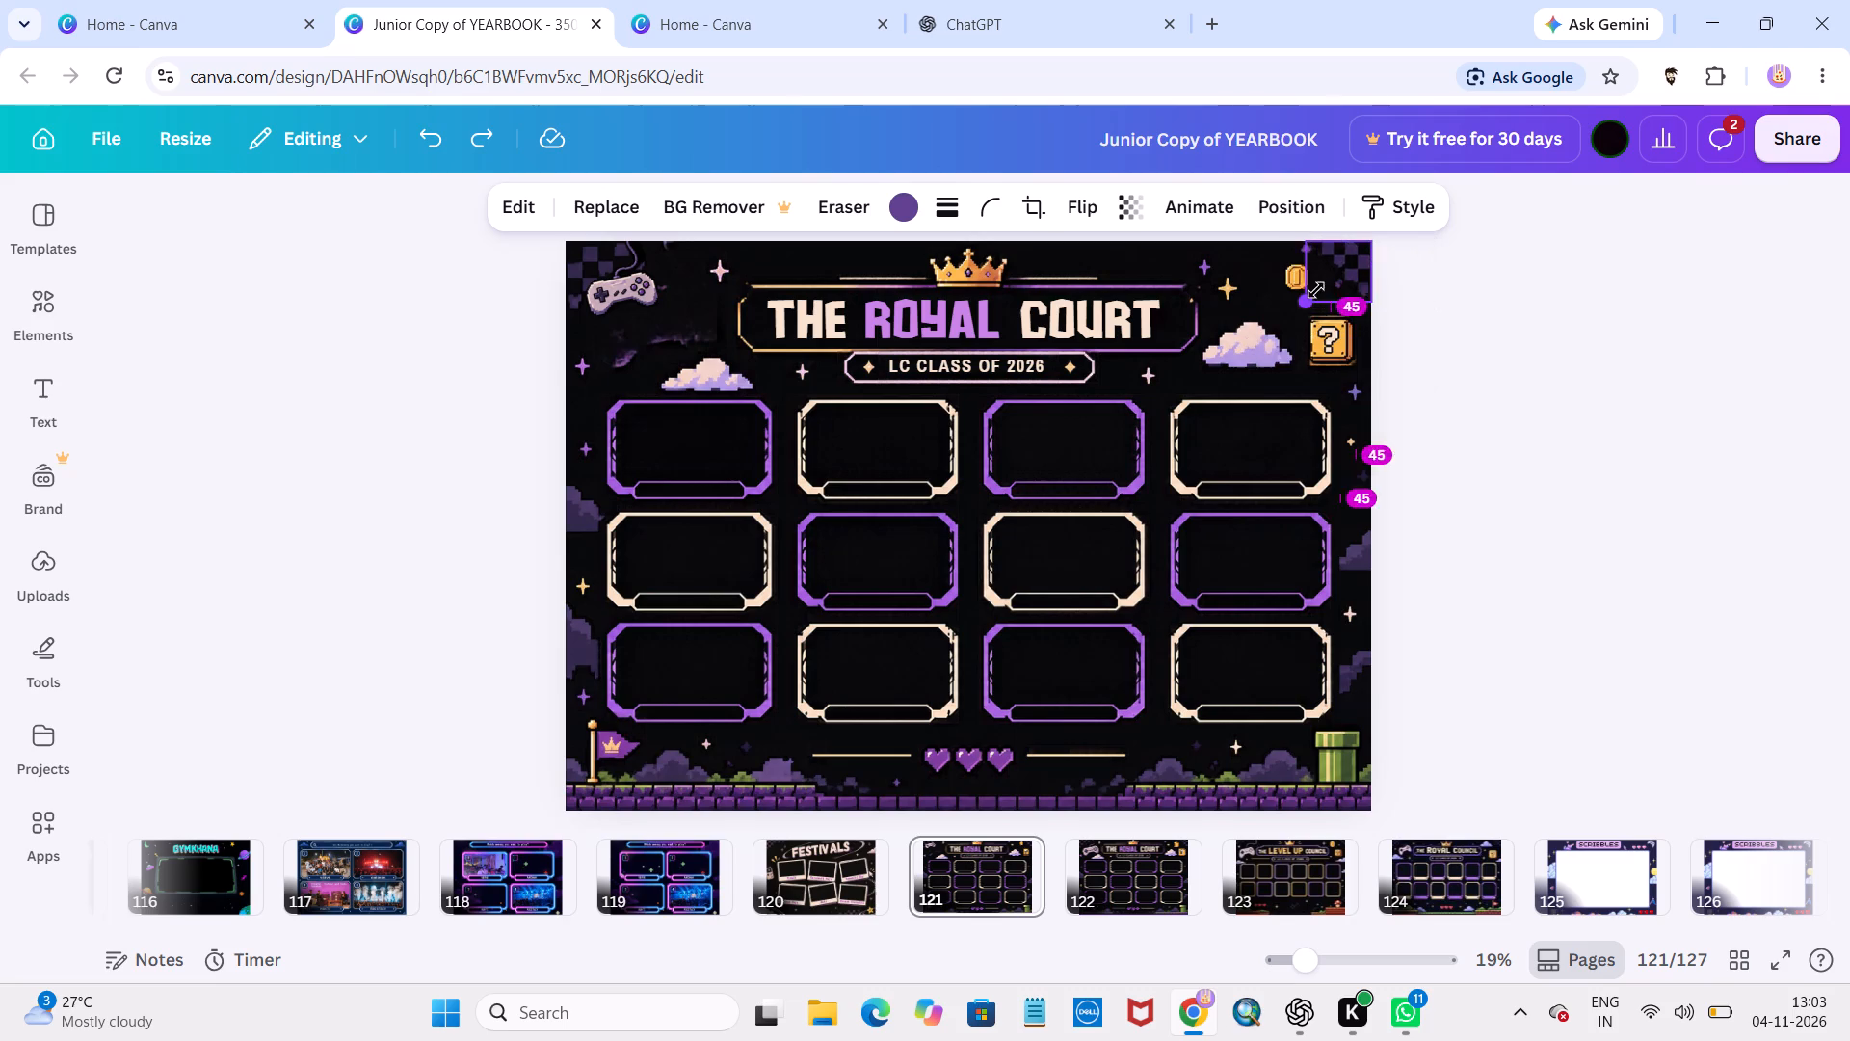
drag(1316, 290, 1326, 285)
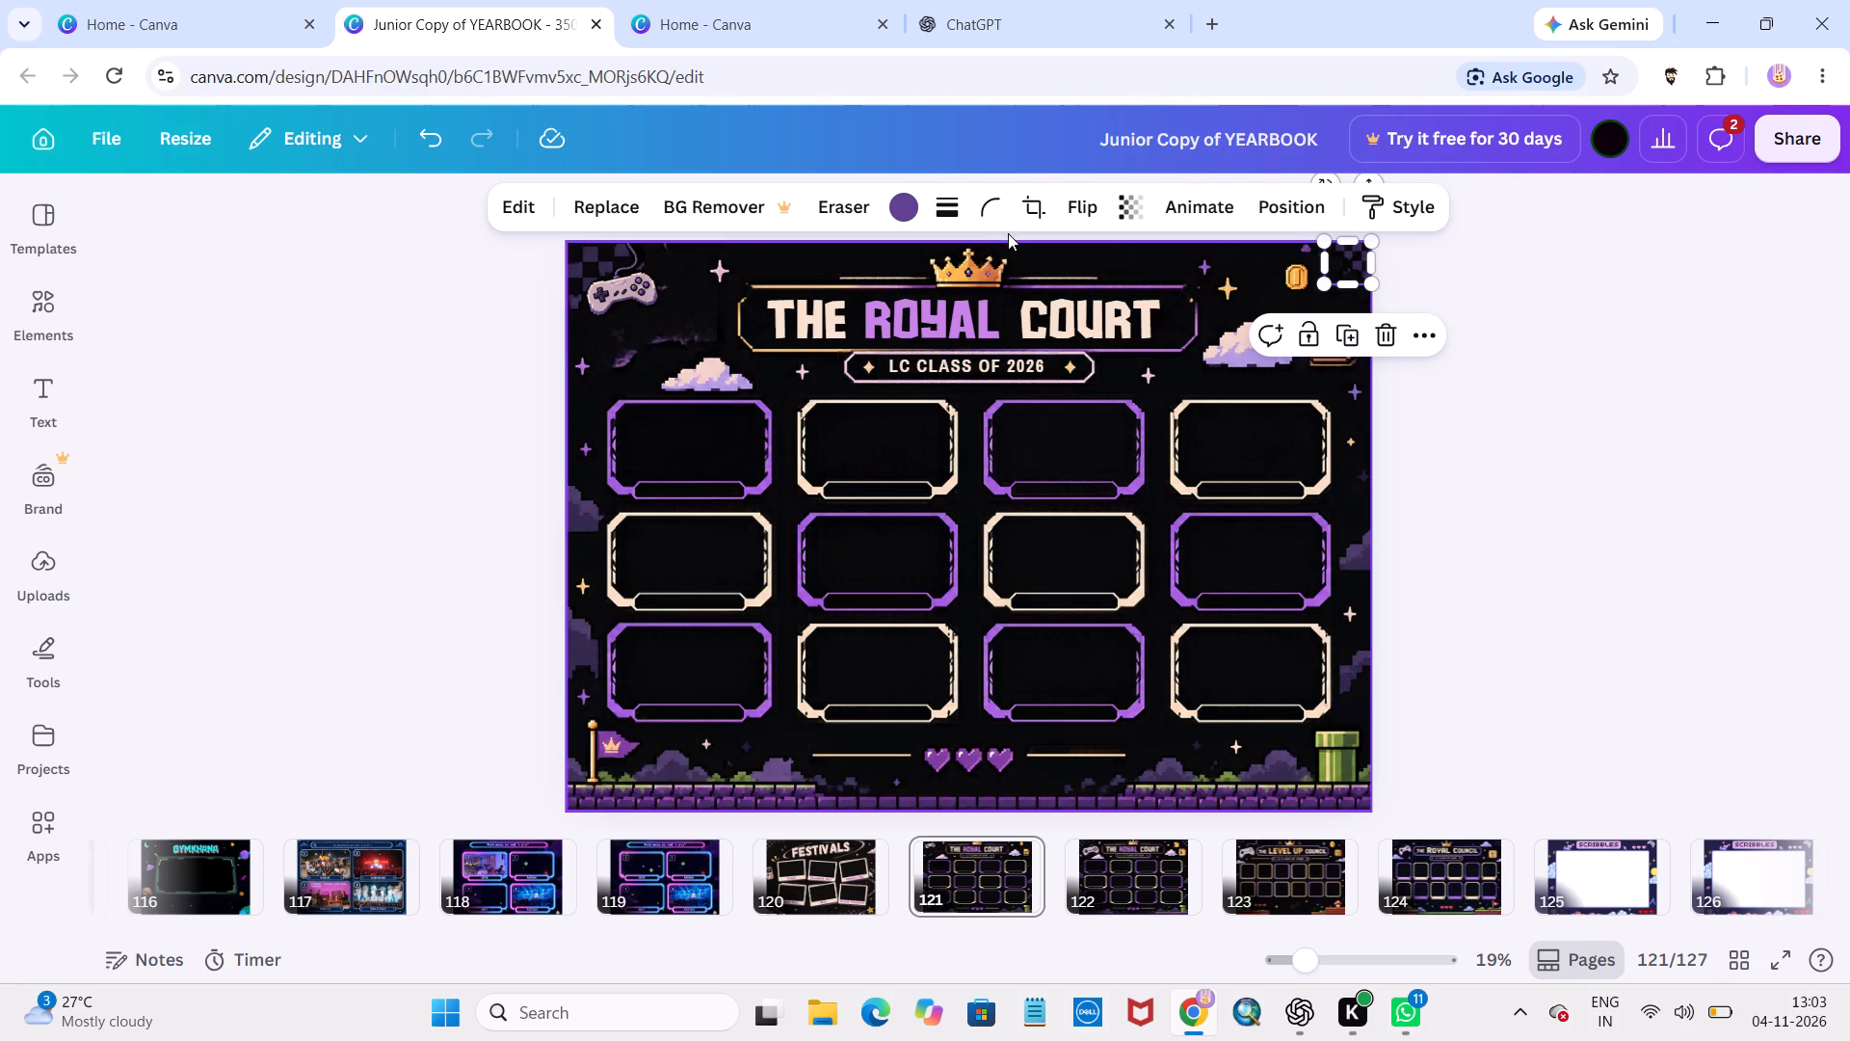
Shrink the purple checkered patch behind the controller, keeping it anchored to the page's upper-left corner.
click(583, 264)
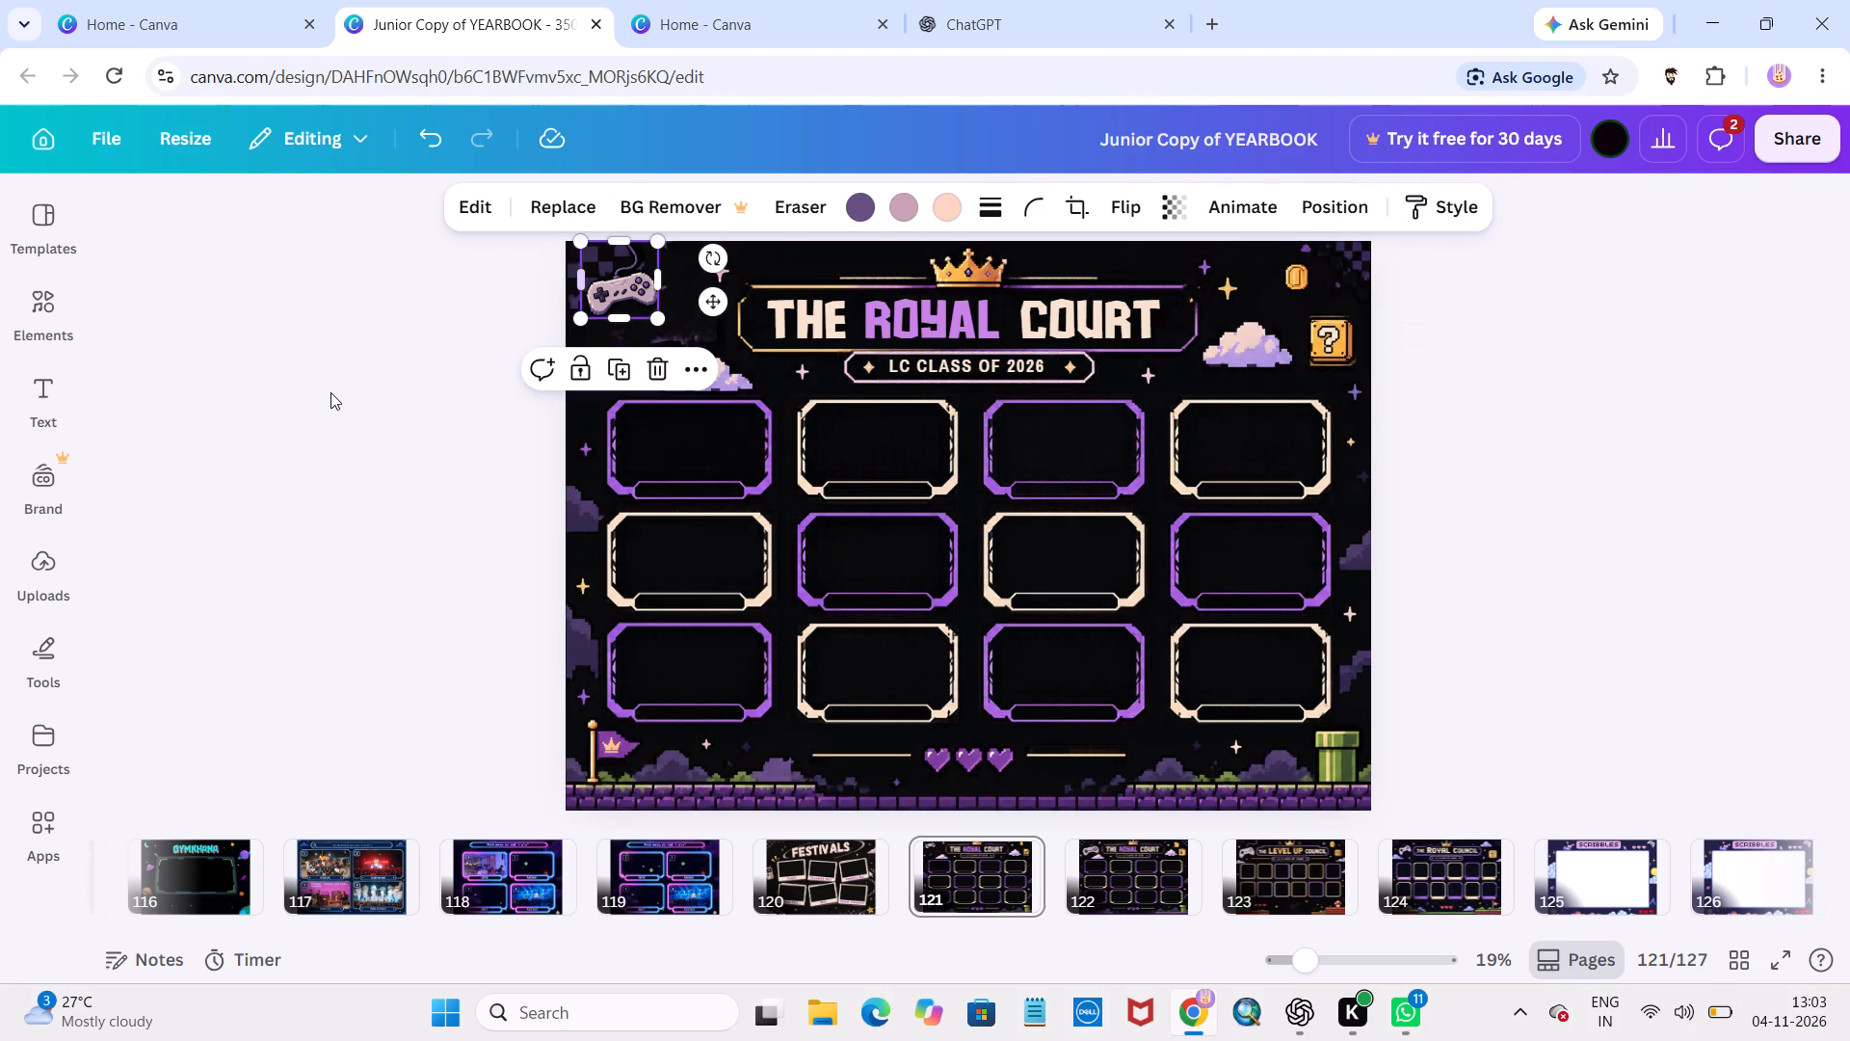
click(330, 392)
click(577, 269)
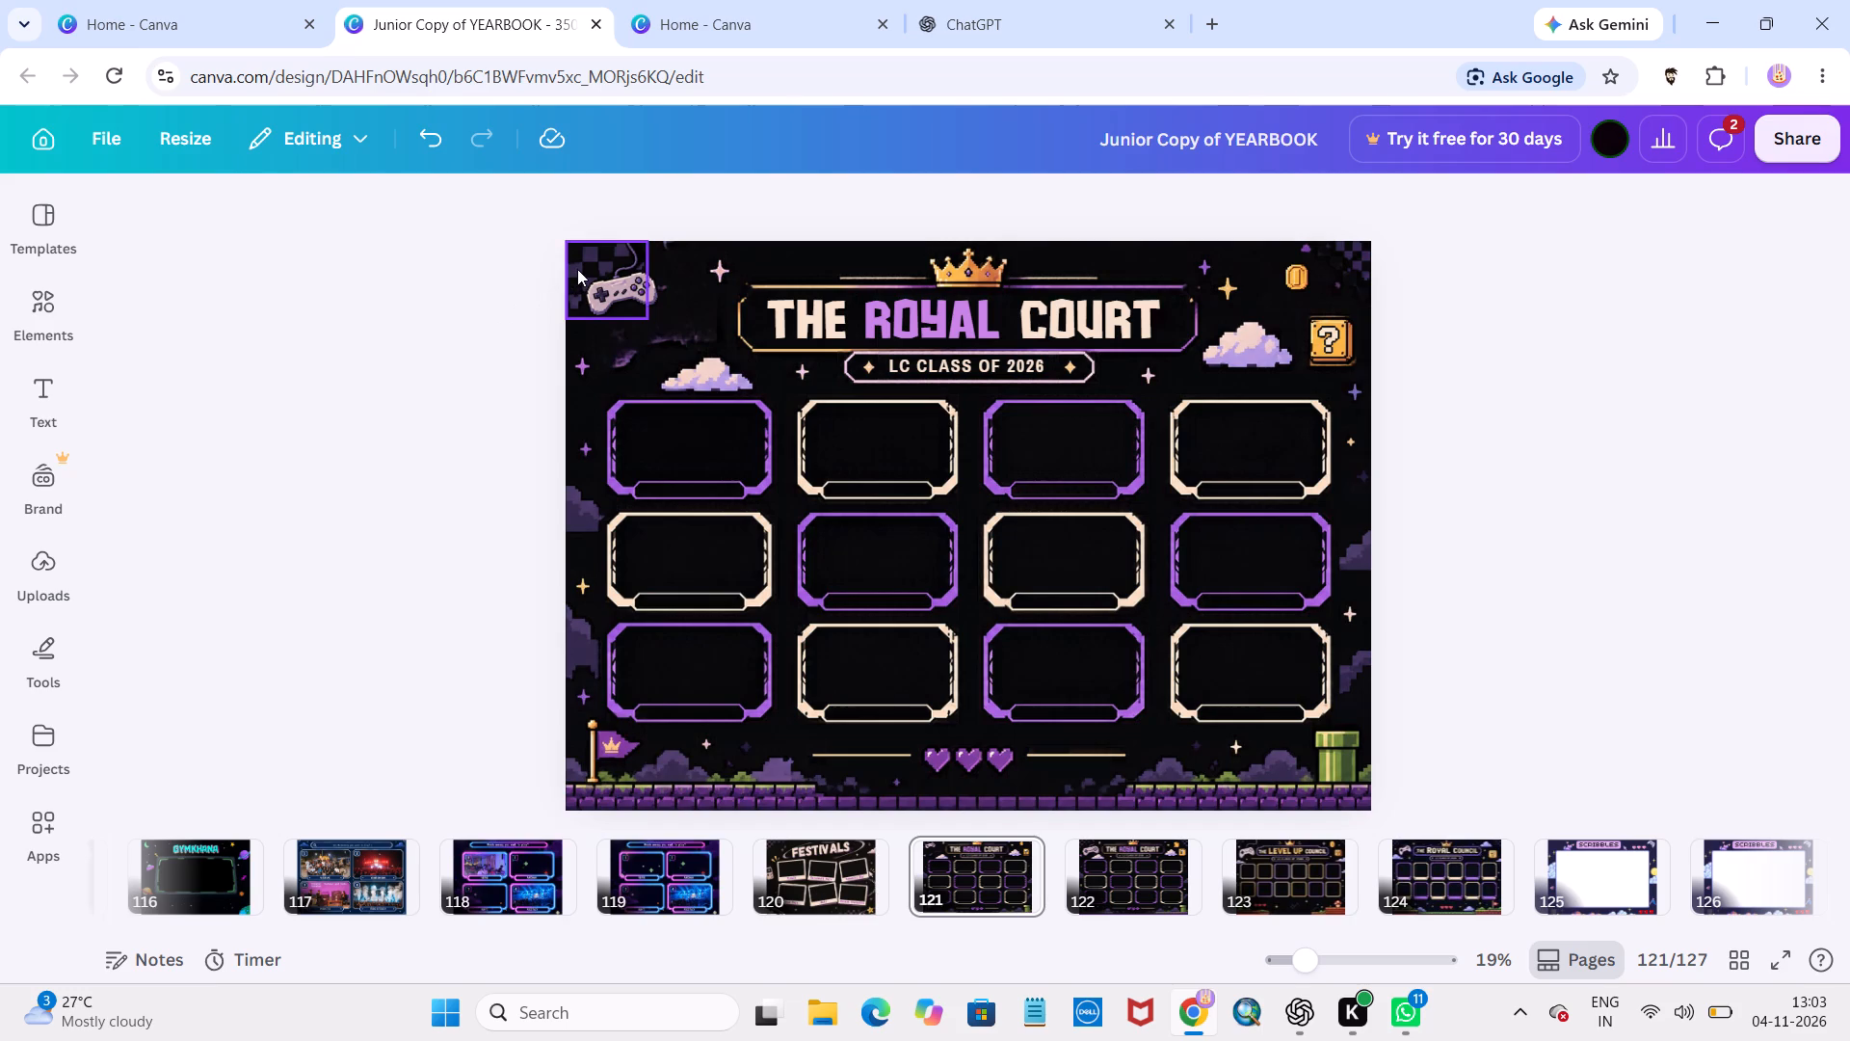
drag(647, 319, 620, 298)
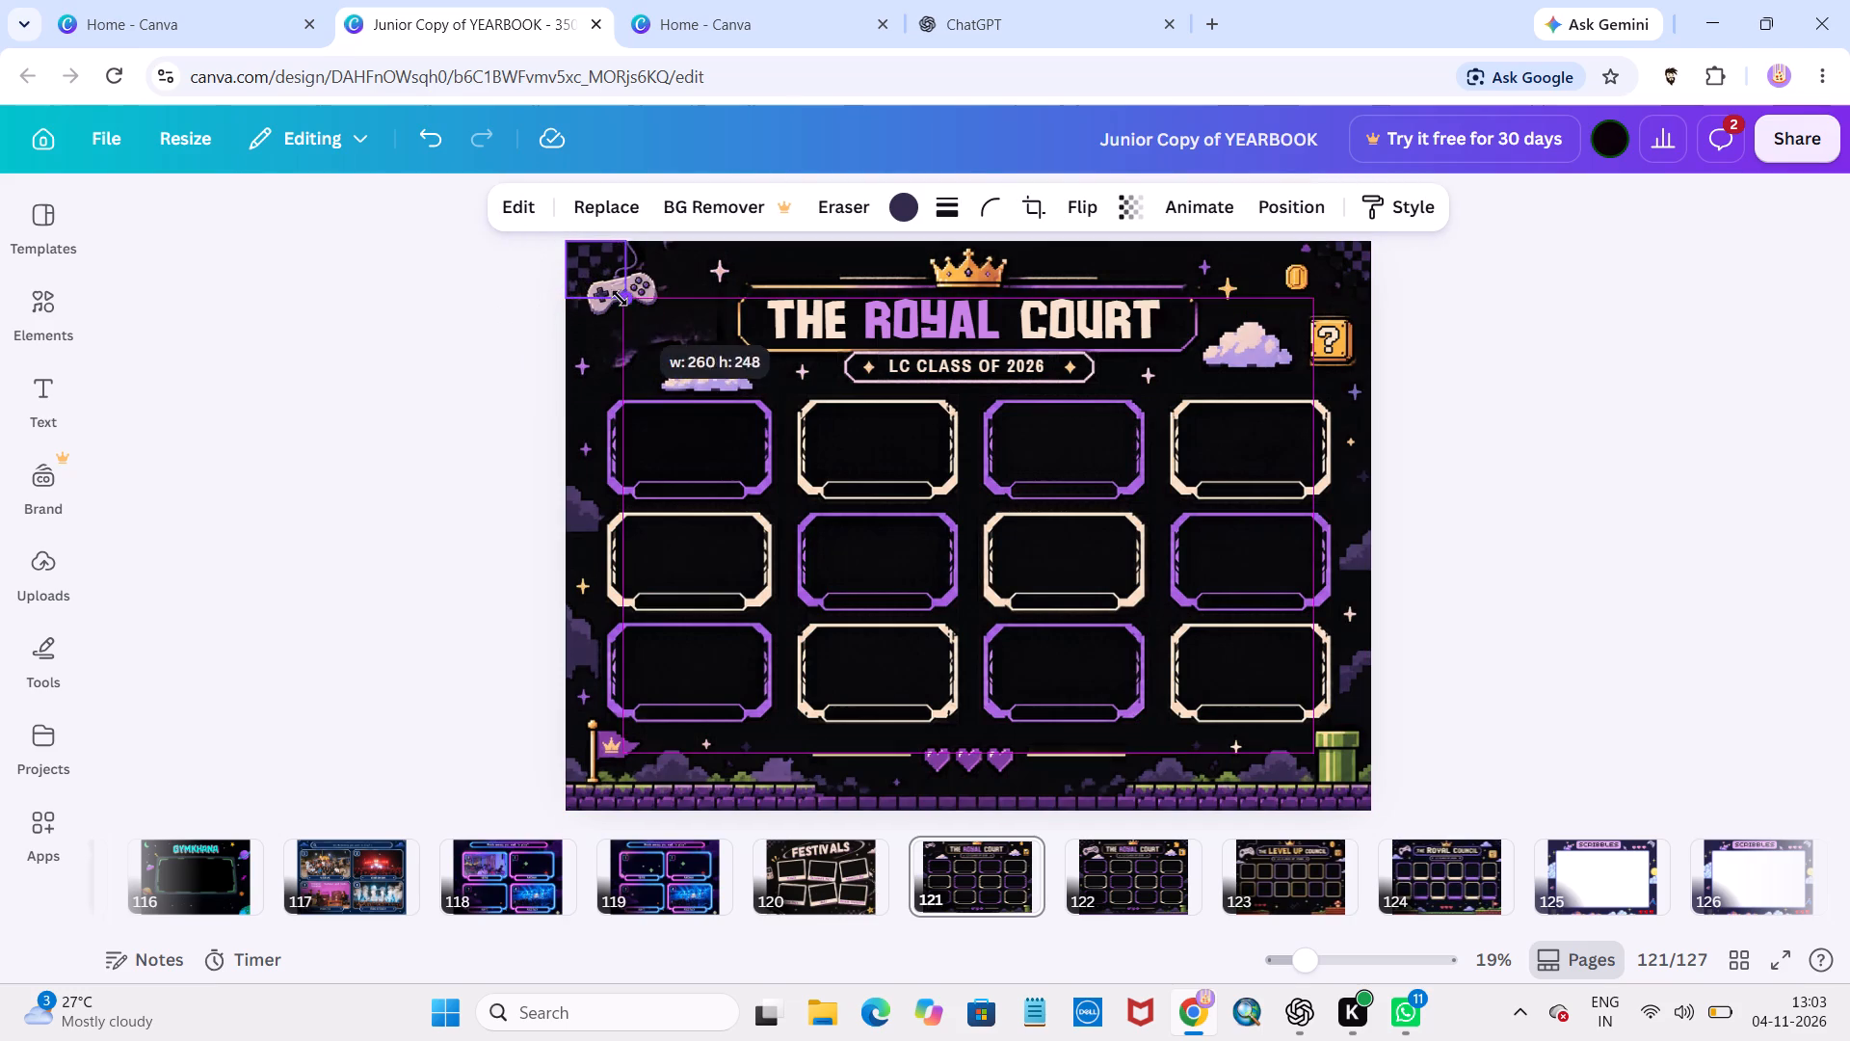
drag(620, 298, 615, 293)
click(302, 447)
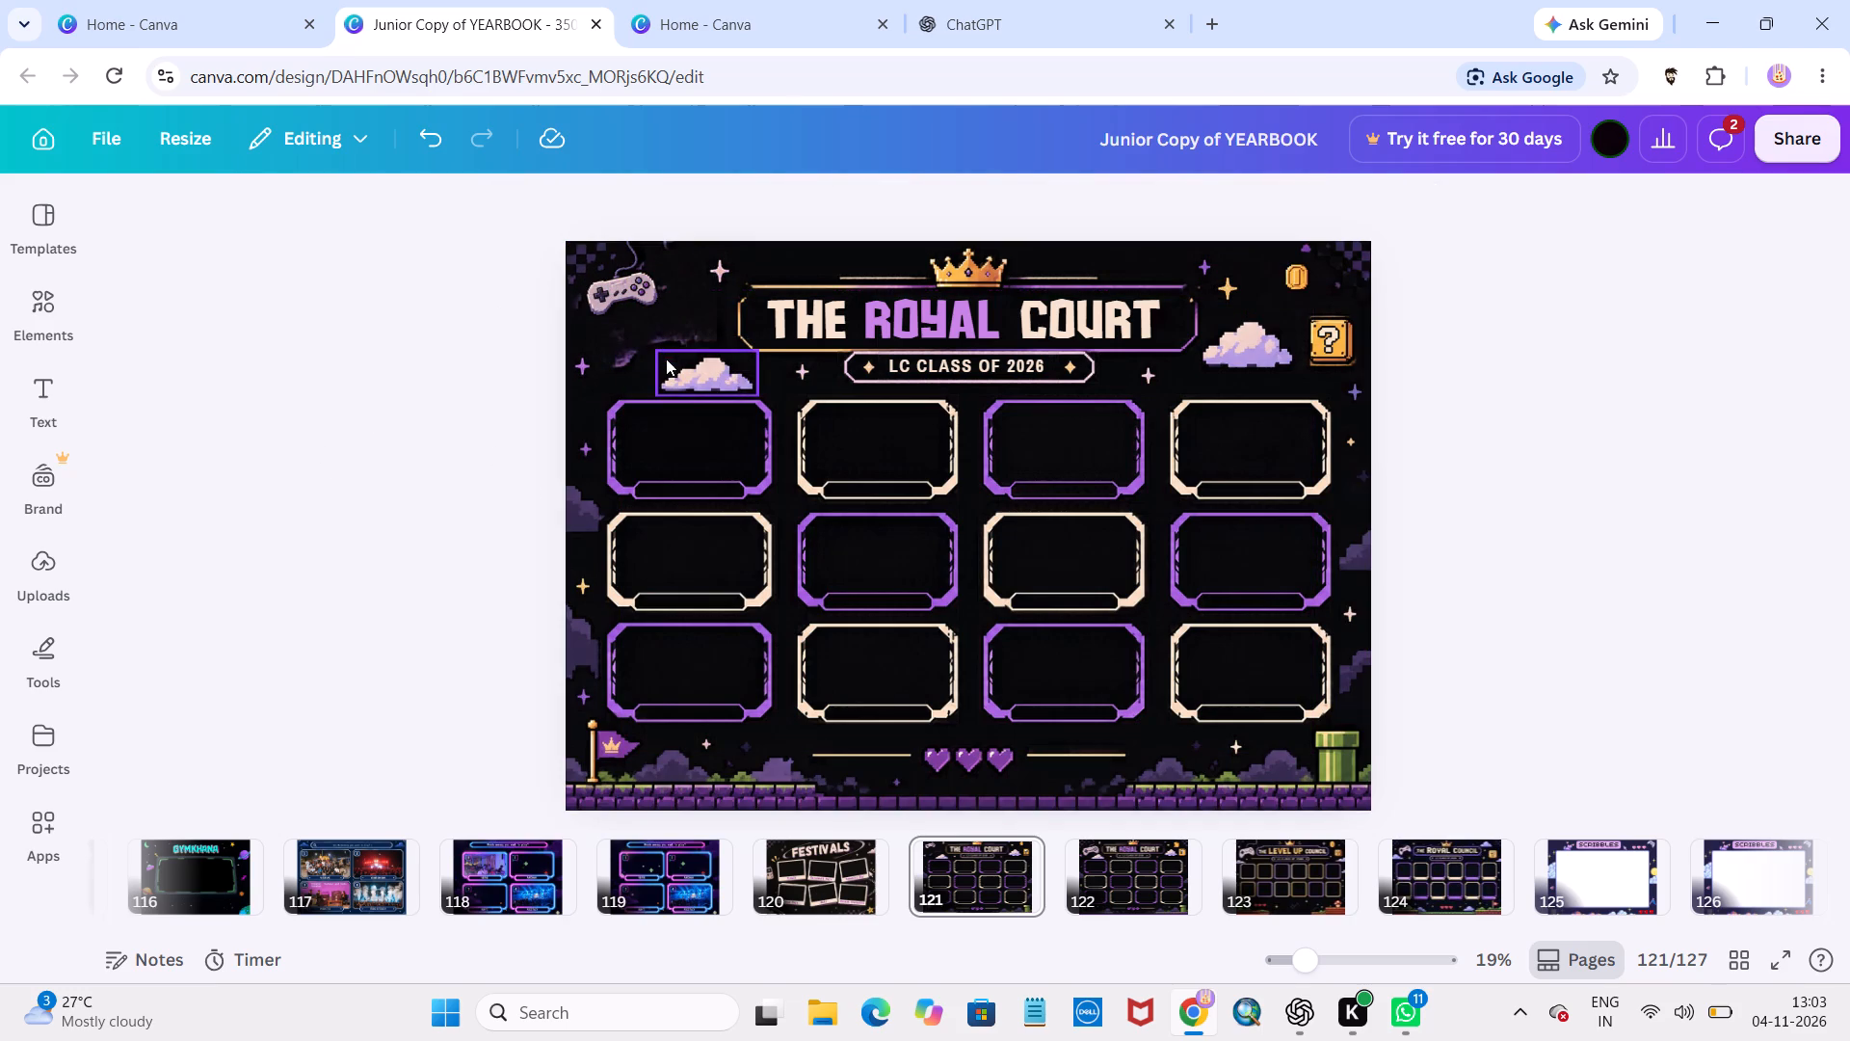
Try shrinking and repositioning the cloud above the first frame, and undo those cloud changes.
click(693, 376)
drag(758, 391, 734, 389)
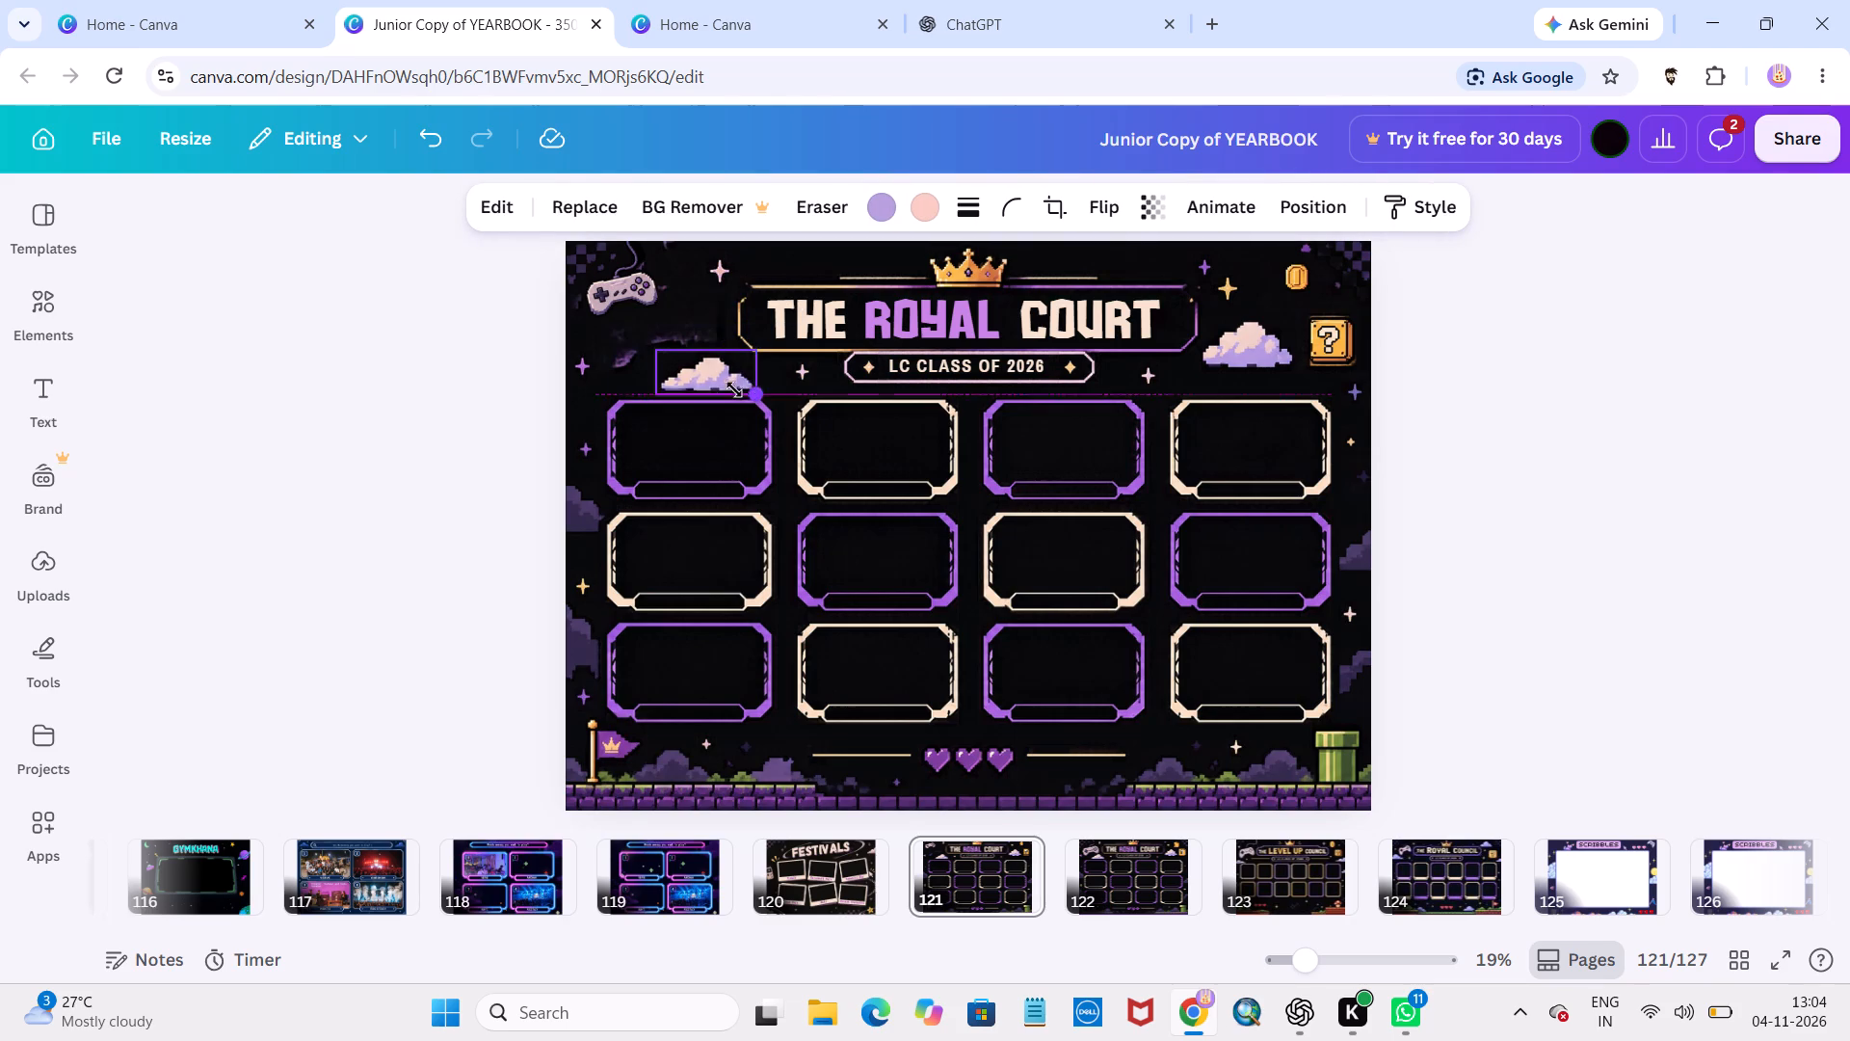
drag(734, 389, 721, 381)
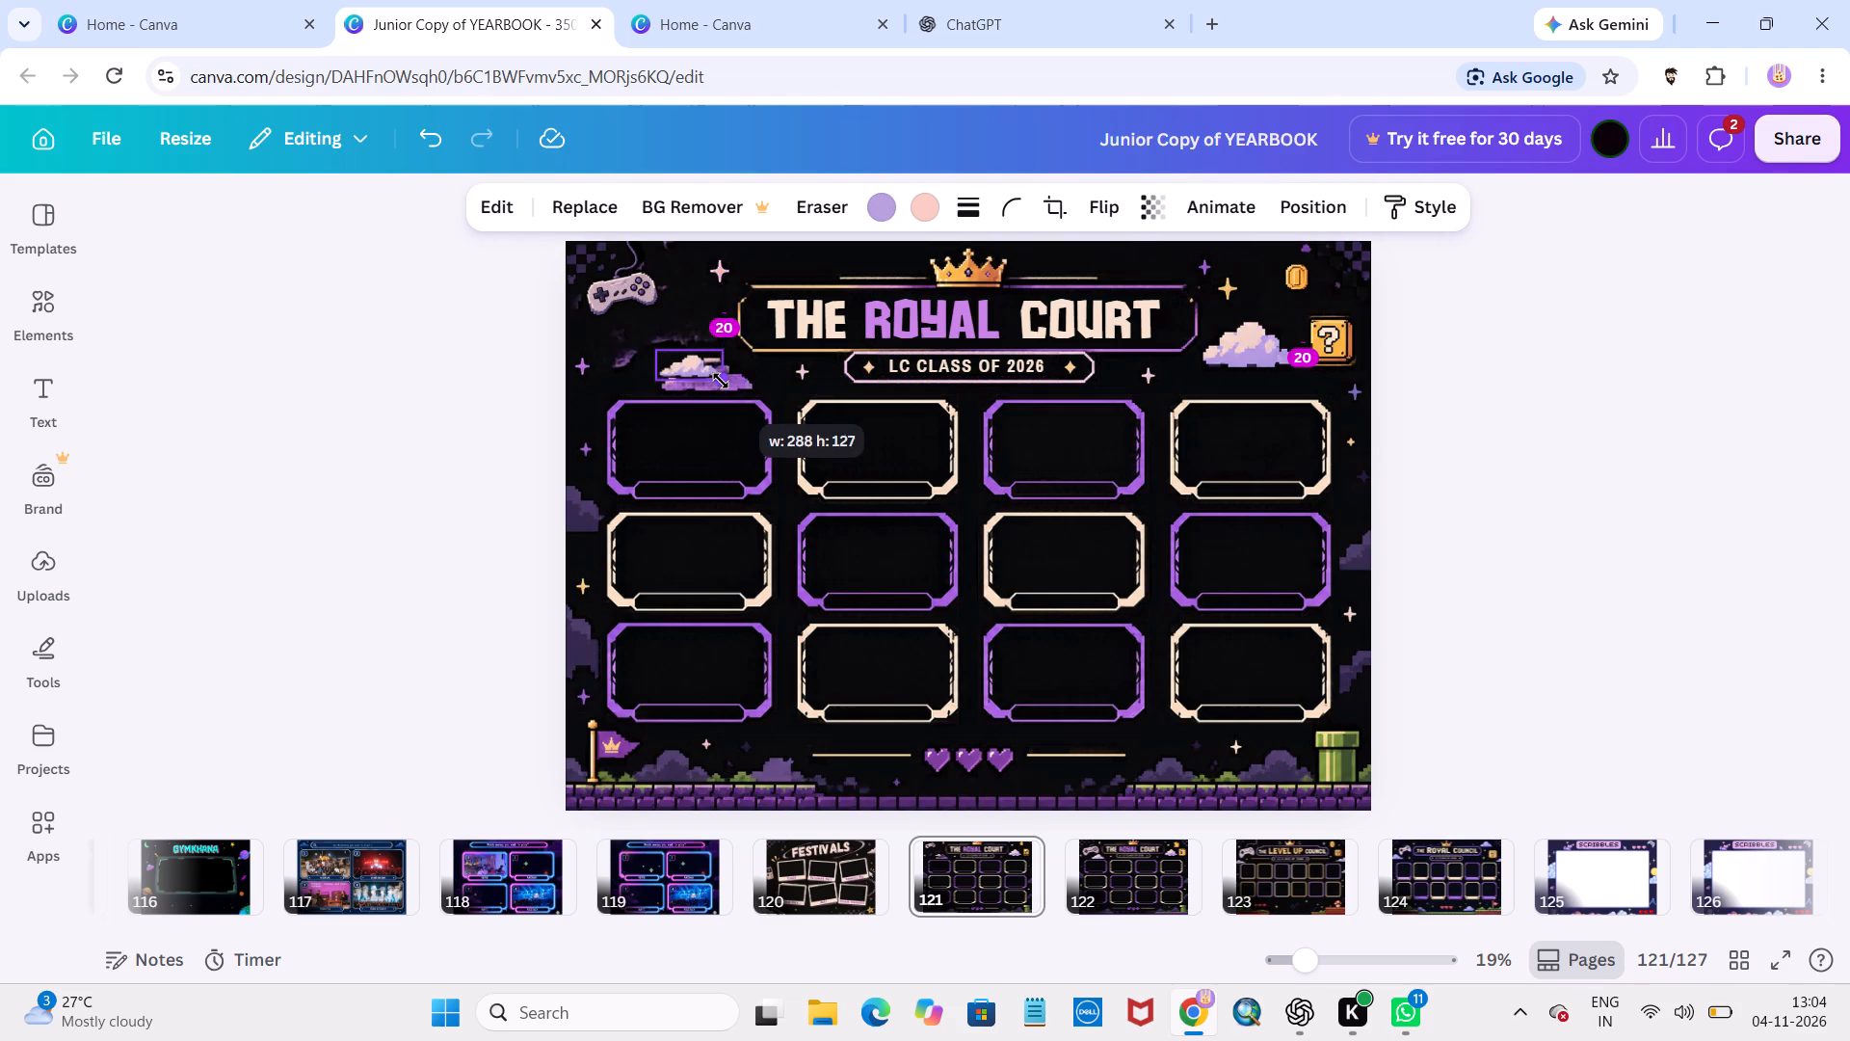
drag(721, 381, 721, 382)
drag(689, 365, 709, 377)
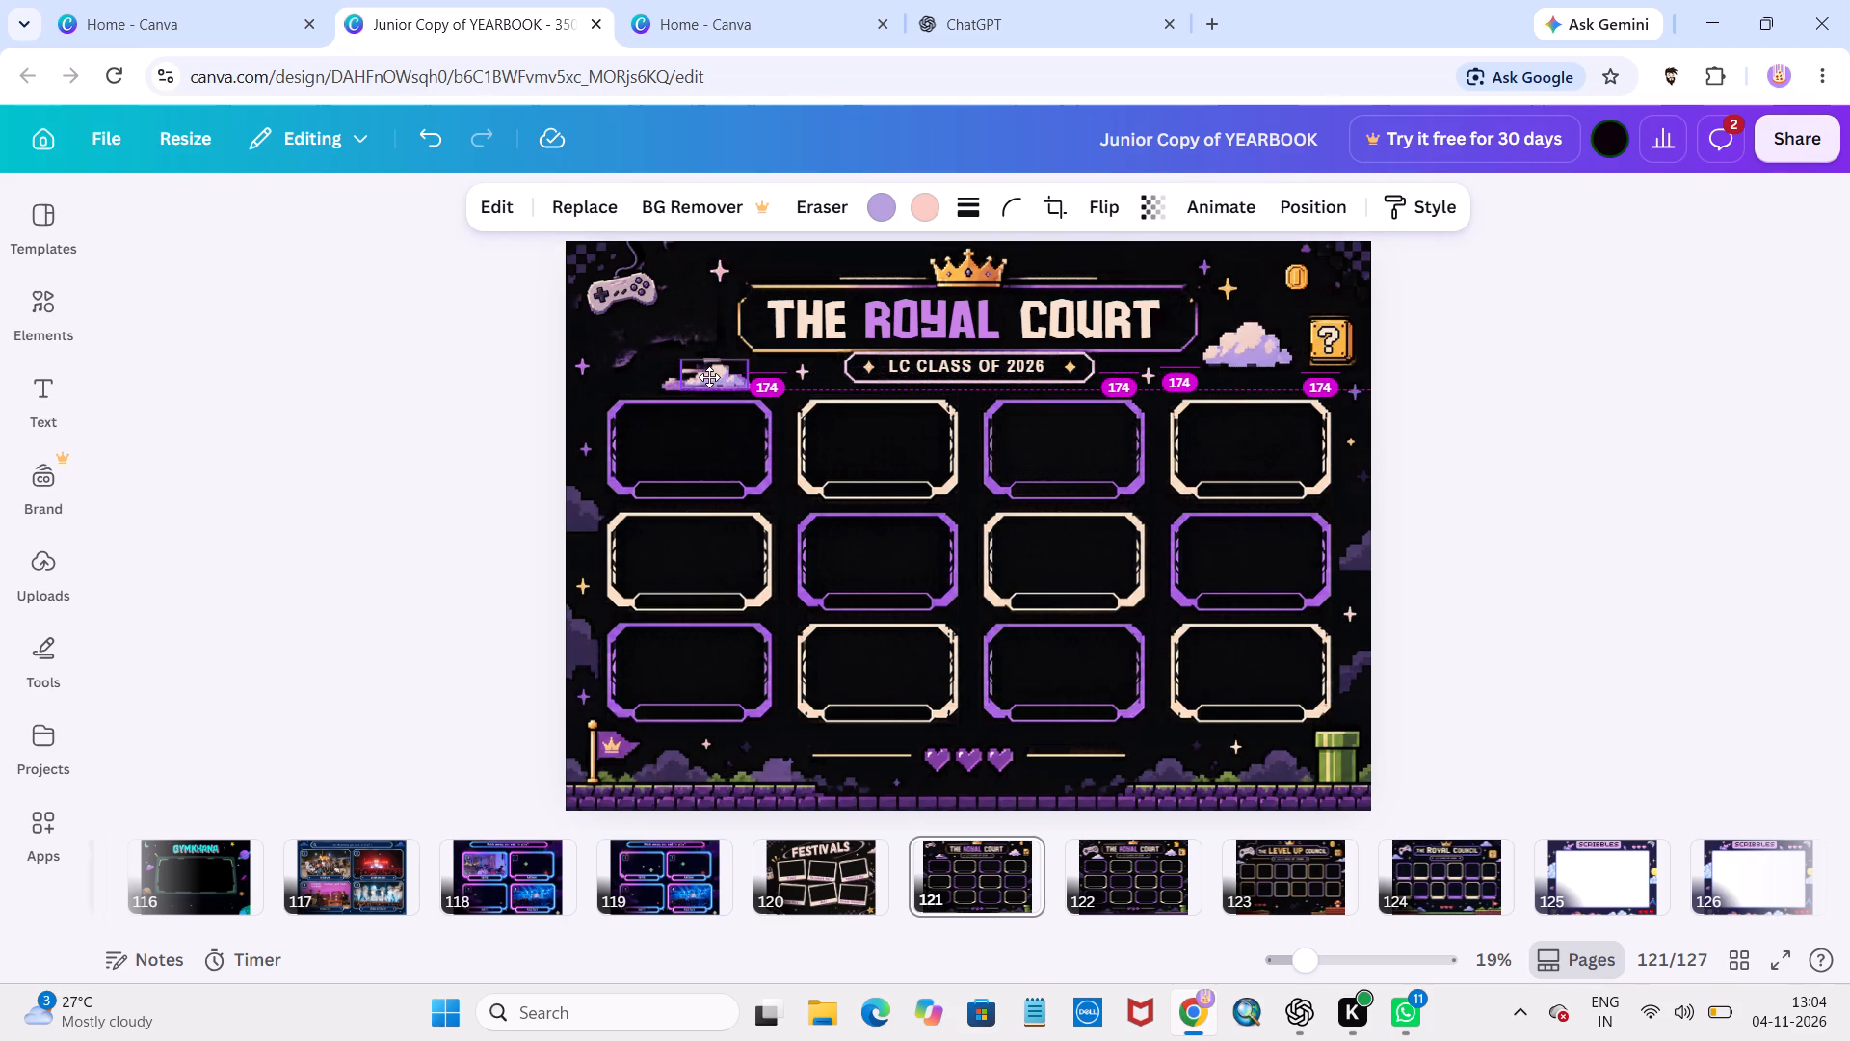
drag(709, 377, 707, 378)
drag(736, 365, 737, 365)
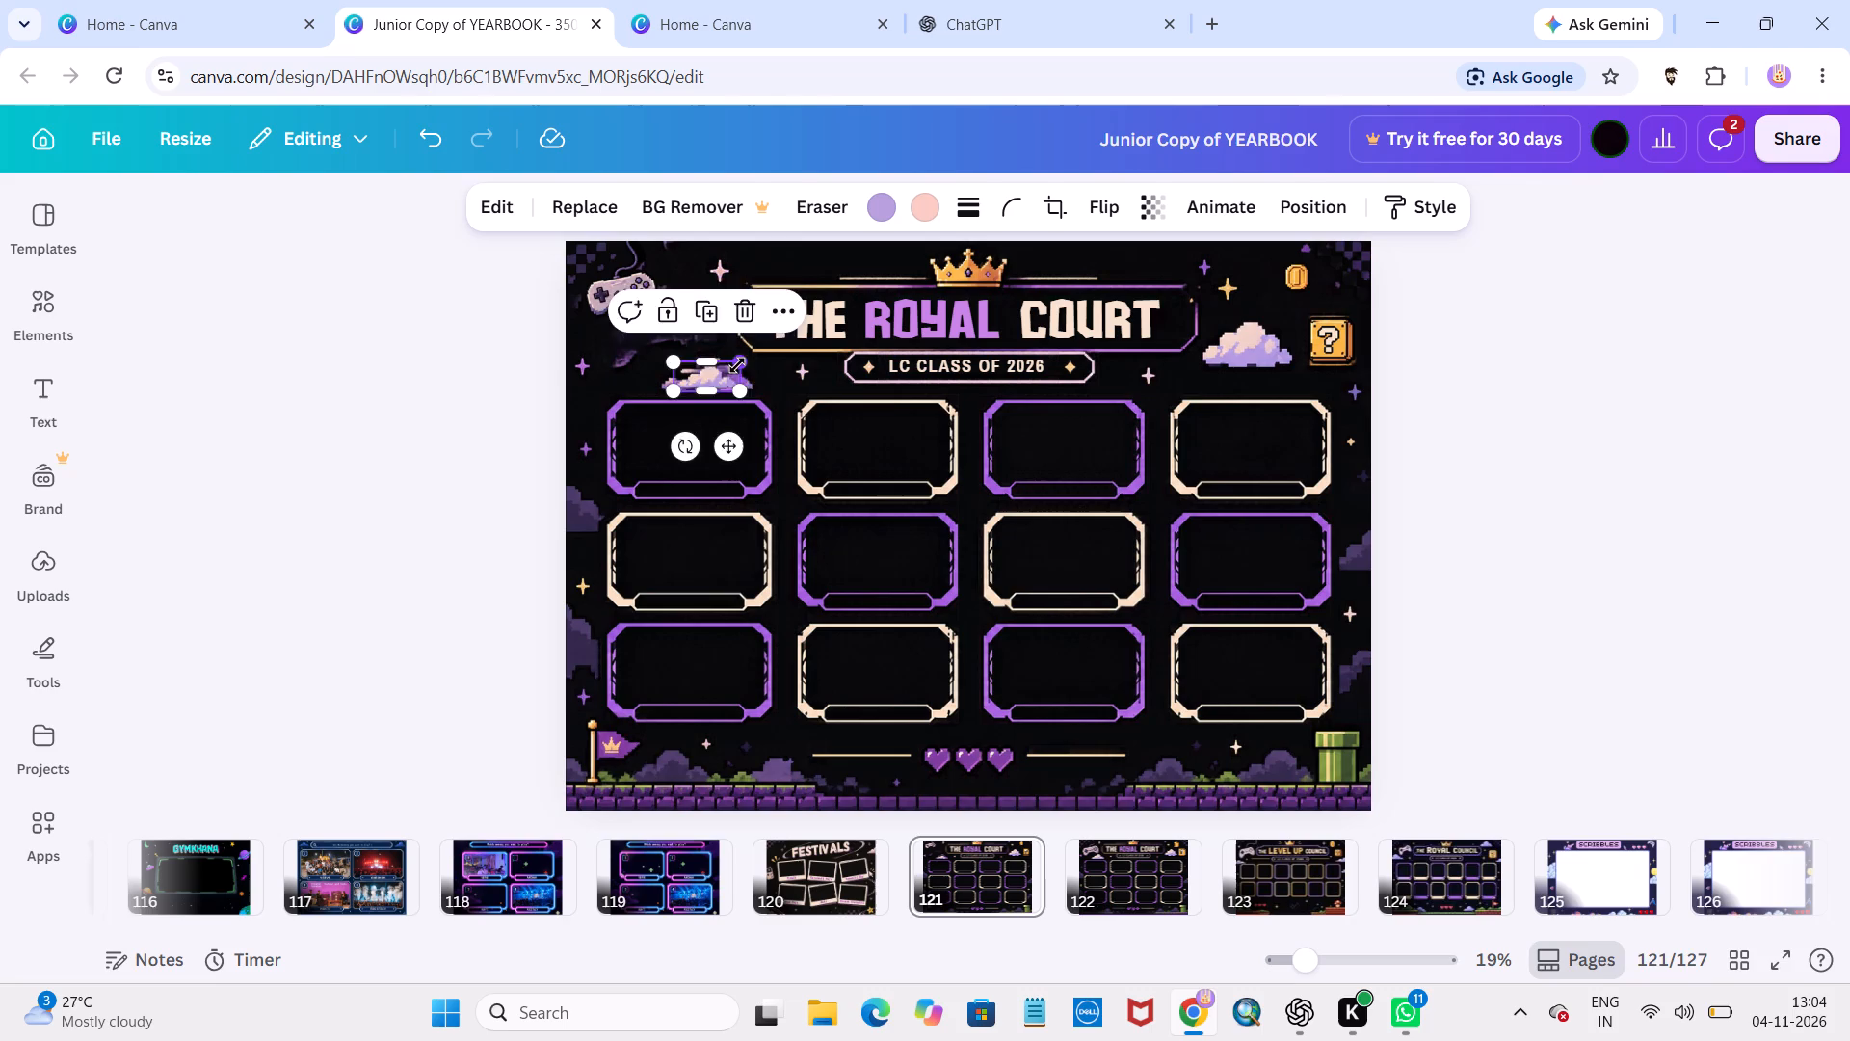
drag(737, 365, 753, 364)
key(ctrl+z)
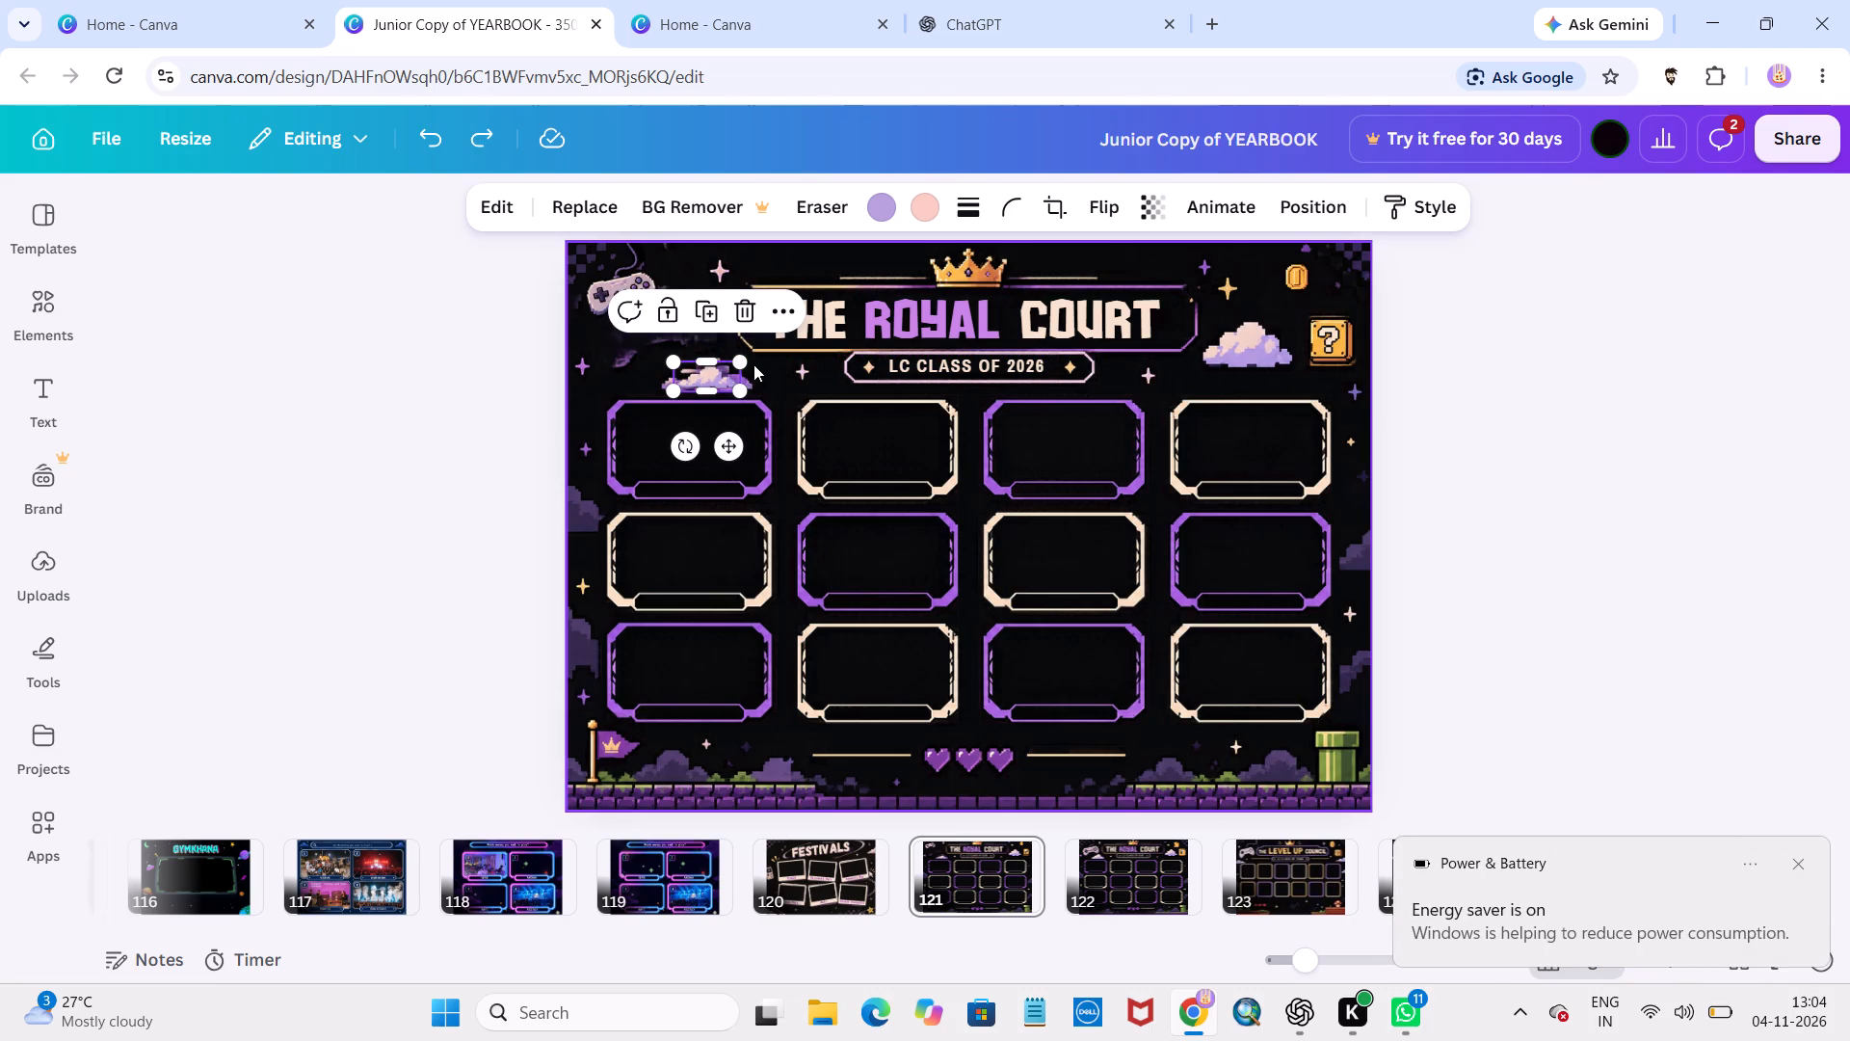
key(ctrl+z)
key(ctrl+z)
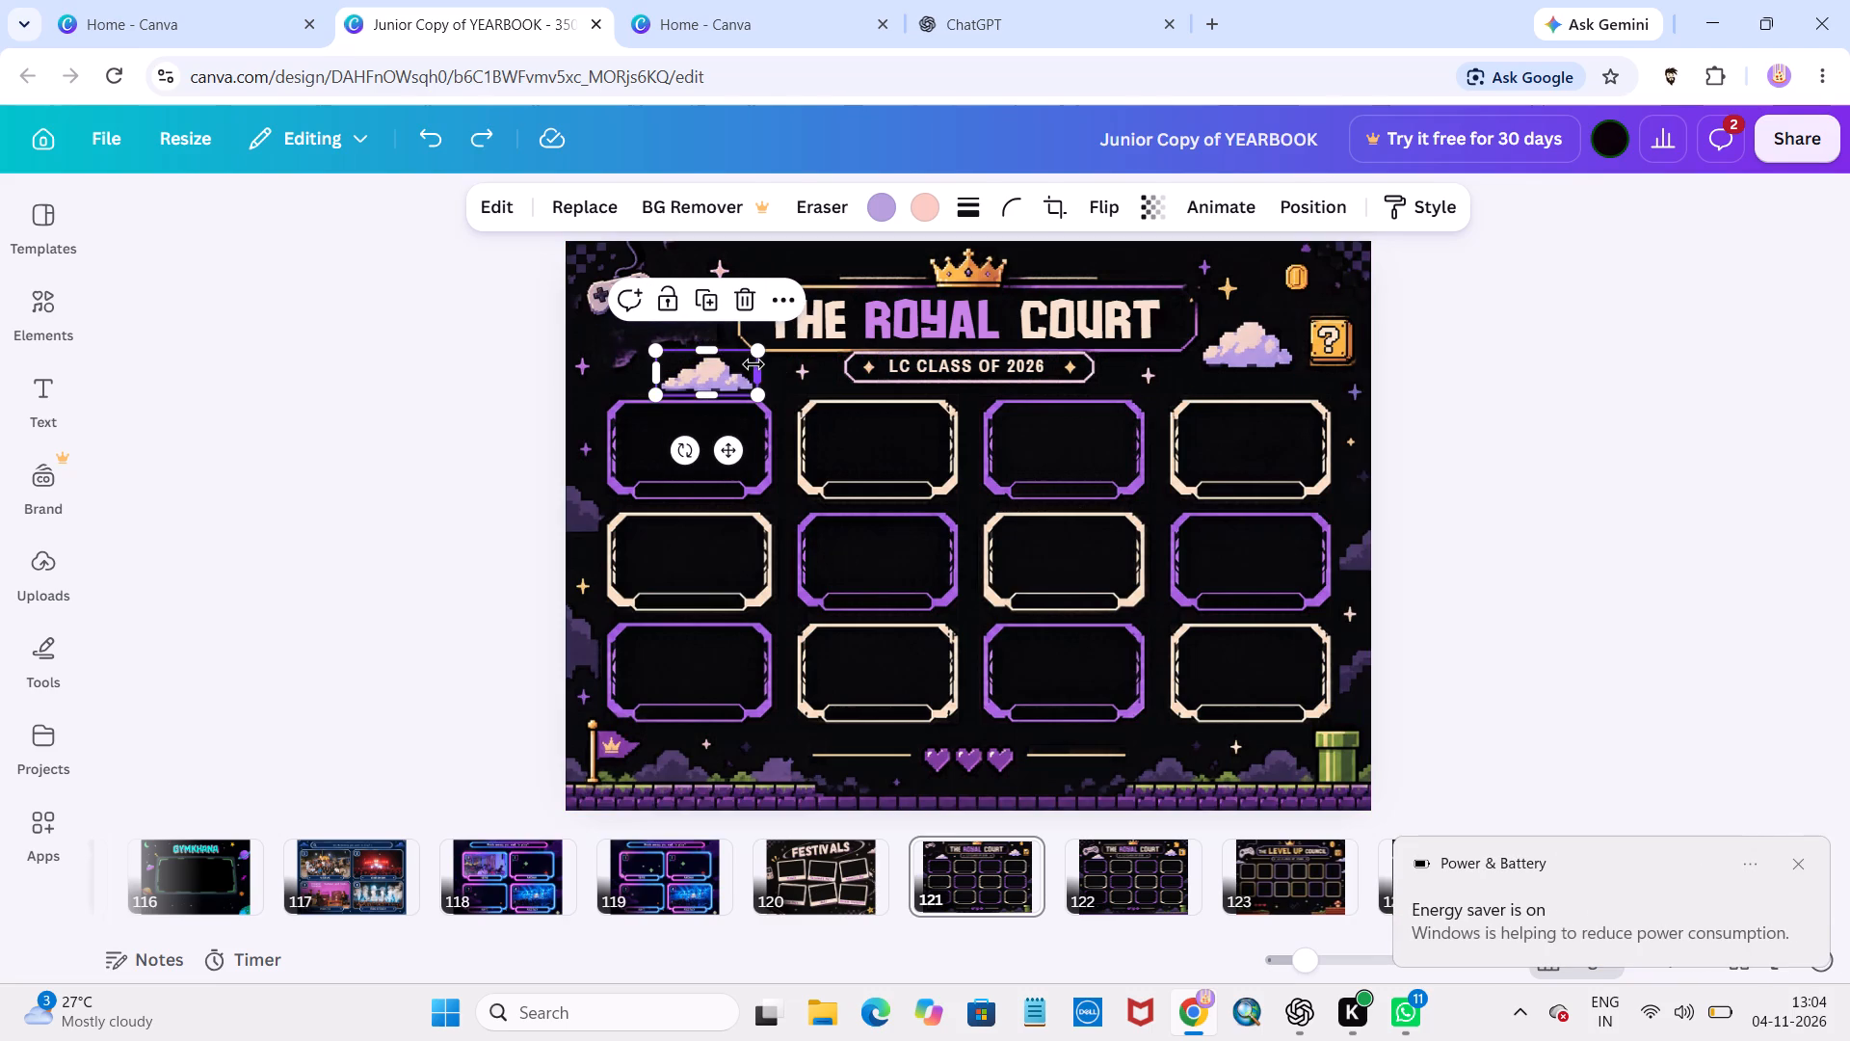
Move the cloud beside the question-mark block into the third frame of the top row.
drag(1256, 343, 1249, 387)
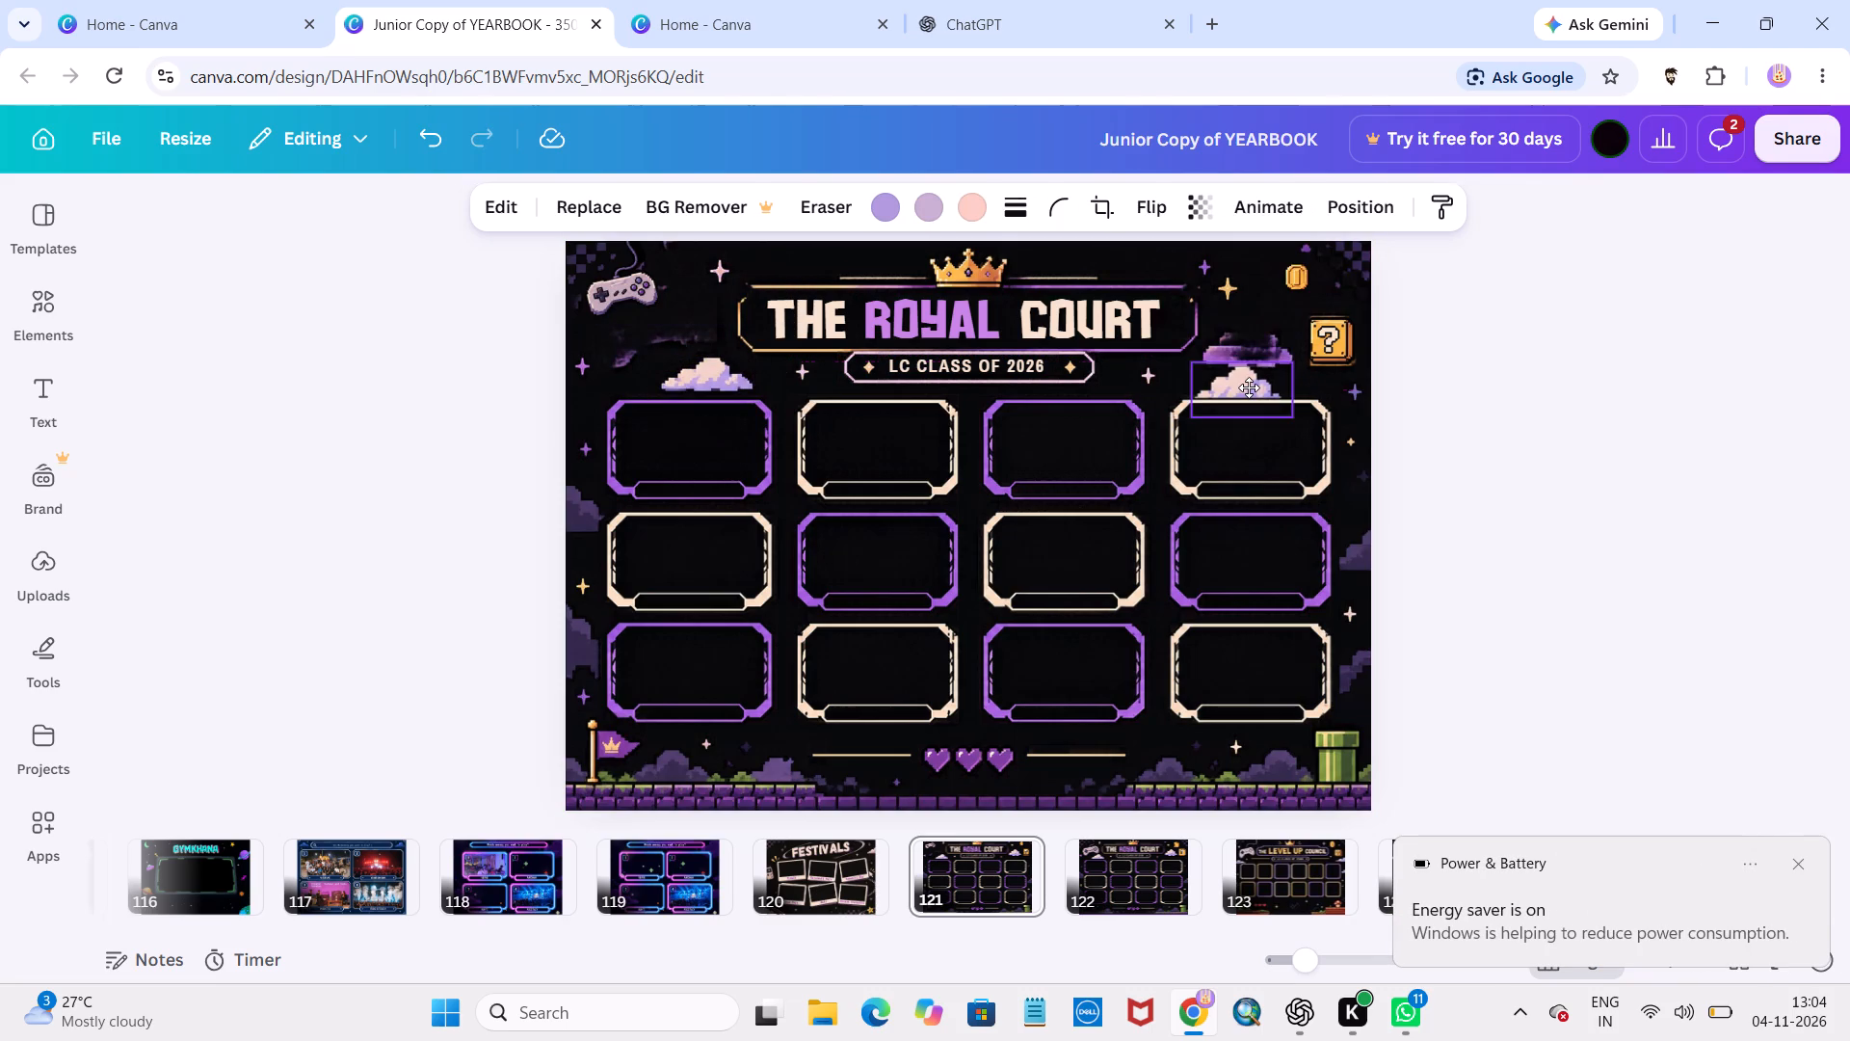
drag(1249, 387, 1082, 432)
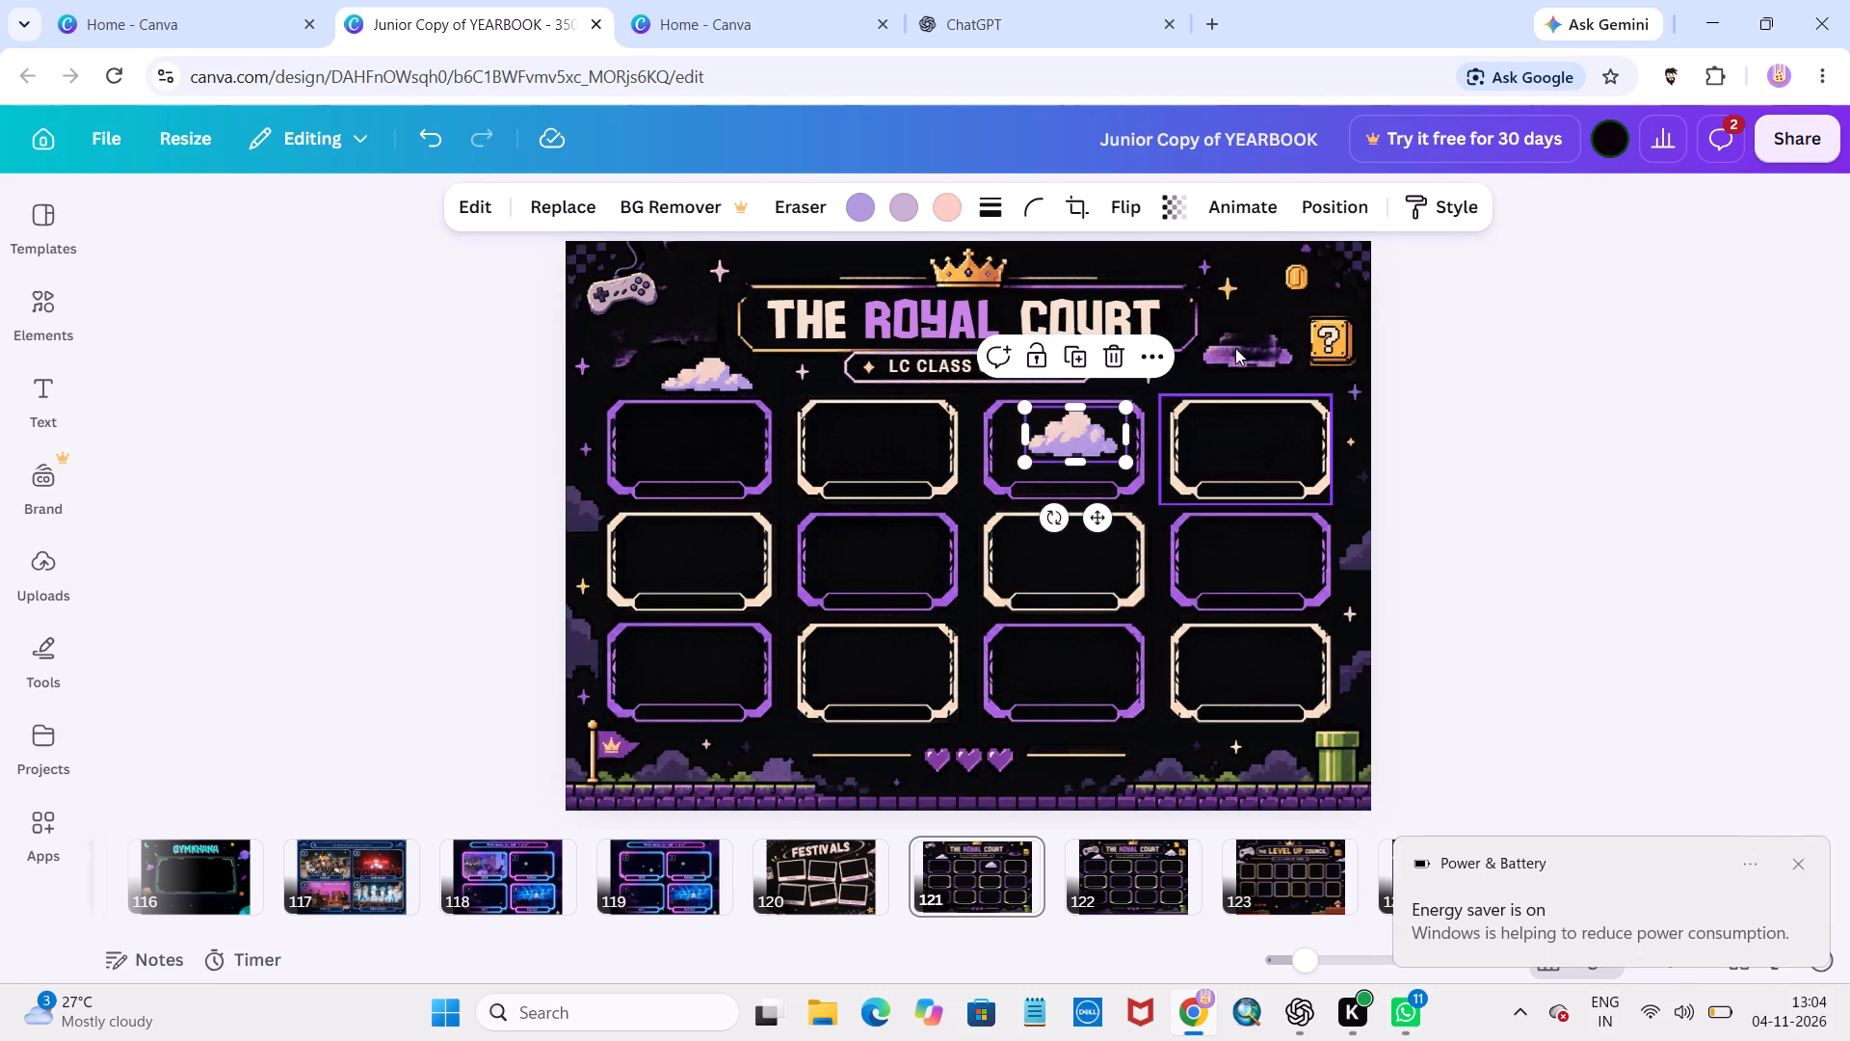
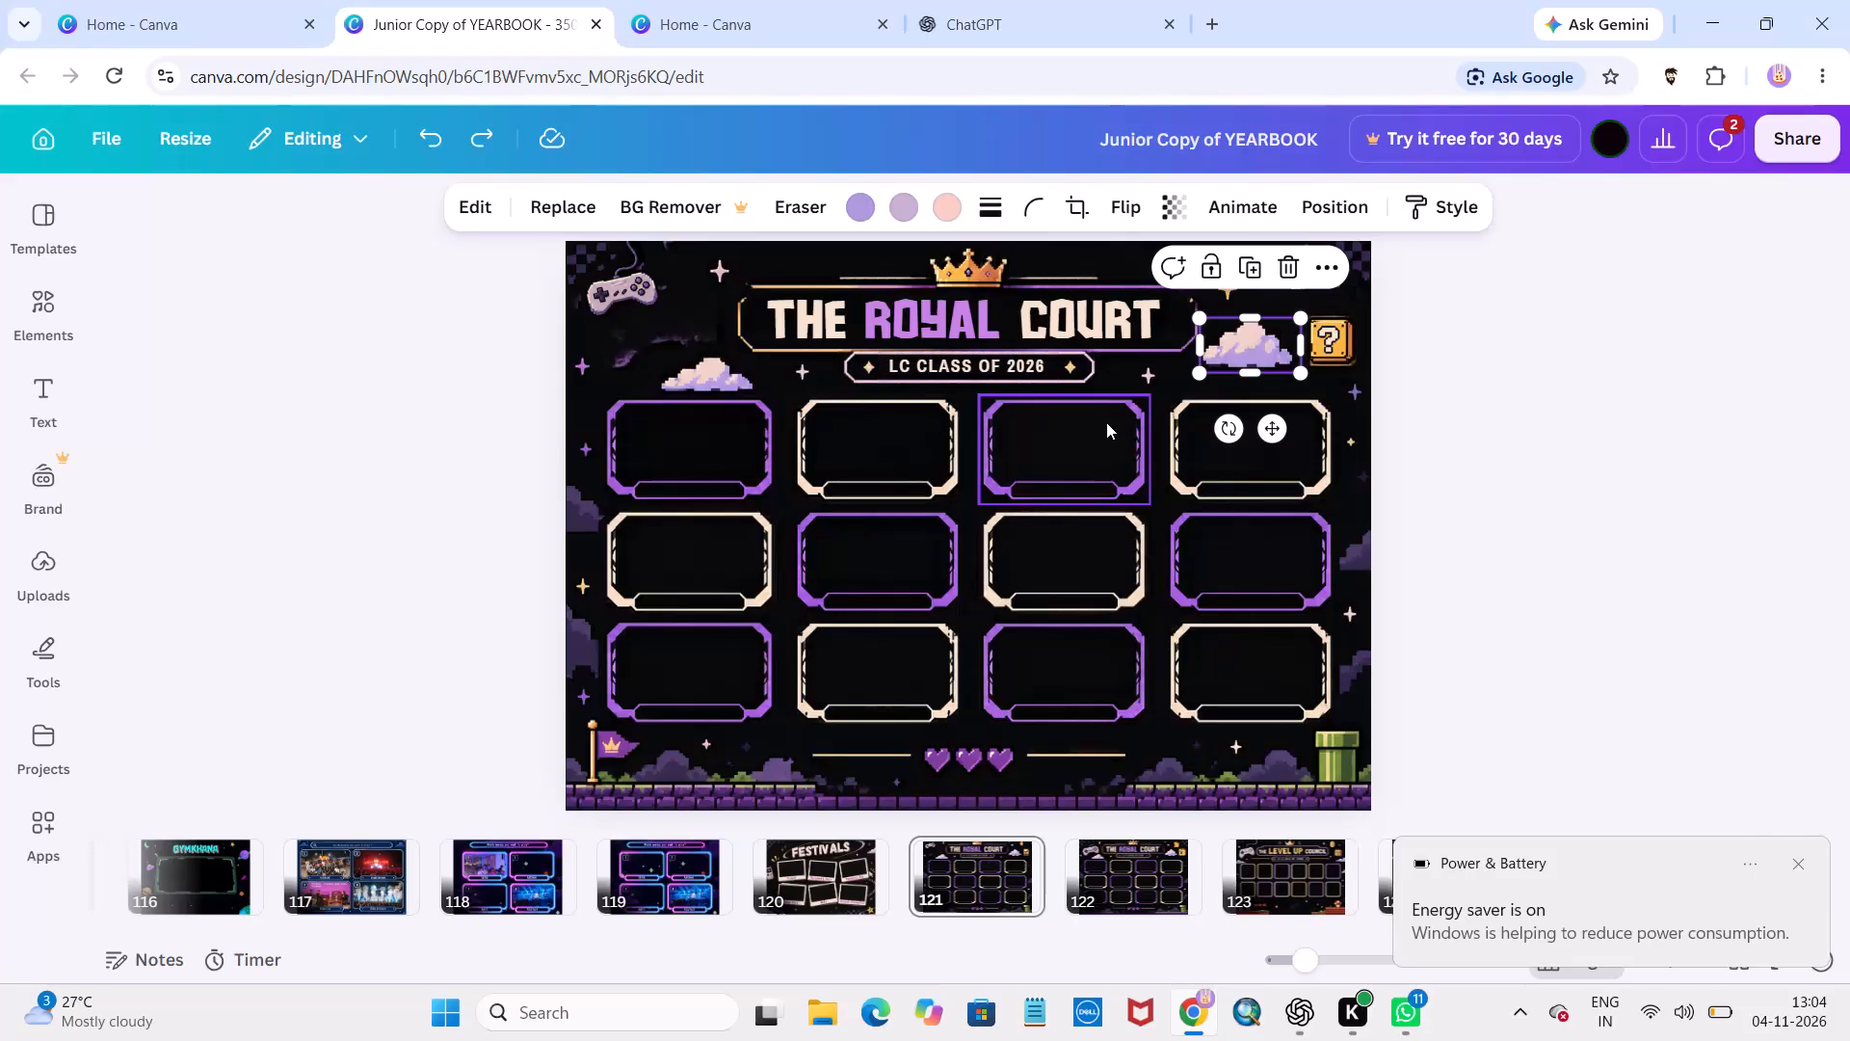
Go to page 122, the second Royal Court page, and select its question-mark block.
click(1554, 454)
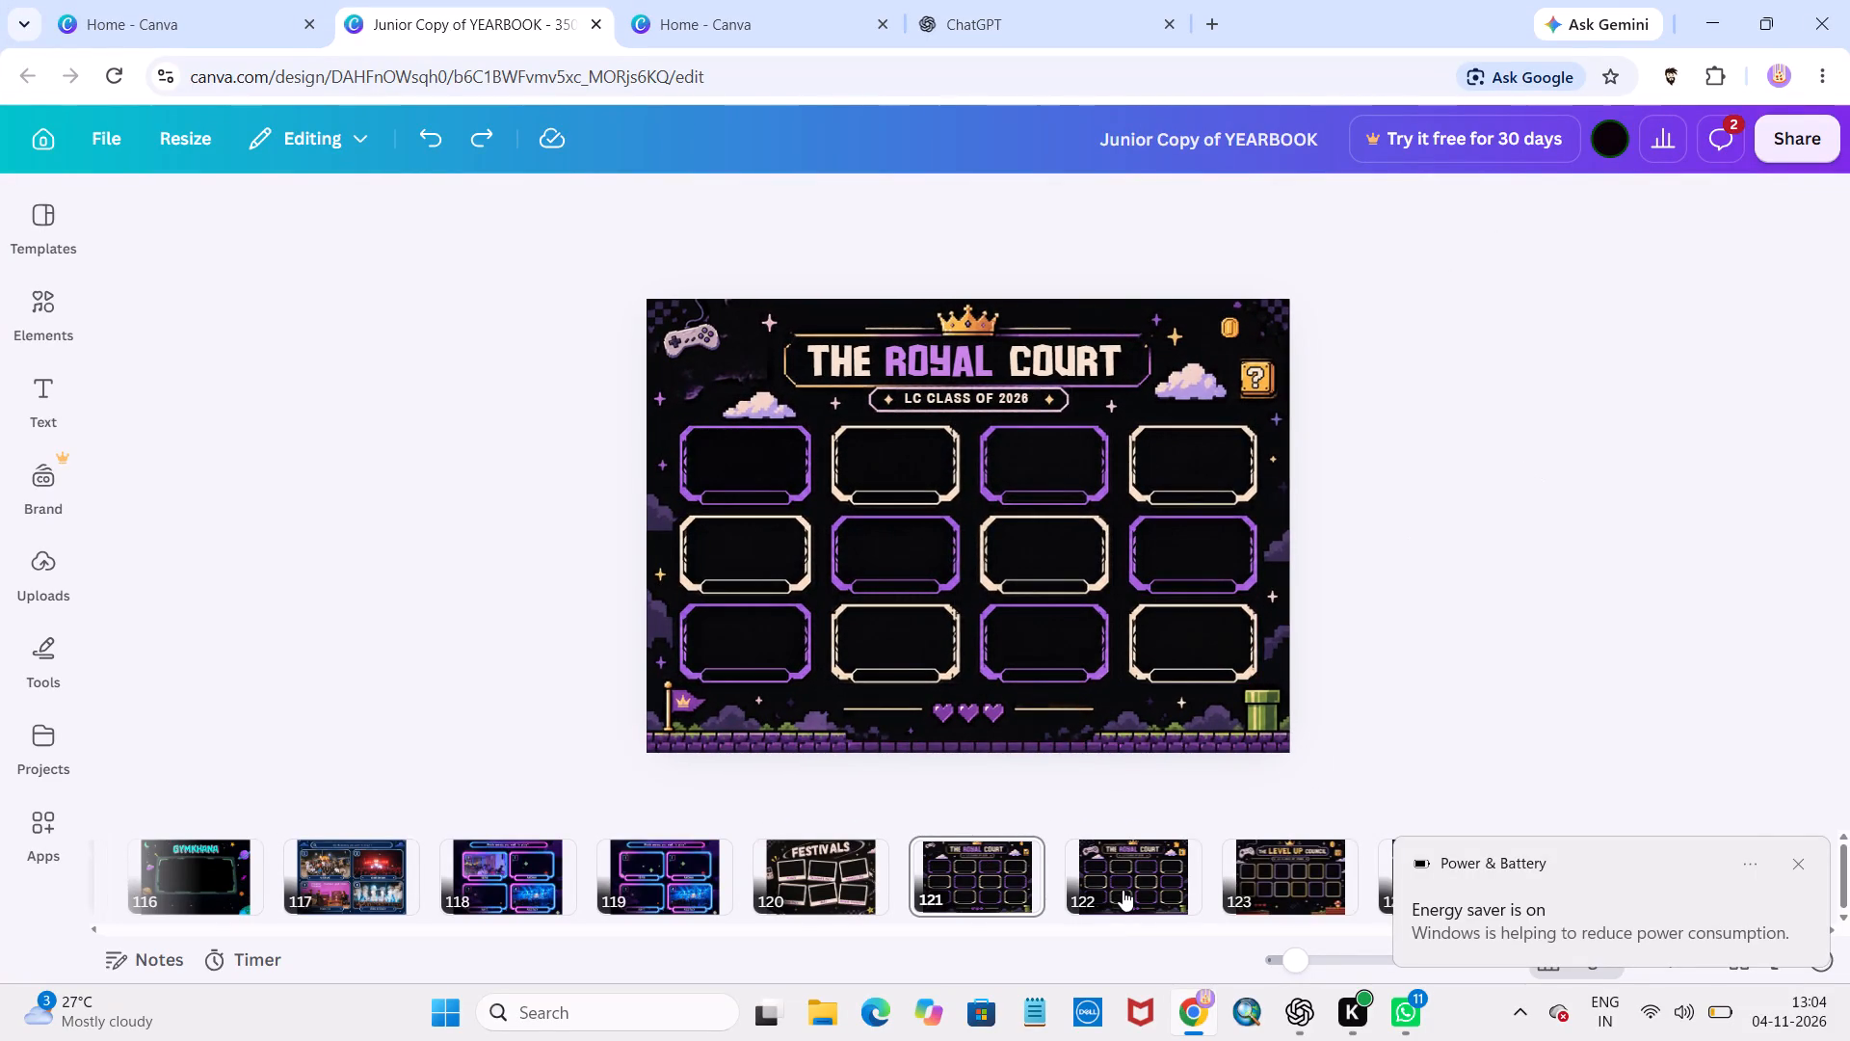
click(1123, 892)
click(1256, 381)
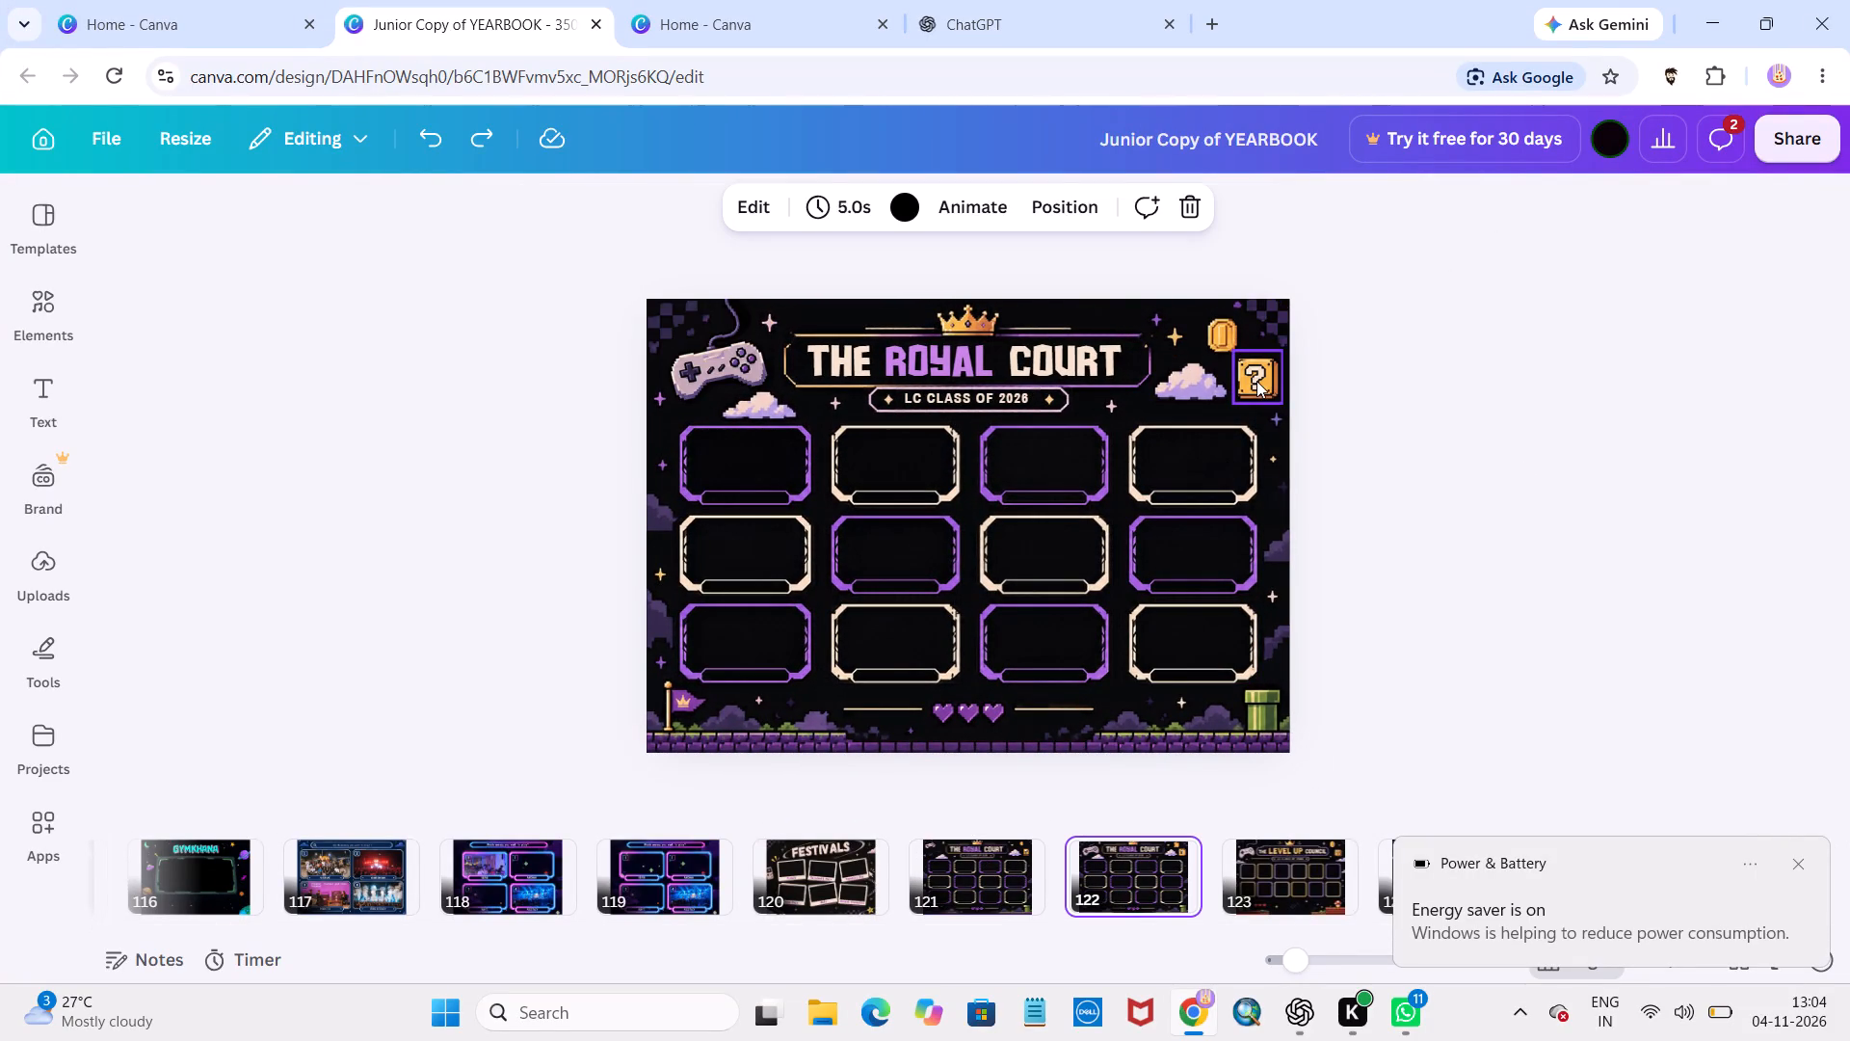
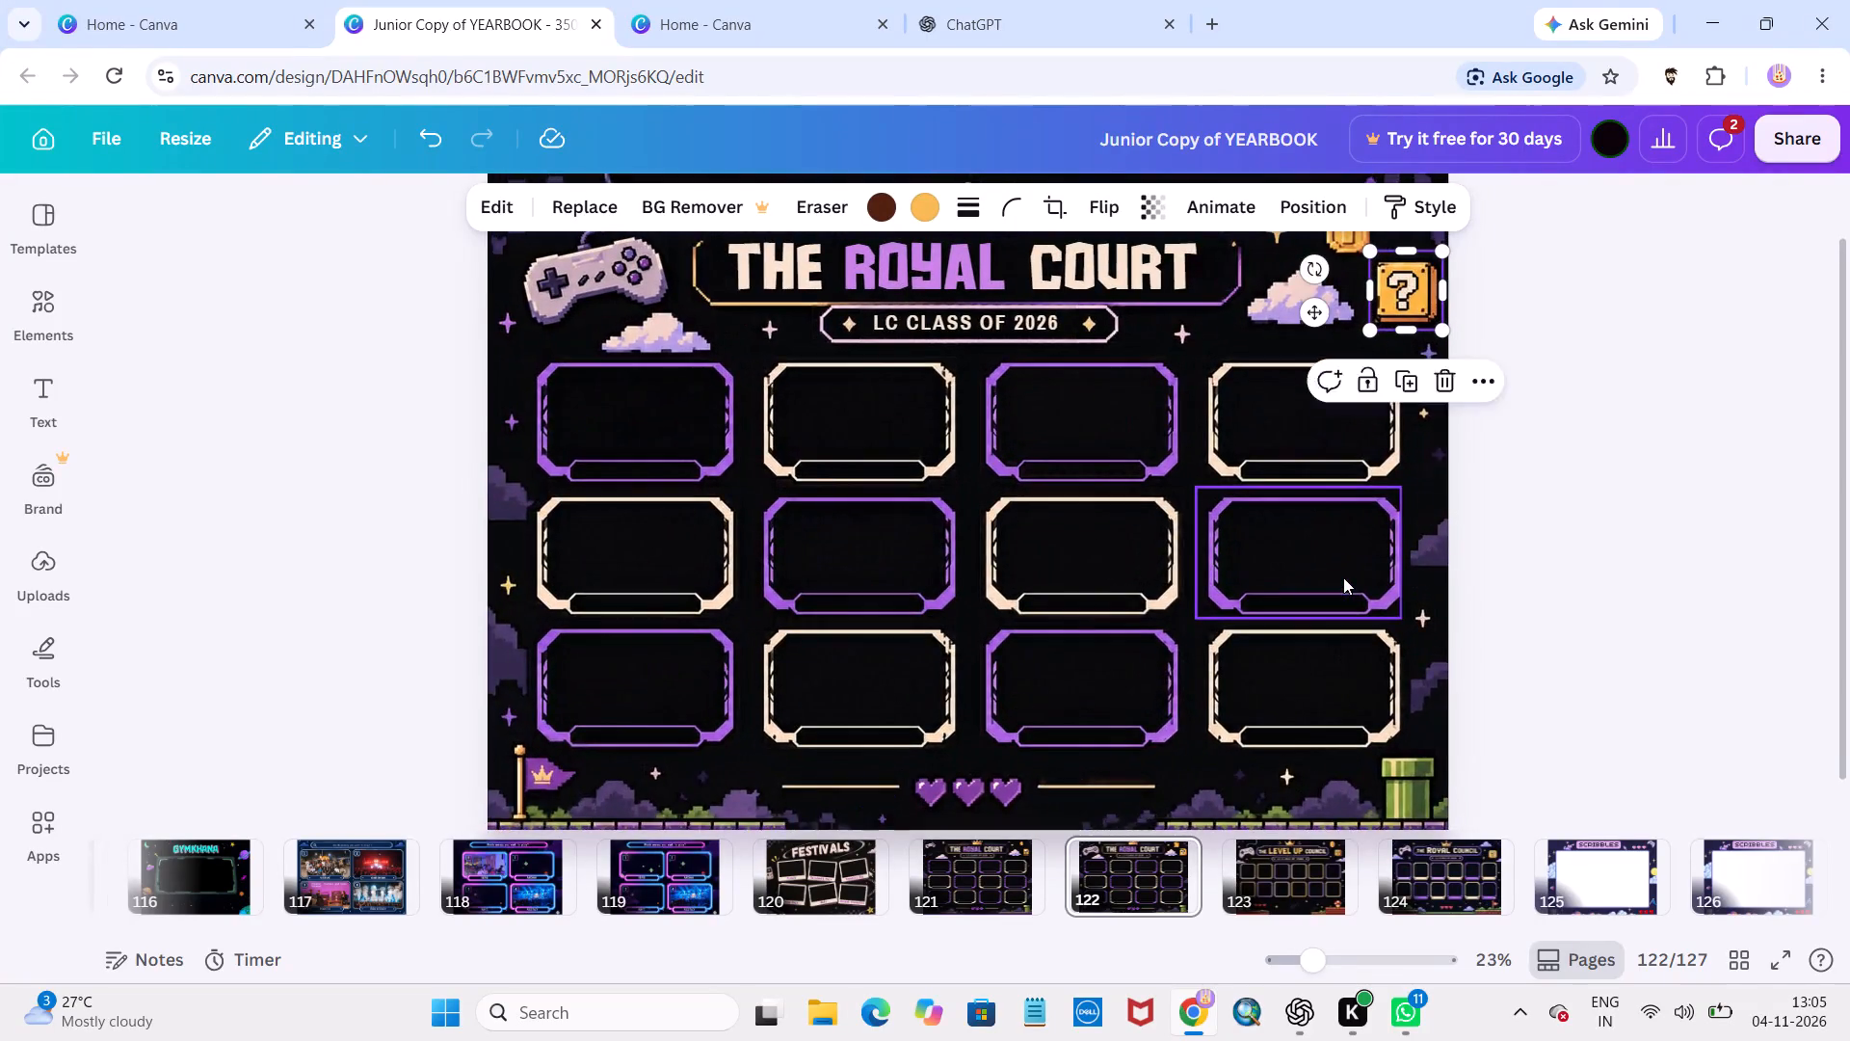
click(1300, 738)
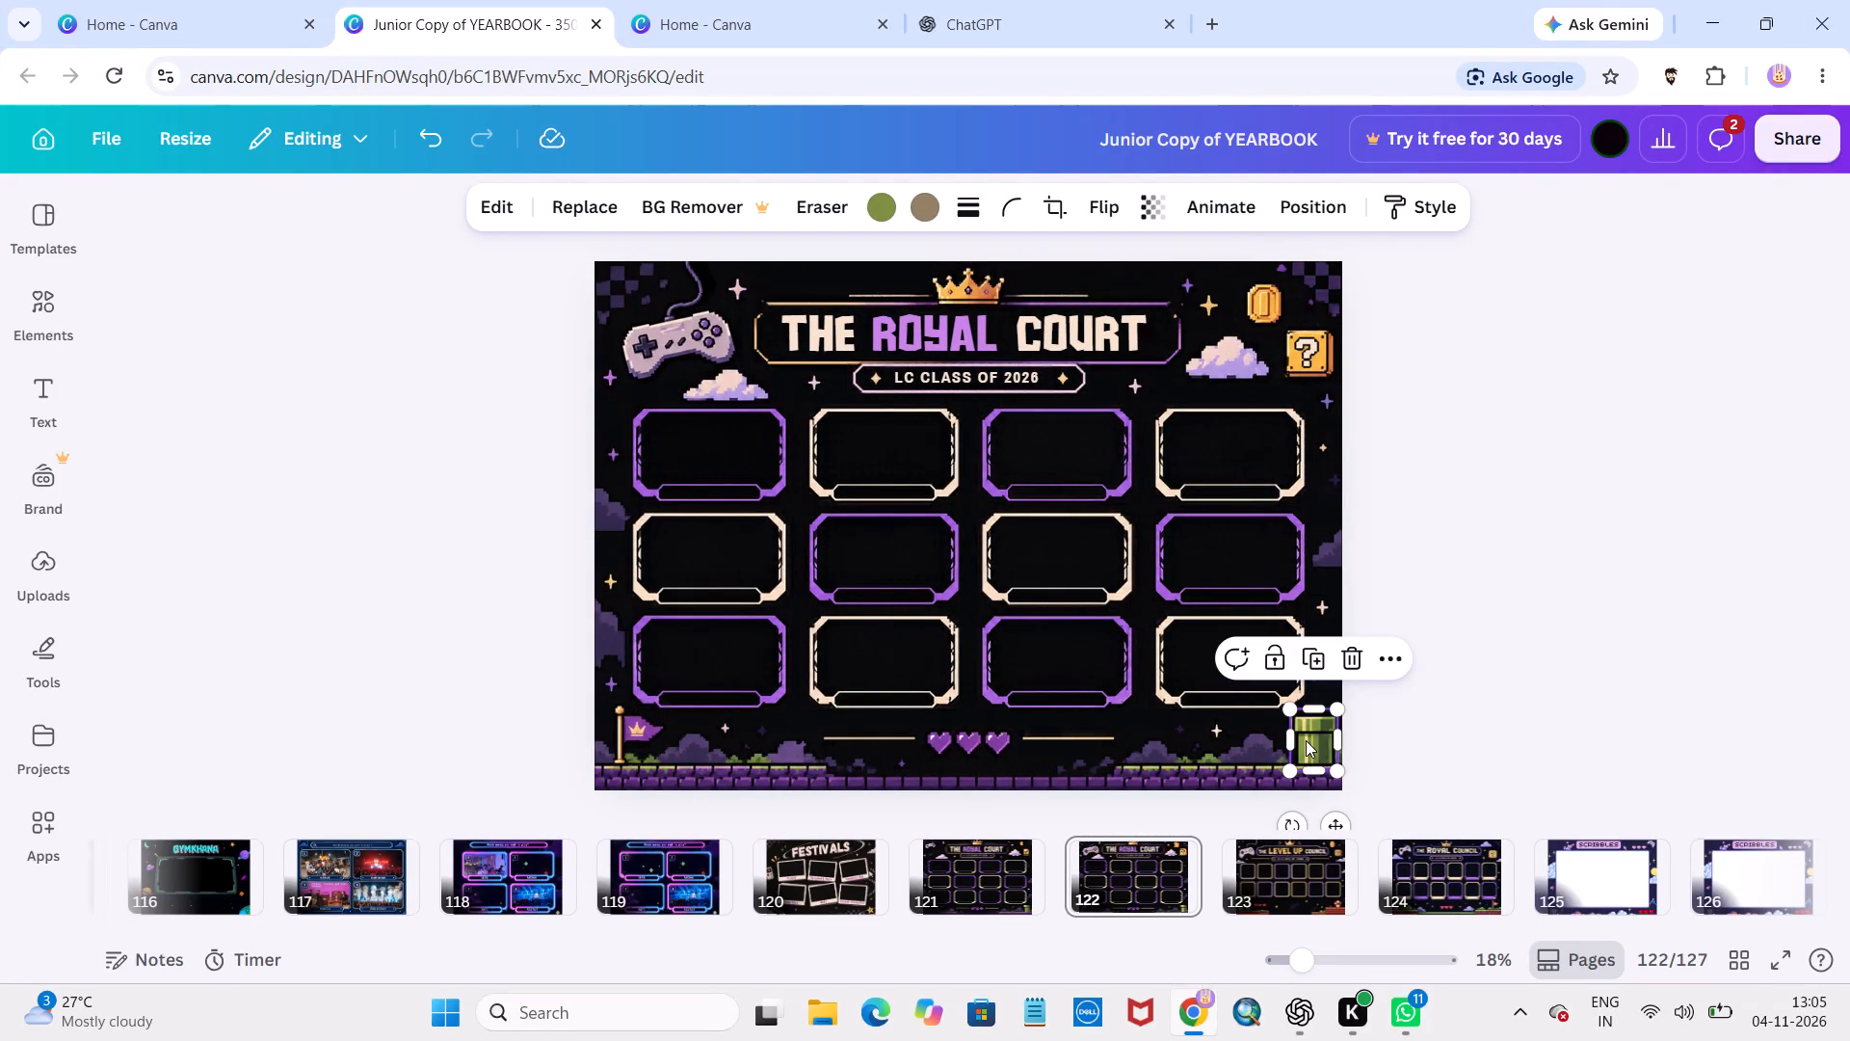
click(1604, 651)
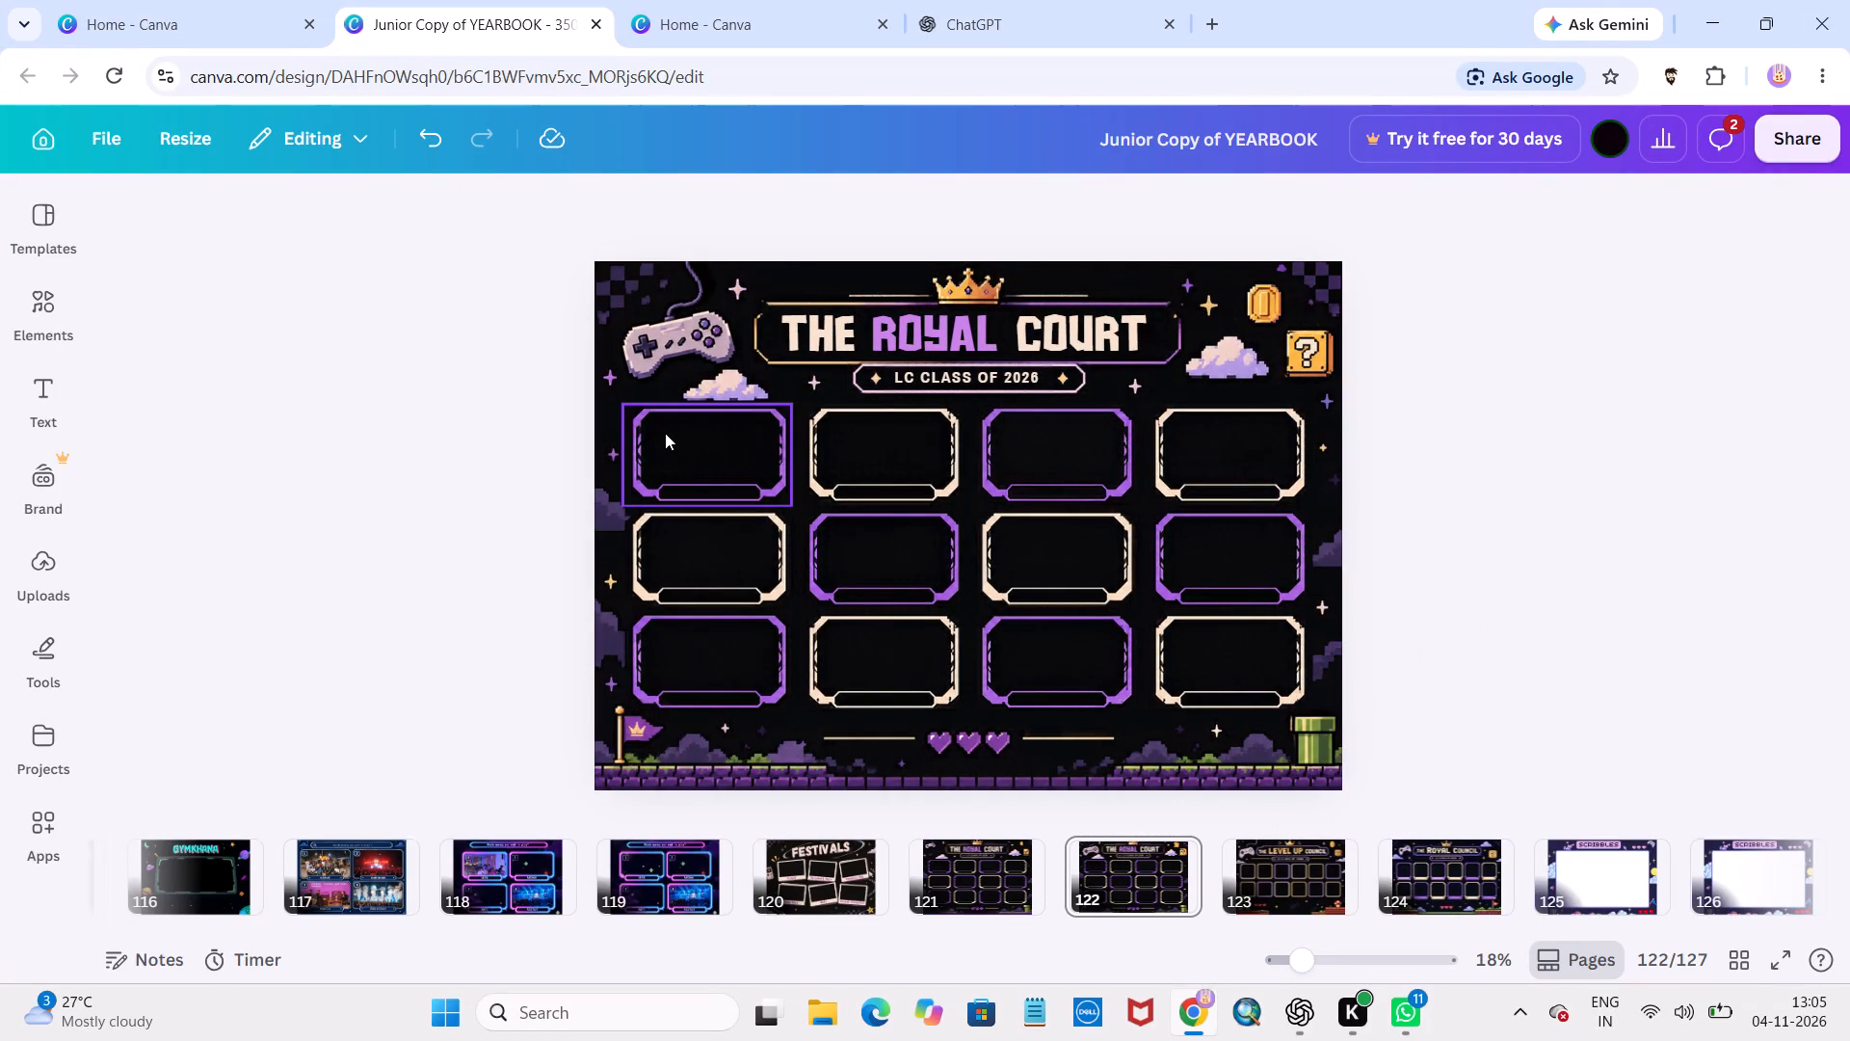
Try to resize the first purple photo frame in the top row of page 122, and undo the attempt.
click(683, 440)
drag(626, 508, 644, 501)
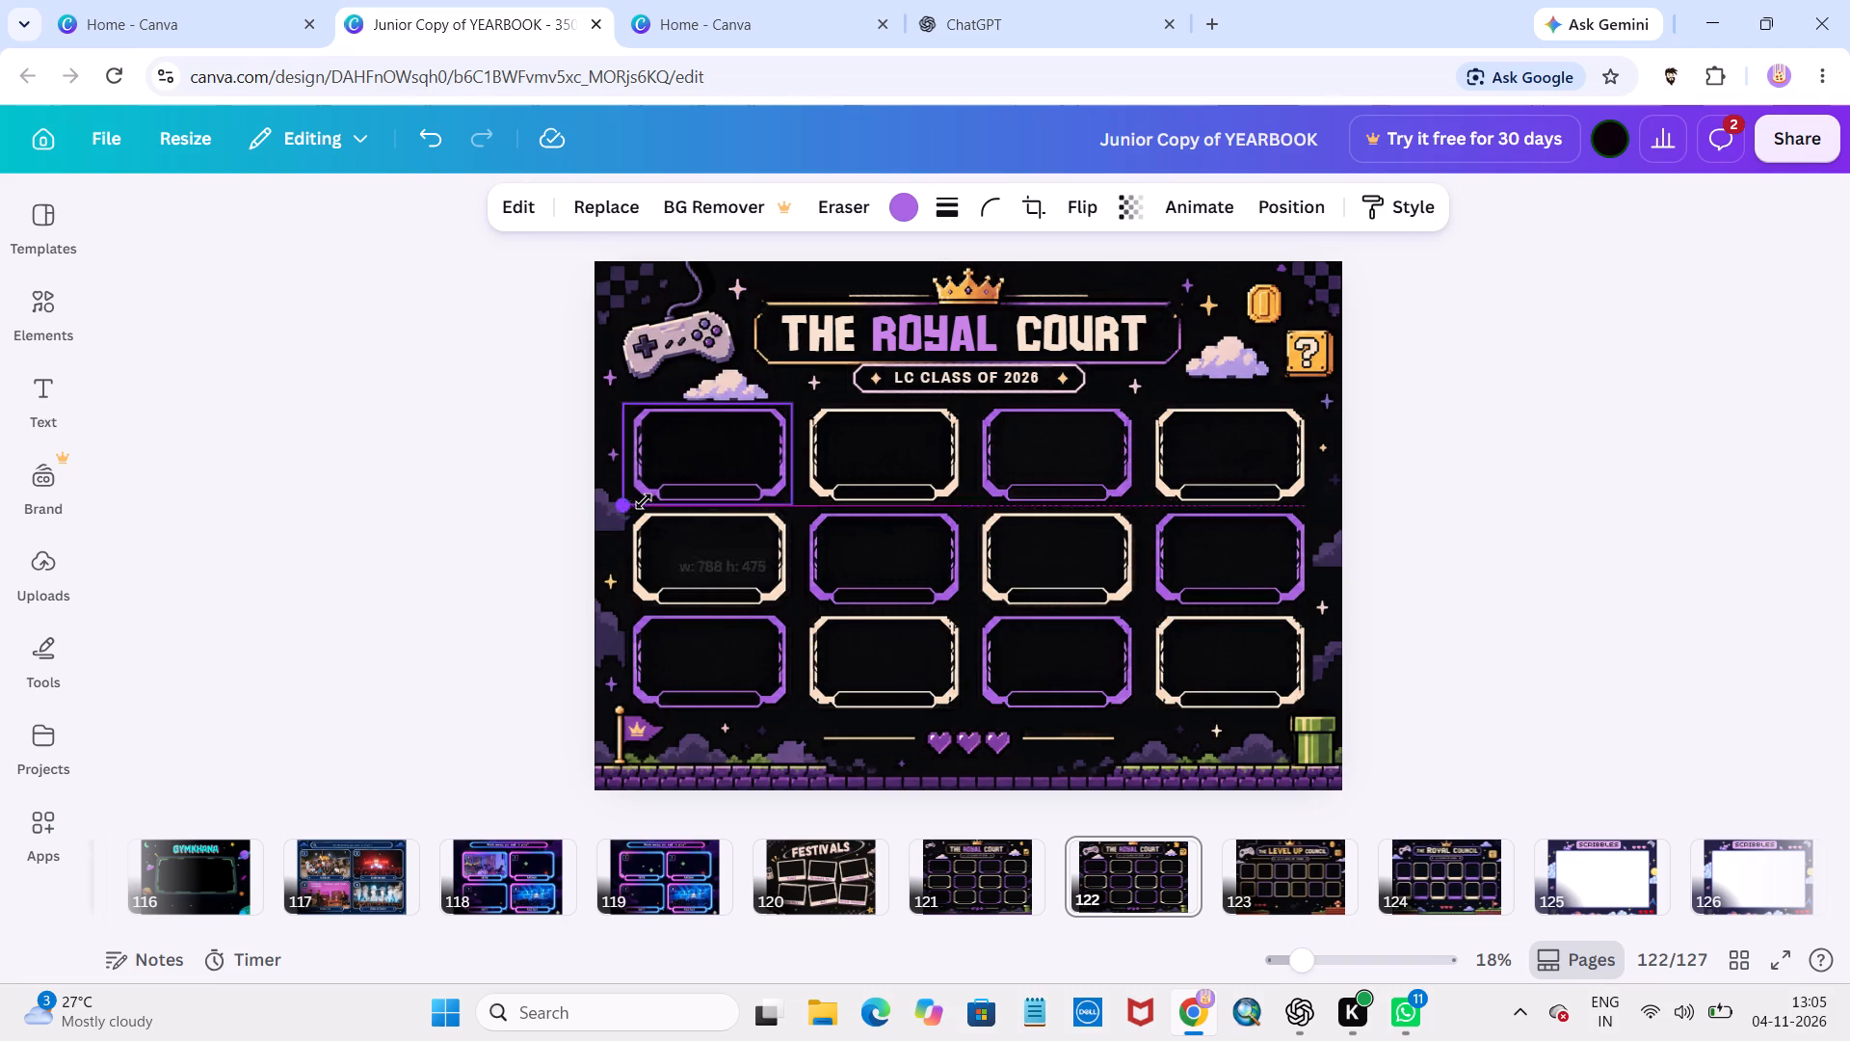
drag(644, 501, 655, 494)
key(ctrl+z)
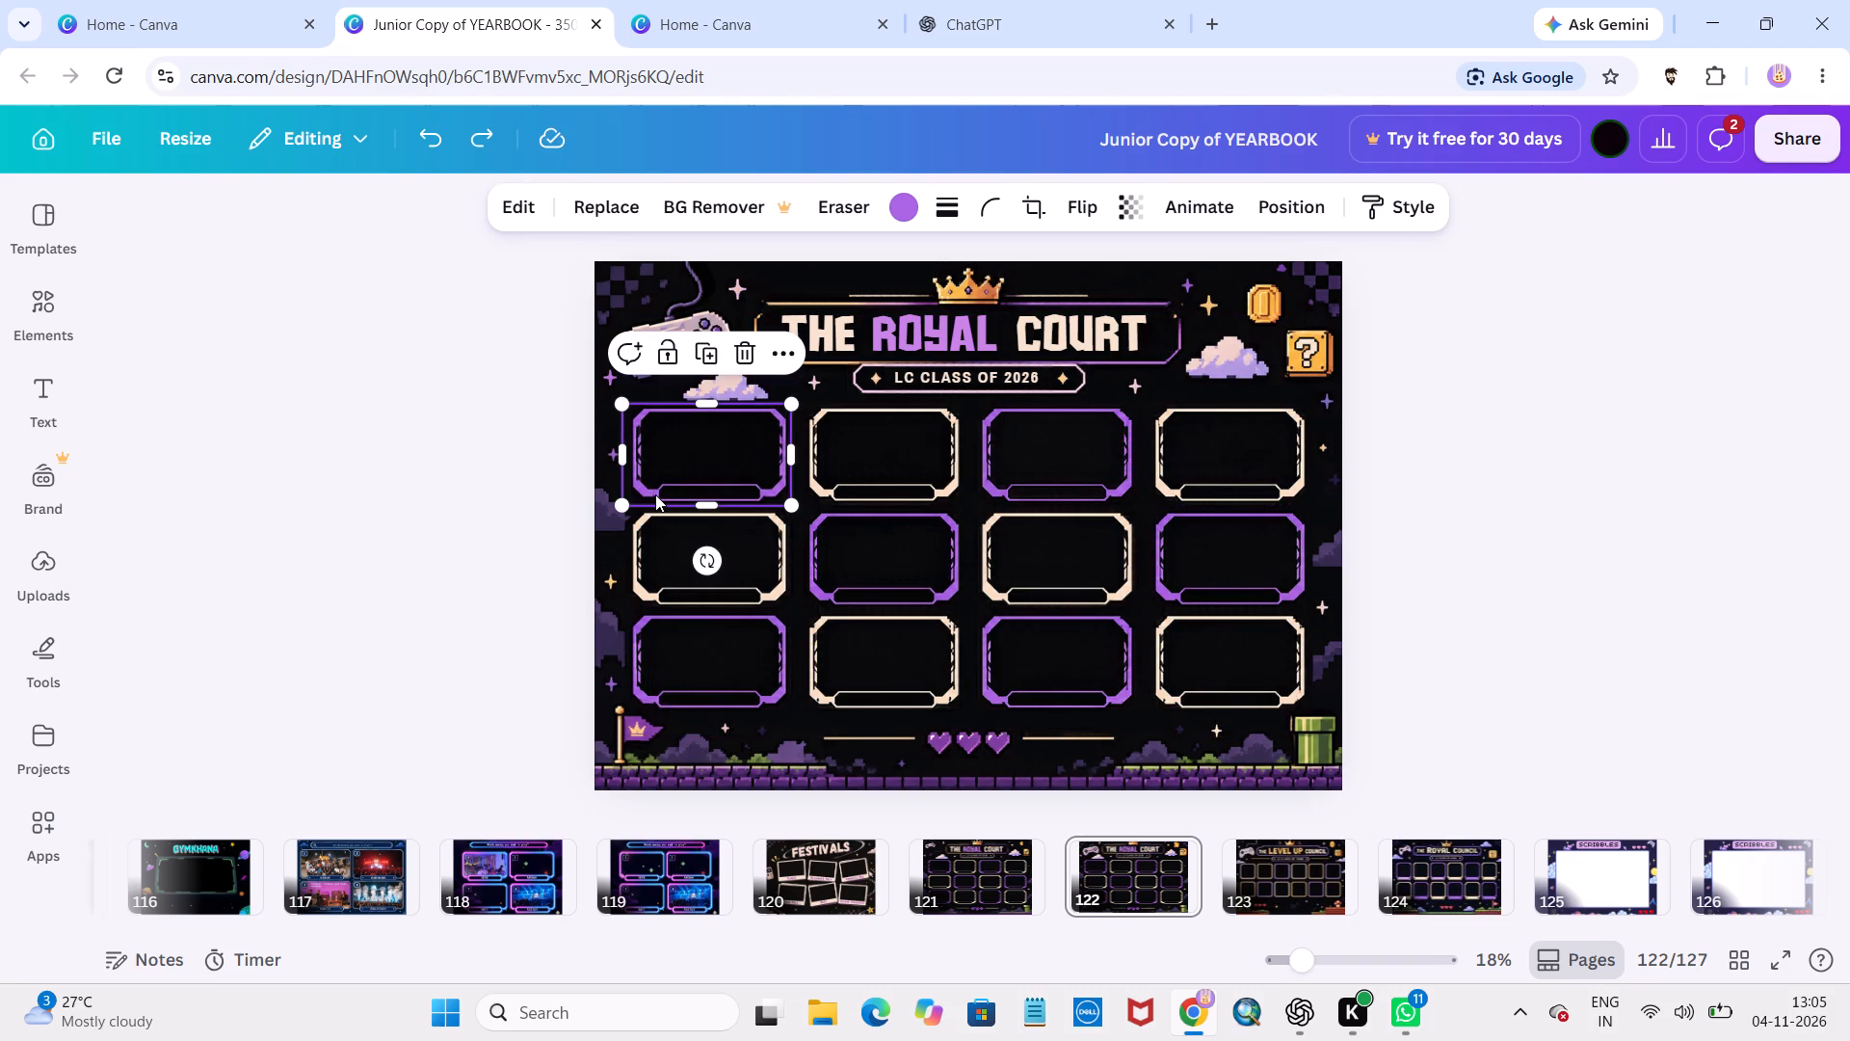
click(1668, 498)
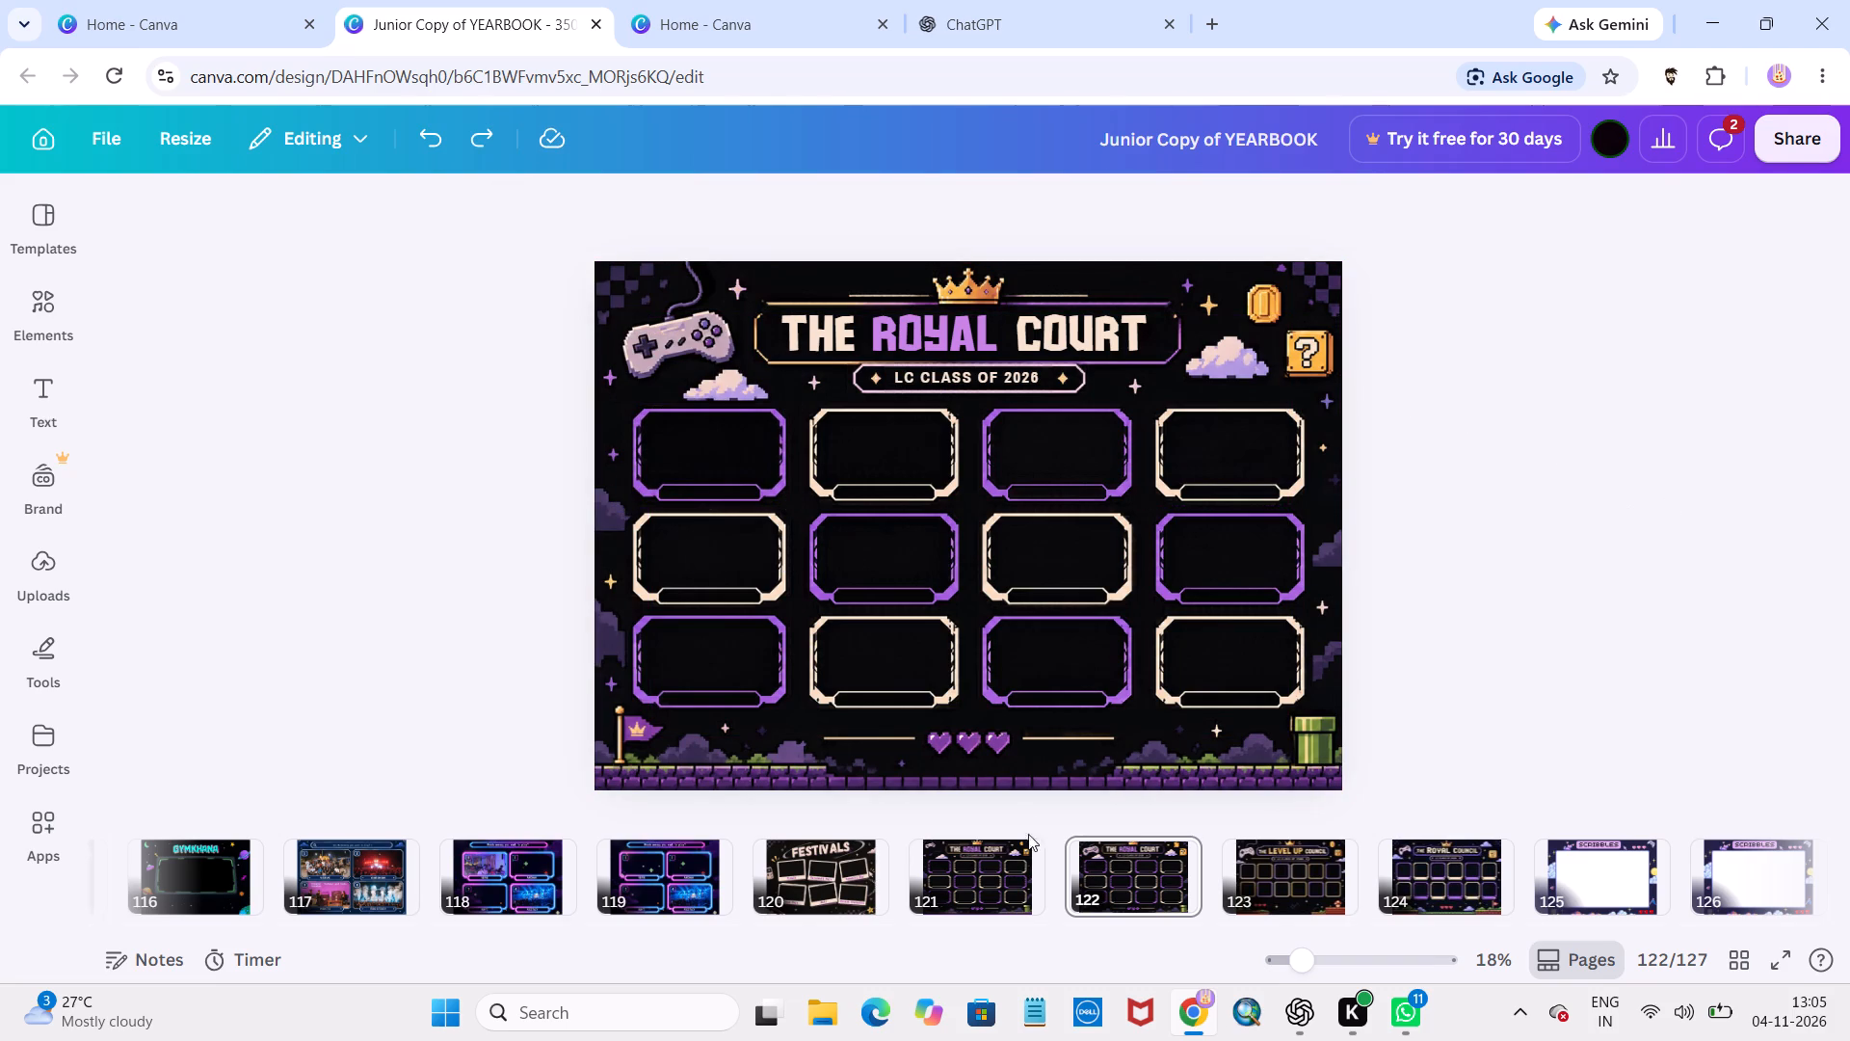
Go to page 121, the first Royal Court page.
click(1006, 852)
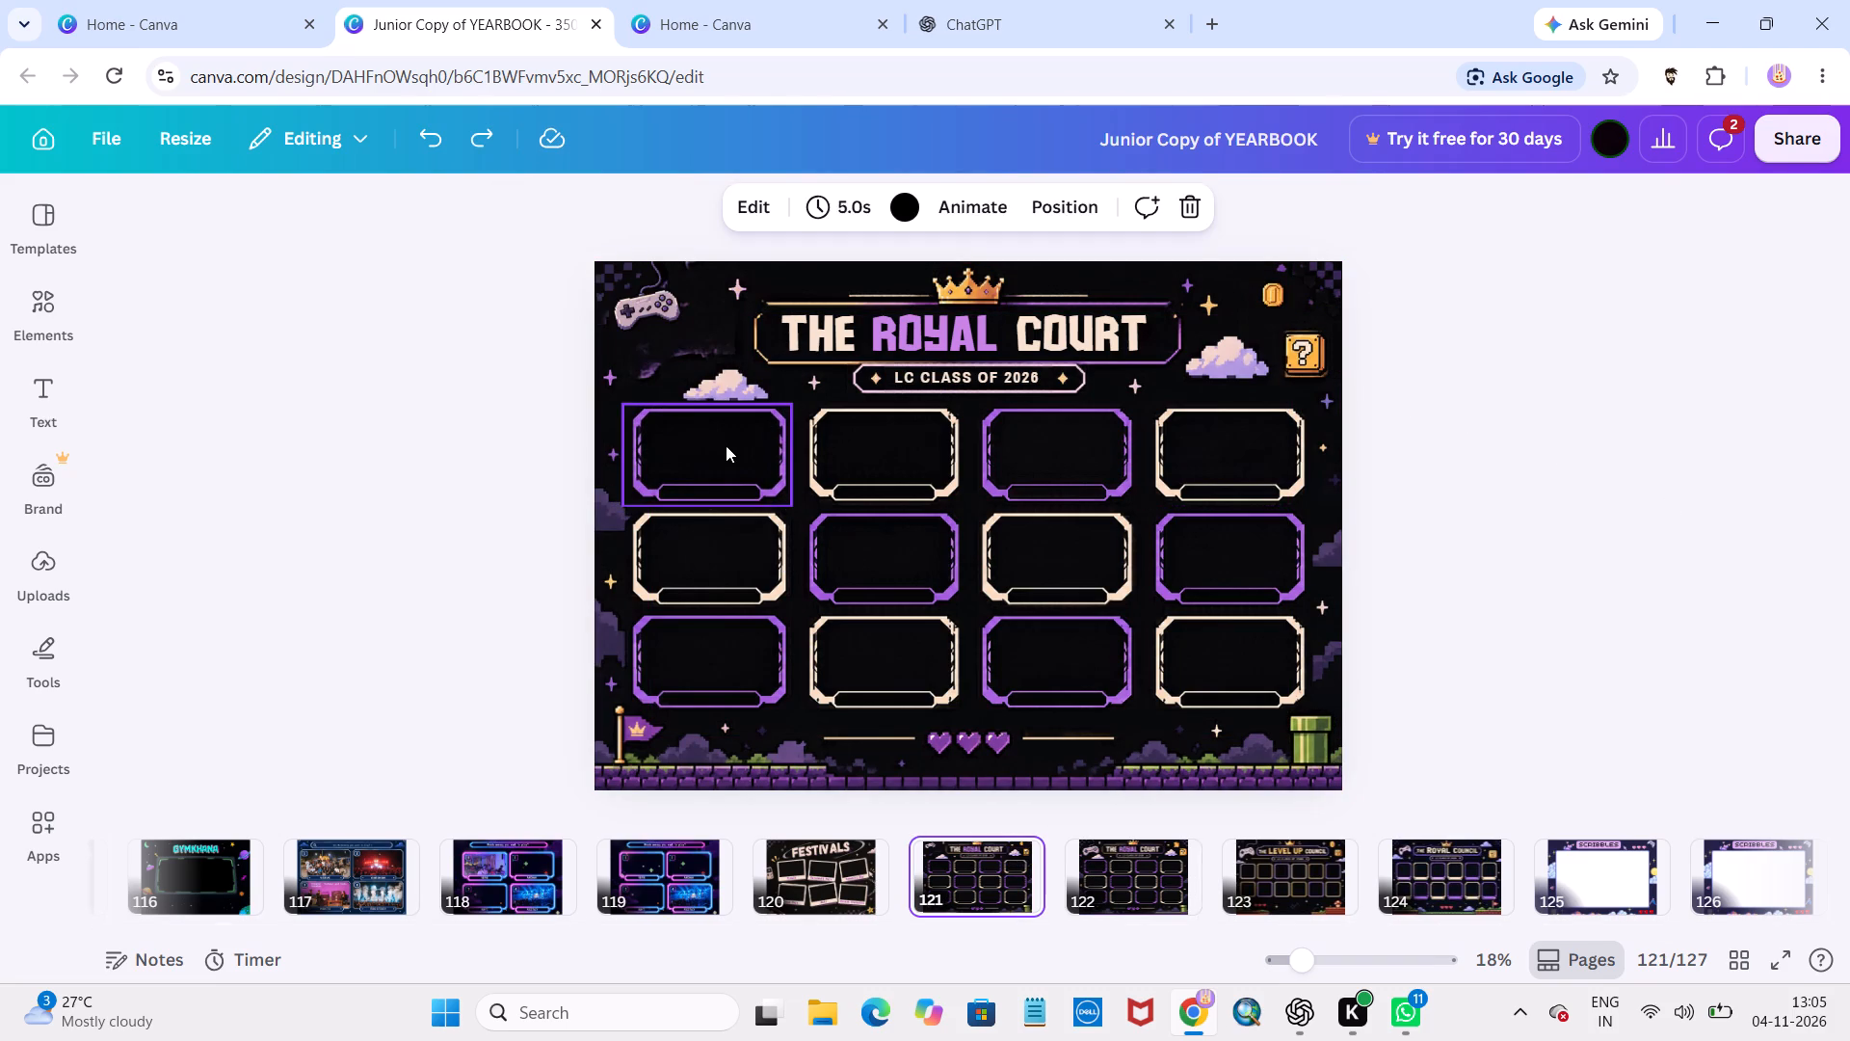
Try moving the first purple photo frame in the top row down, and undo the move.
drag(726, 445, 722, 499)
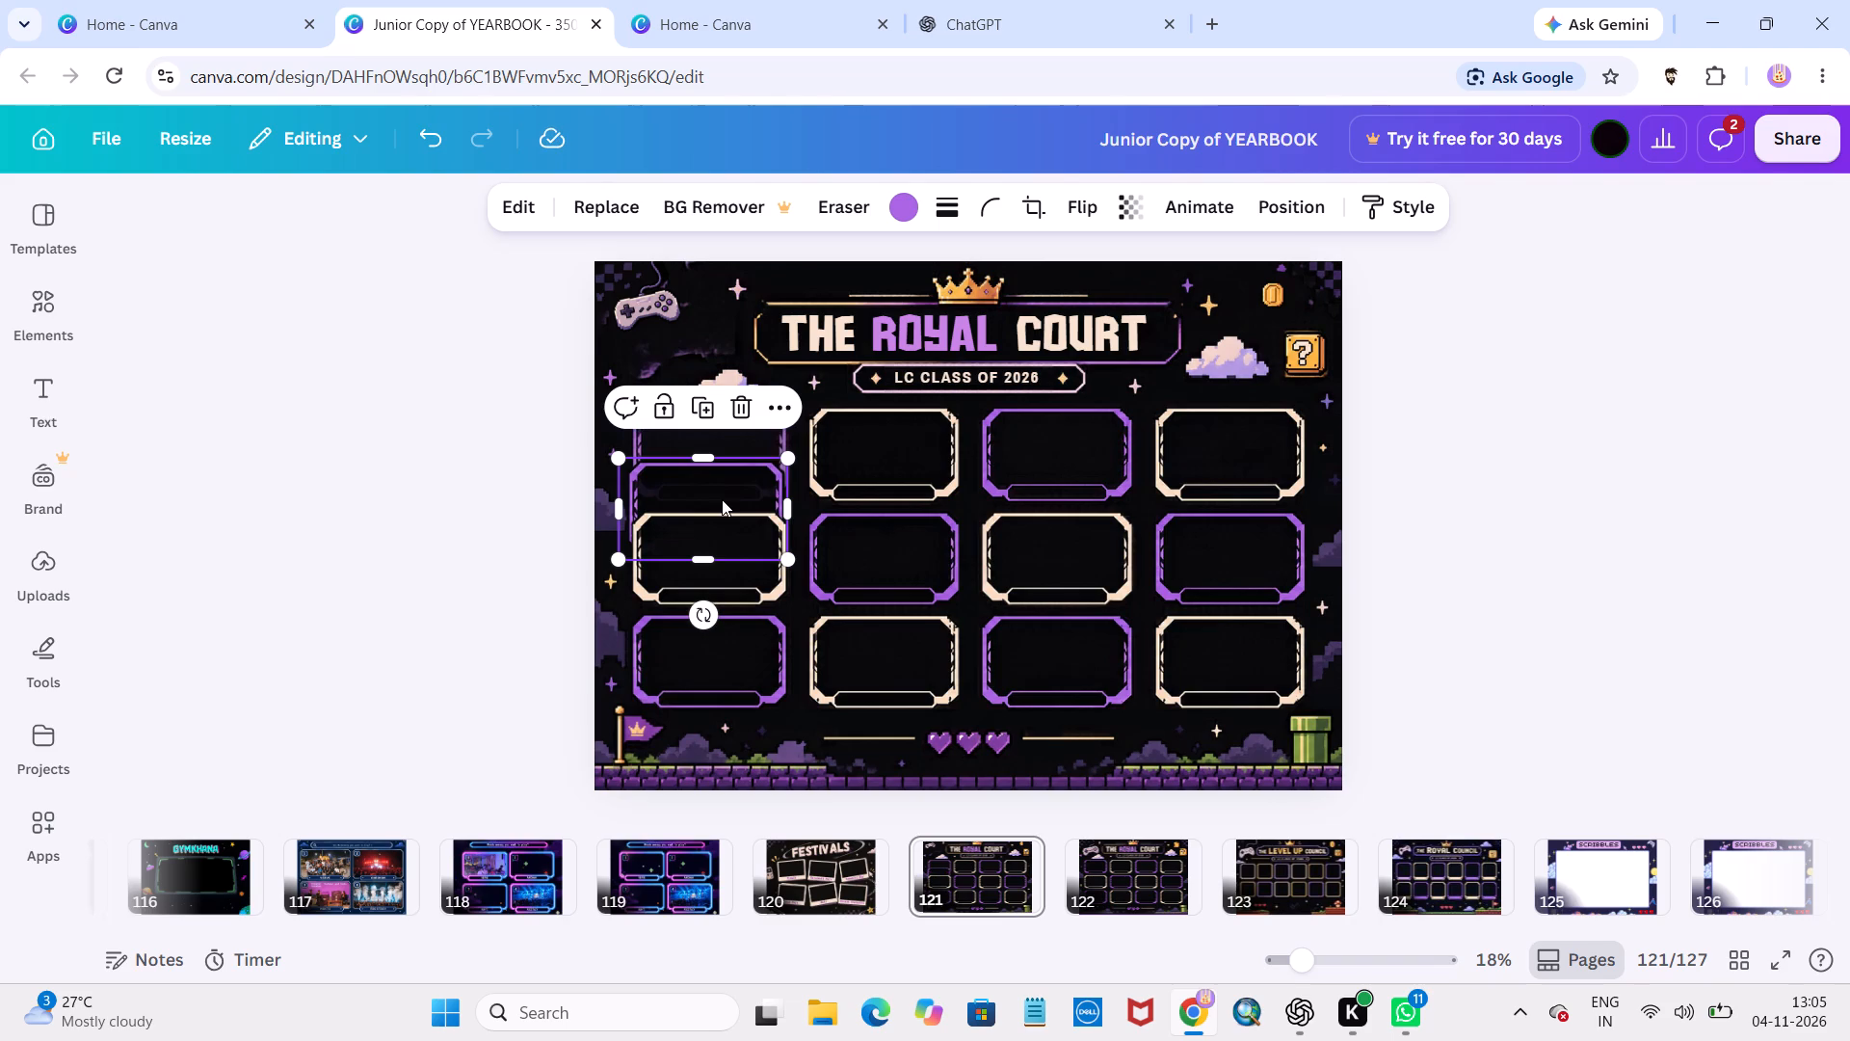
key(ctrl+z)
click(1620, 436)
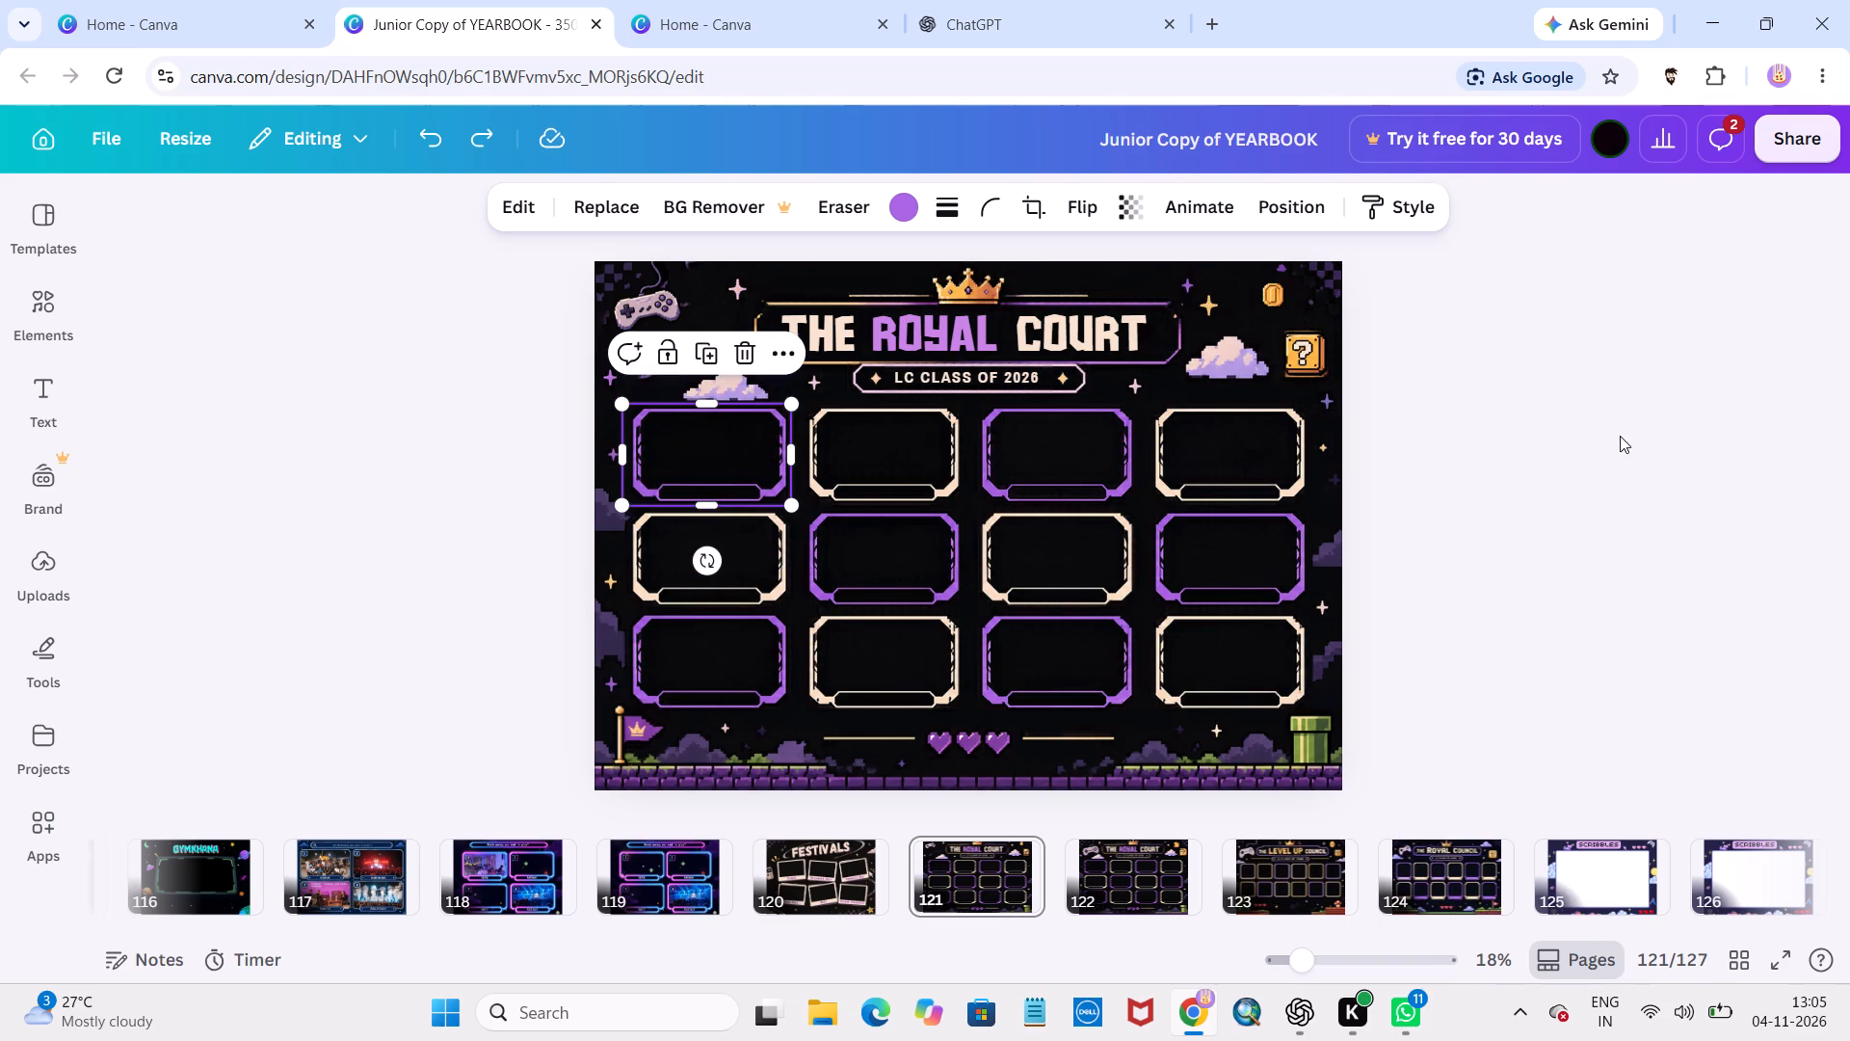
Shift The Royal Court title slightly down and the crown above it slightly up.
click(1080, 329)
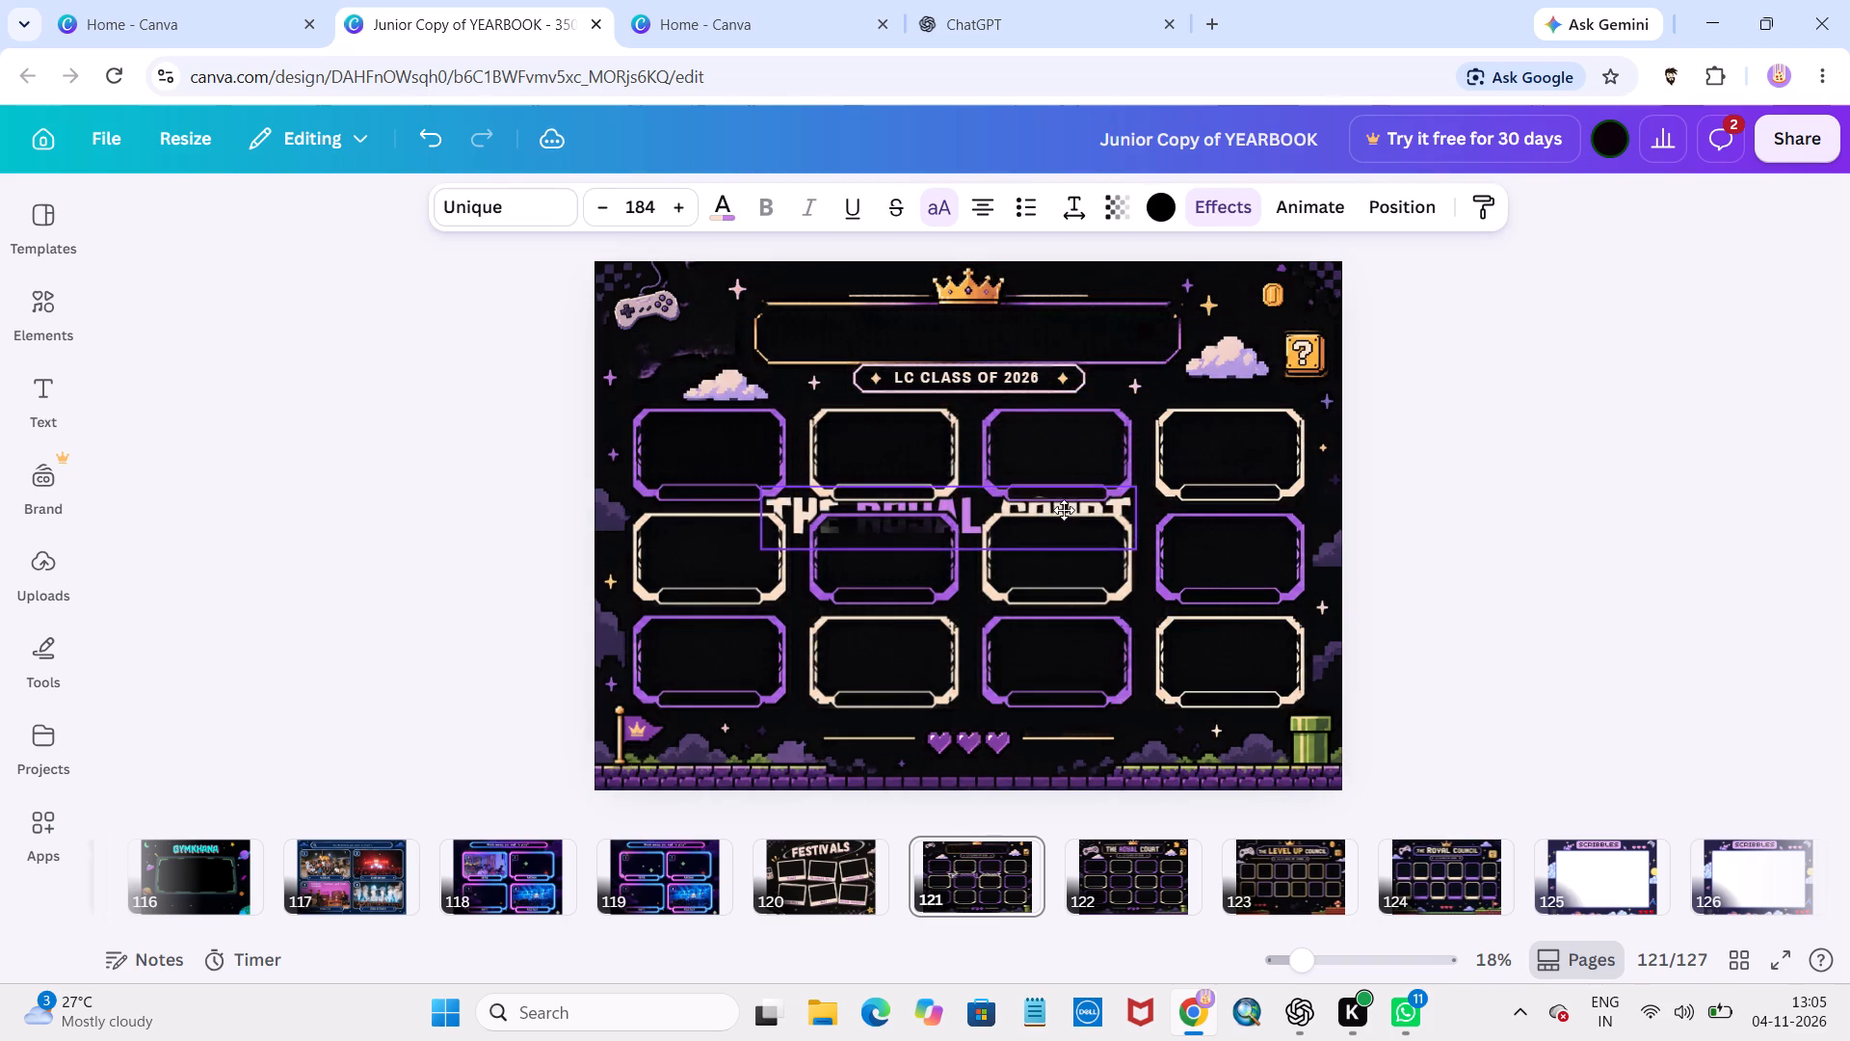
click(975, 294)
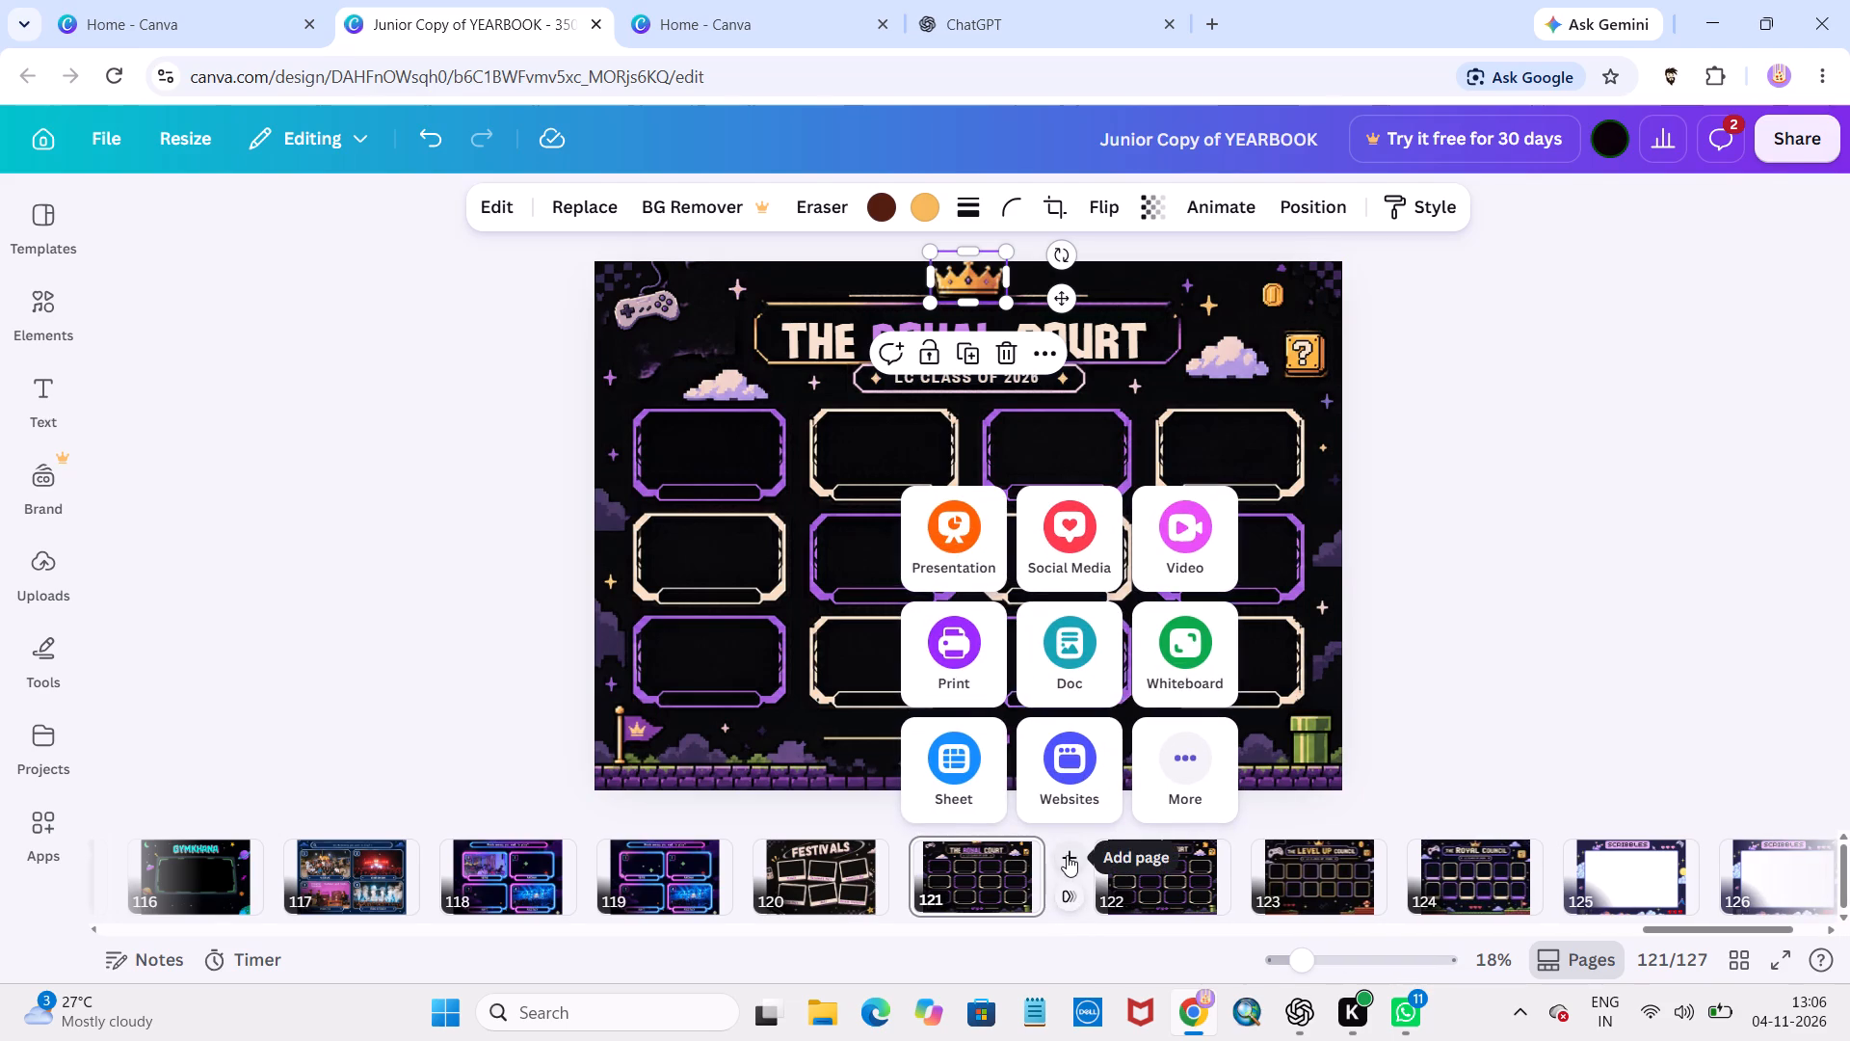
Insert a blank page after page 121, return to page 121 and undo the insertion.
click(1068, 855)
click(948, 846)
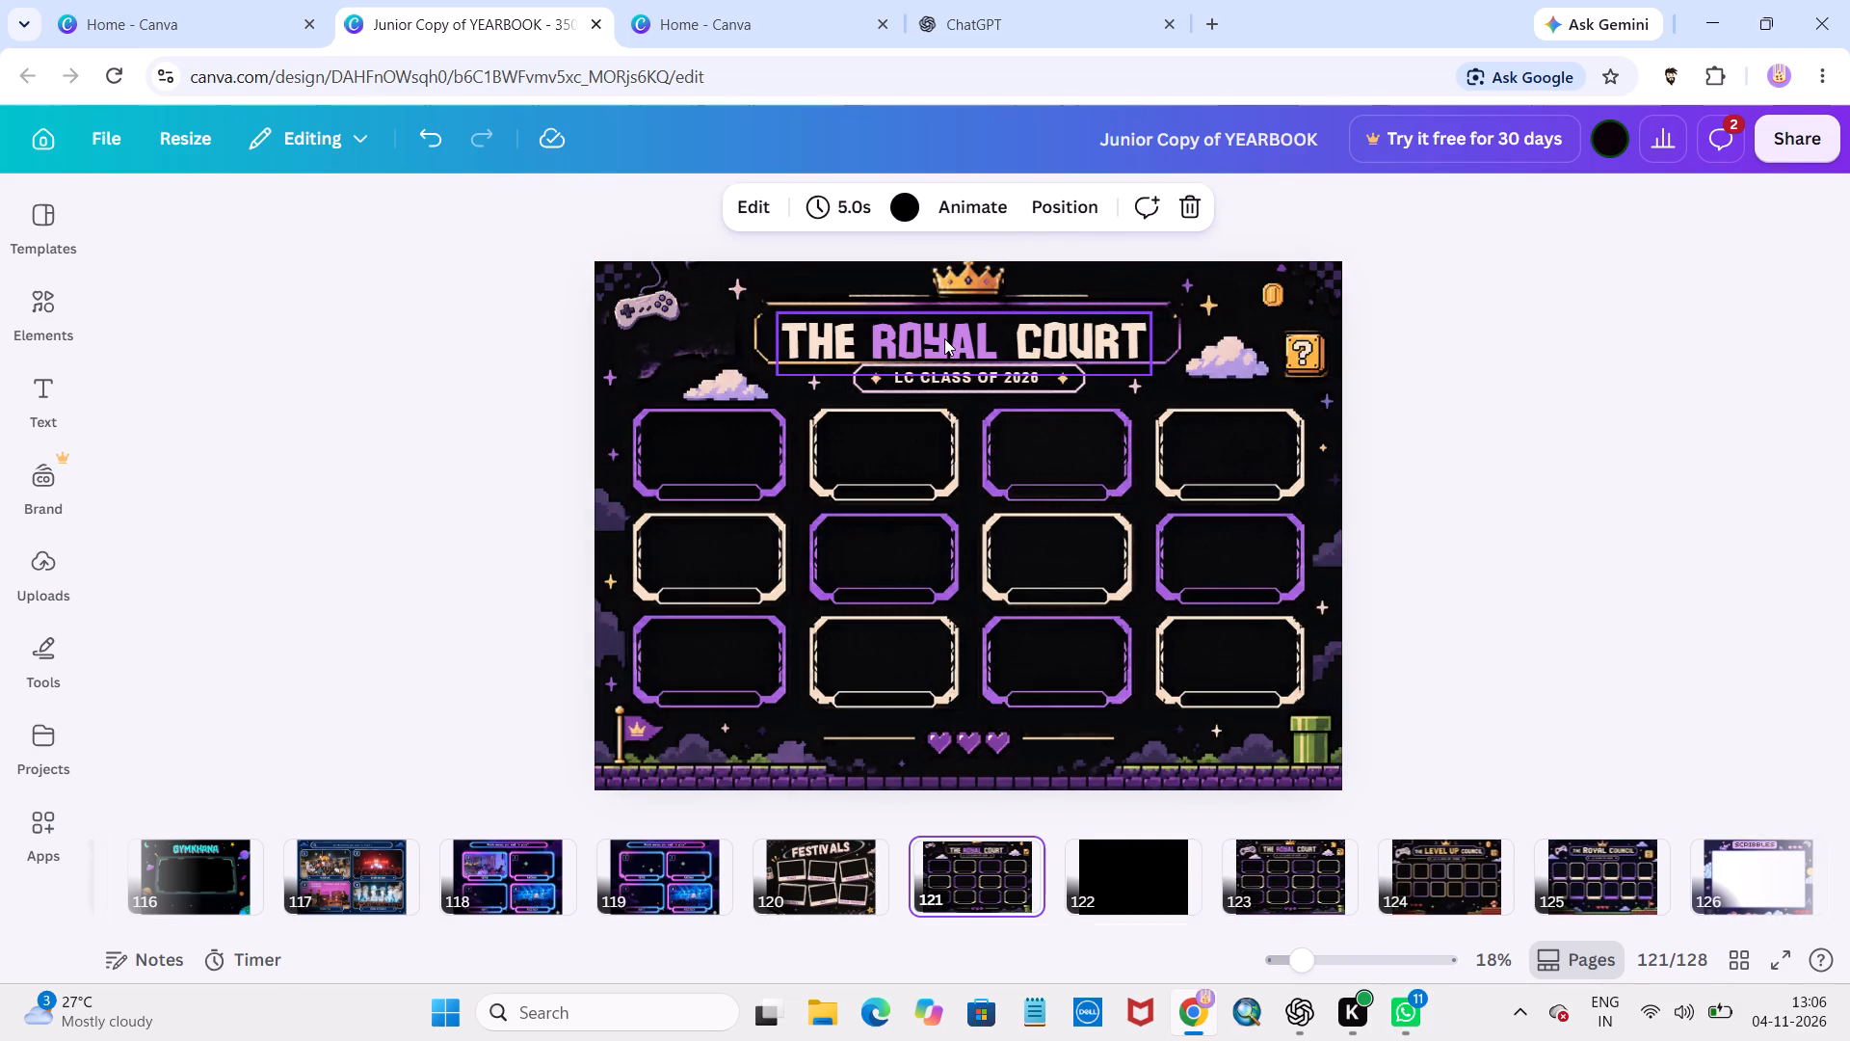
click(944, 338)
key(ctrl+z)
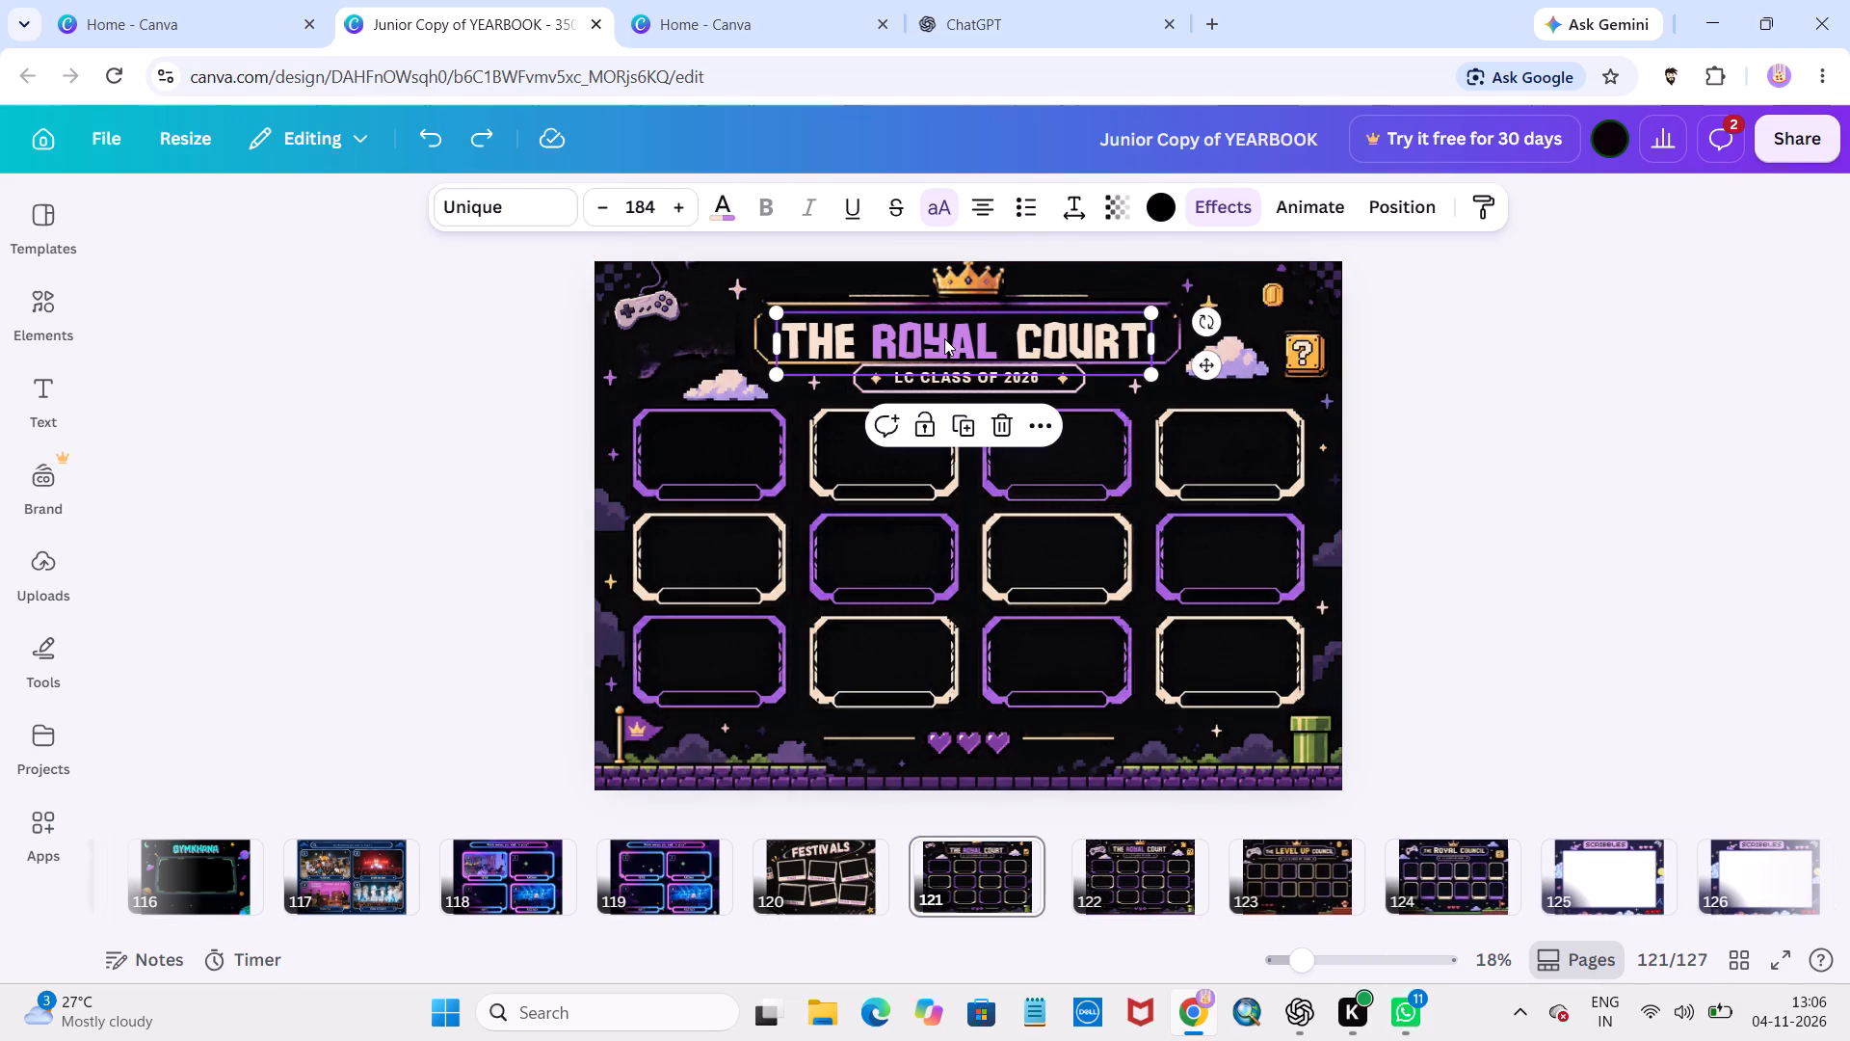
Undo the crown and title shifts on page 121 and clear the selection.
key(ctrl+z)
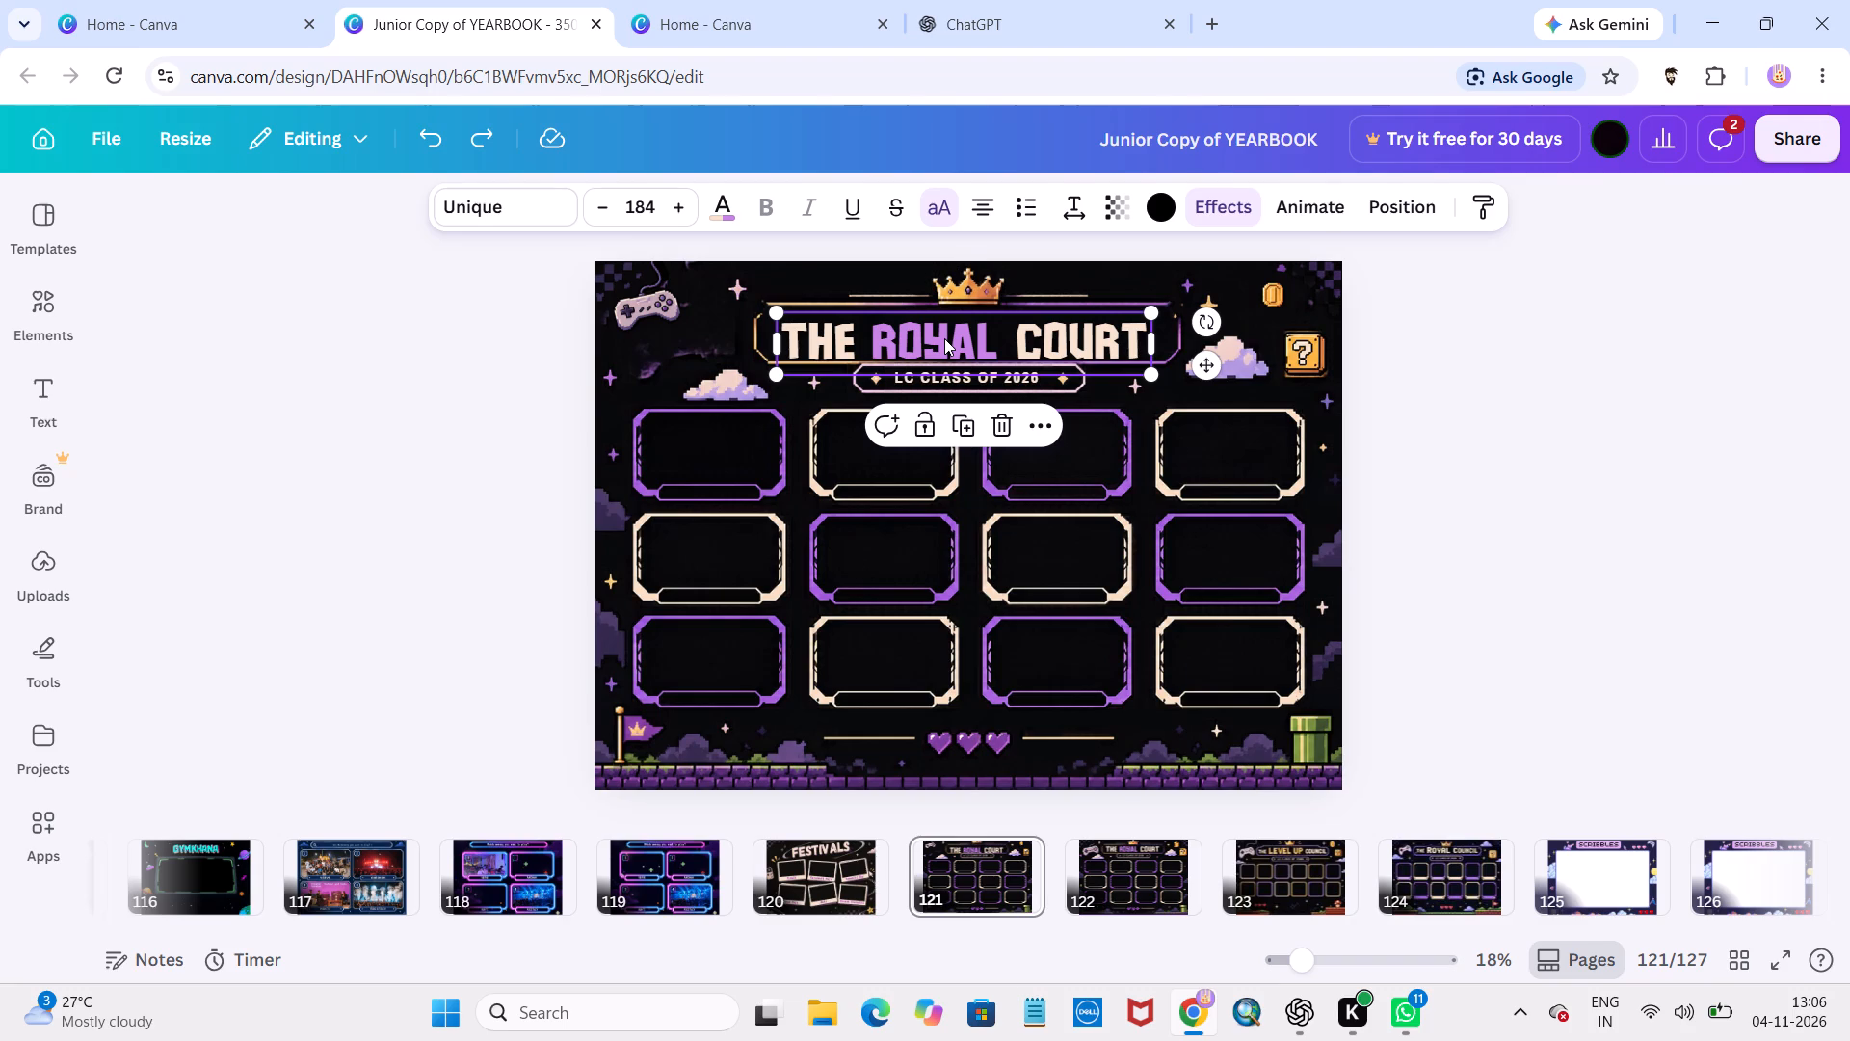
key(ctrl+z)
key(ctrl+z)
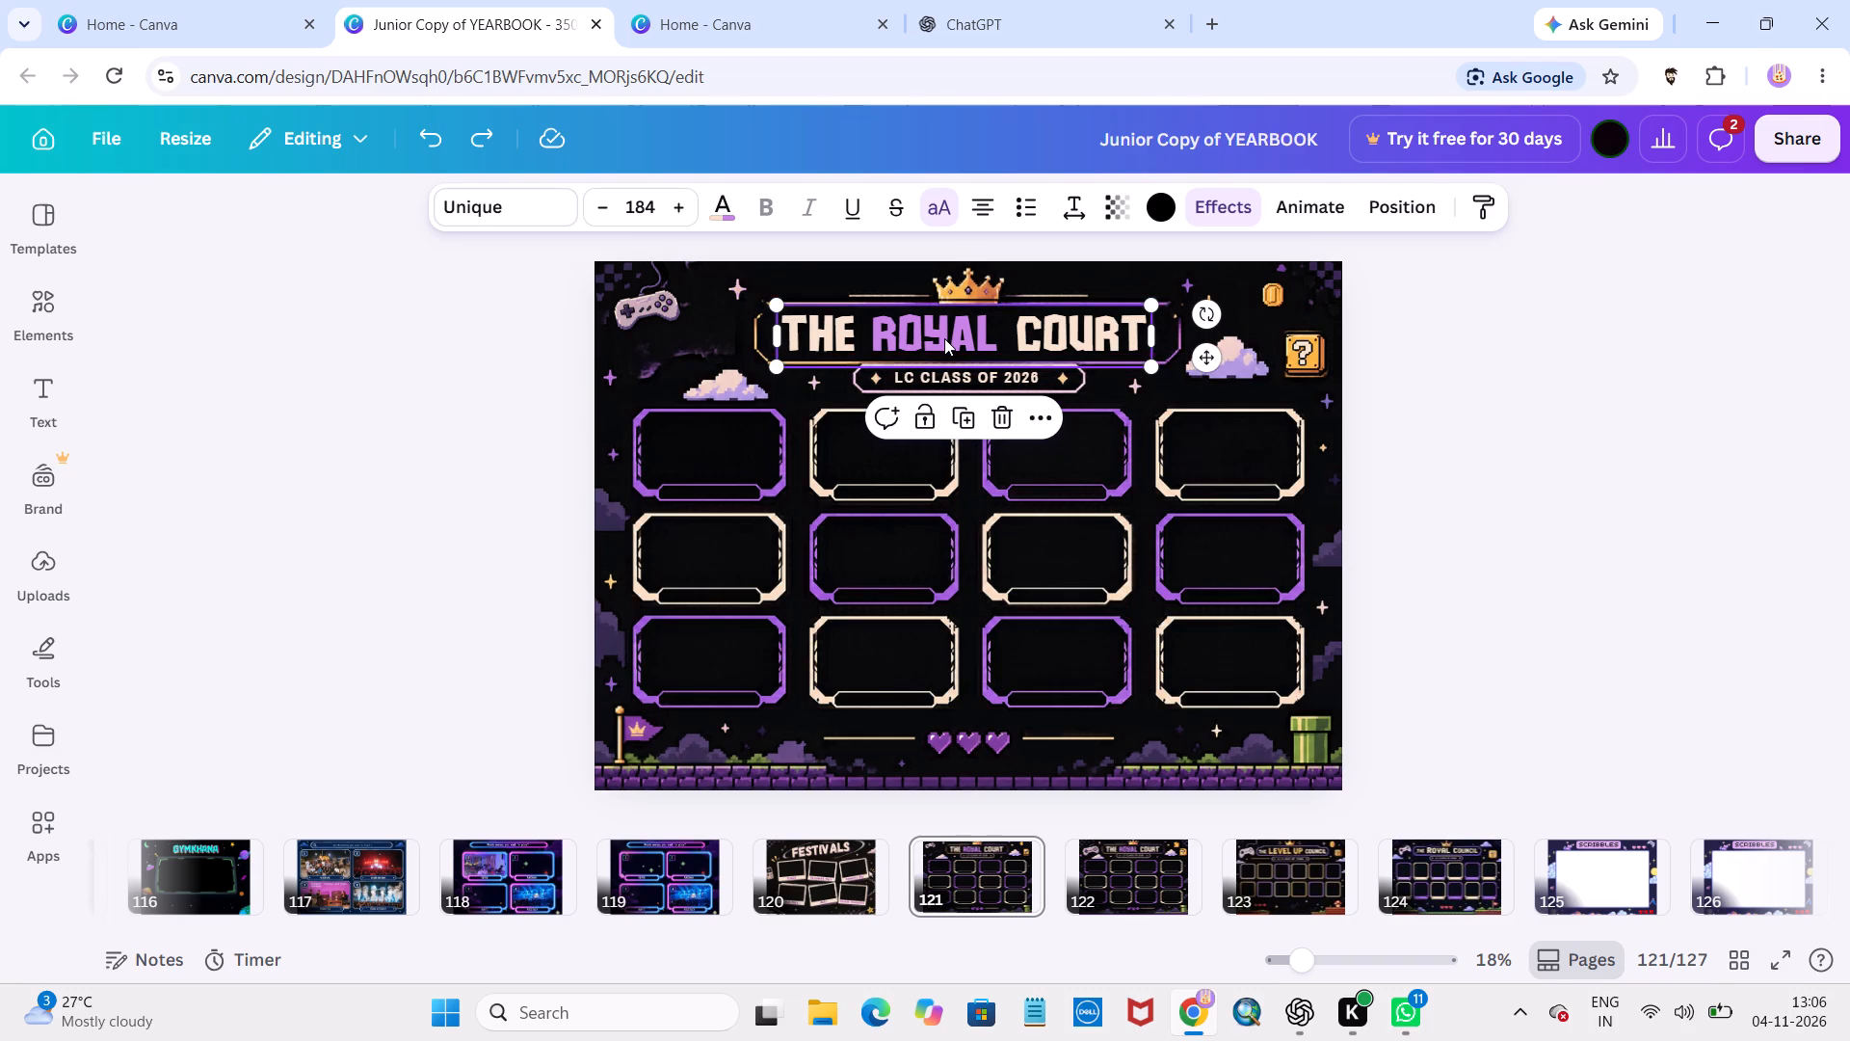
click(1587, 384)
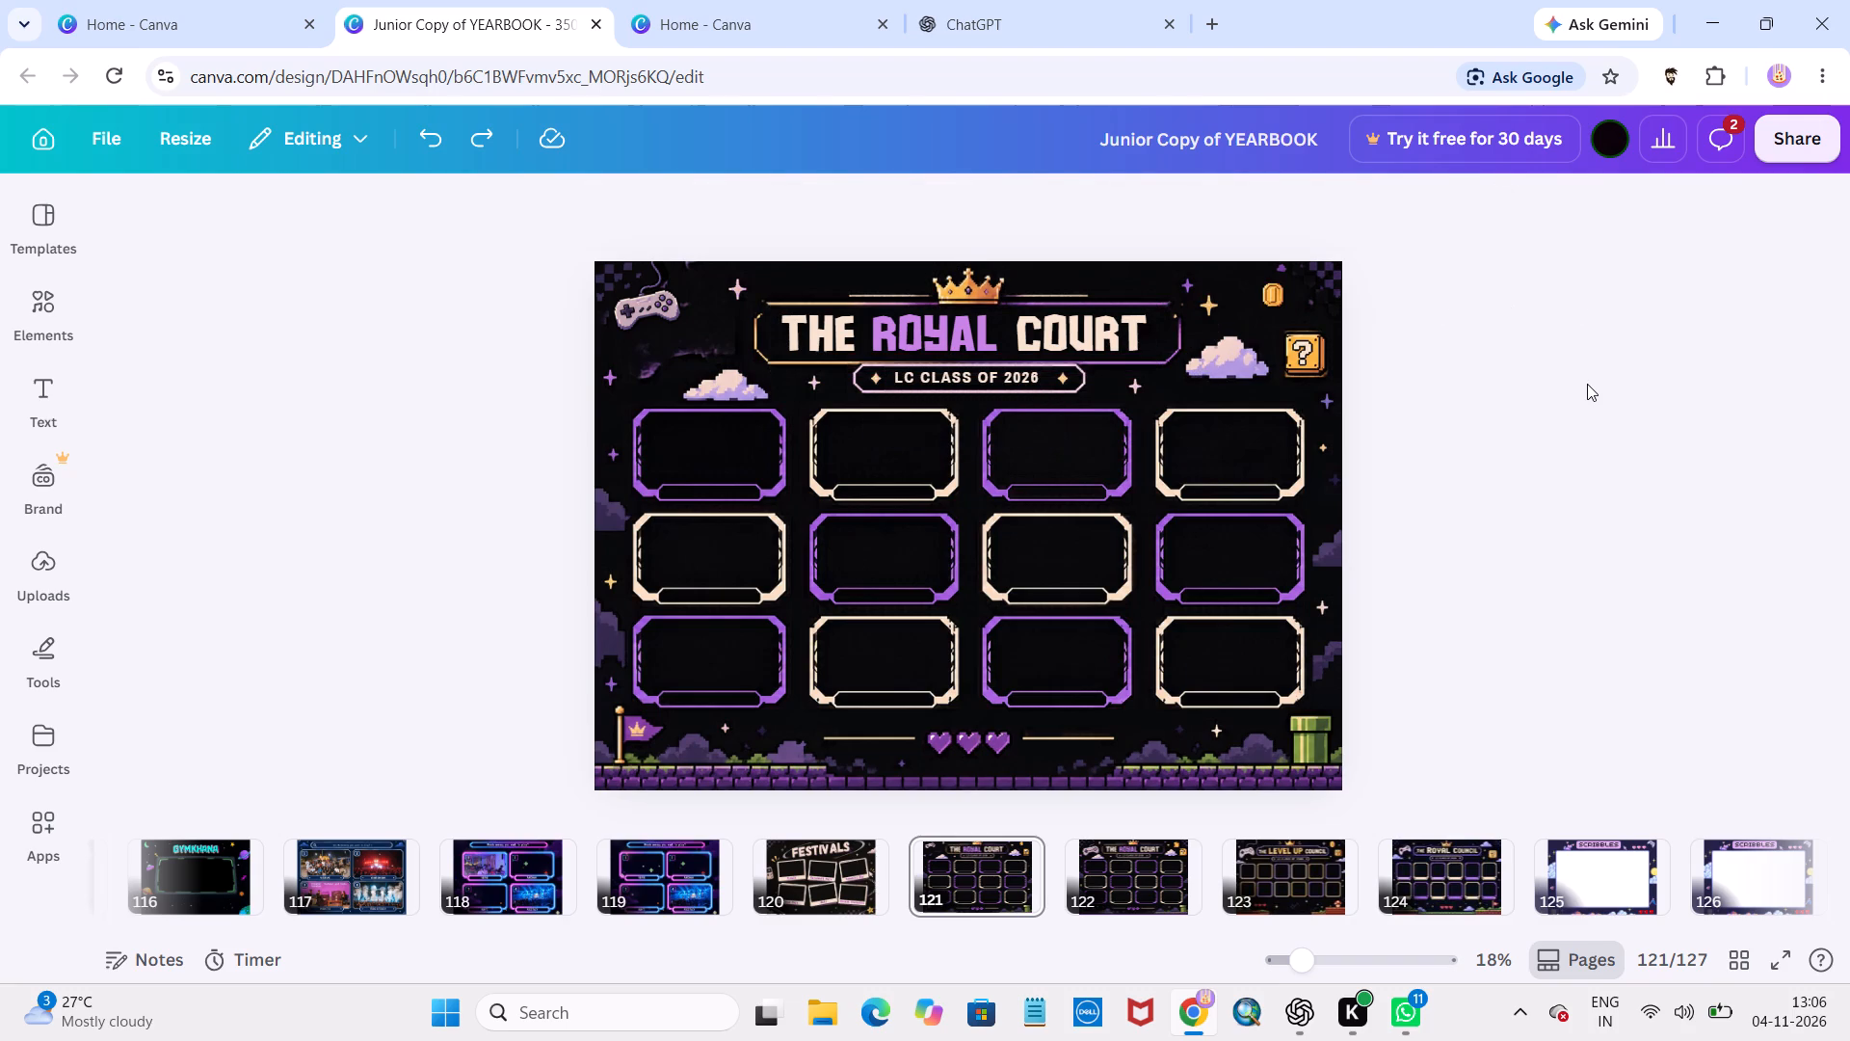
Select The Royal Court title, its surrounding border, the LC CLASS OF 2026 subtitle and its badge together.
shift+click(981, 340)
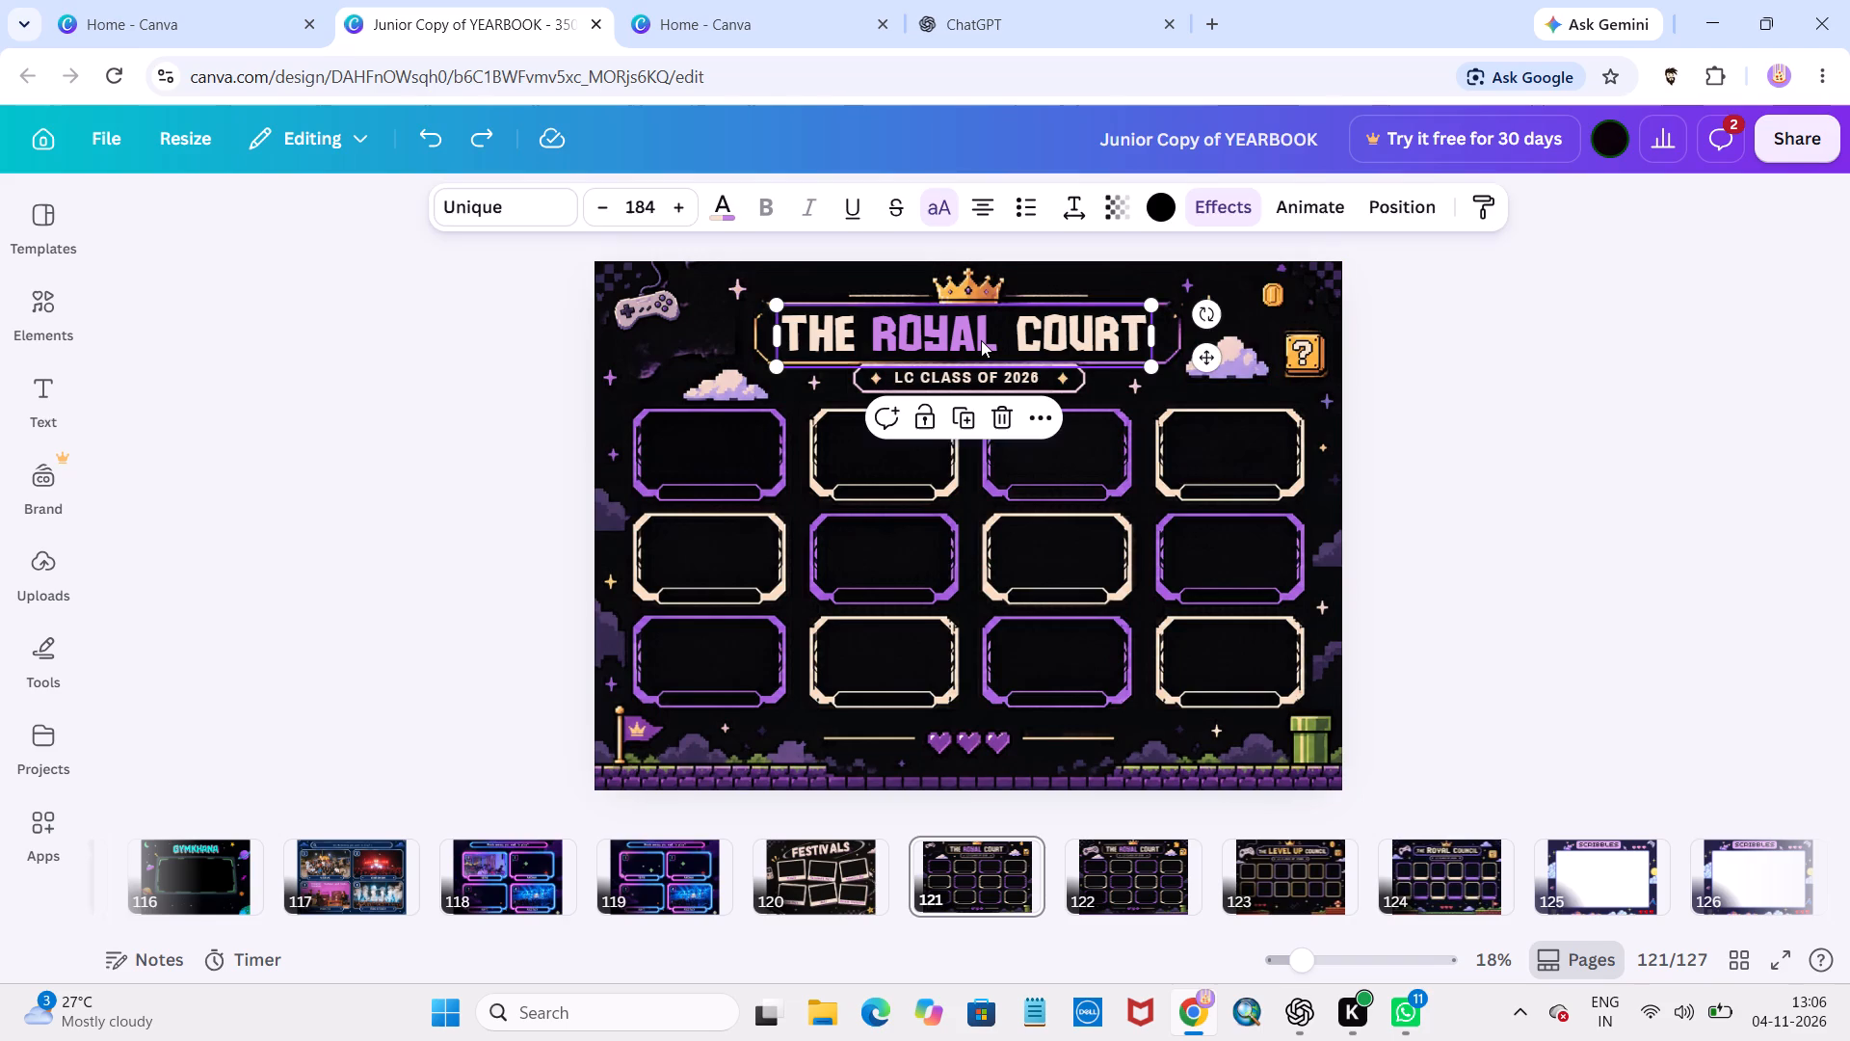
shift+click(754, 343)
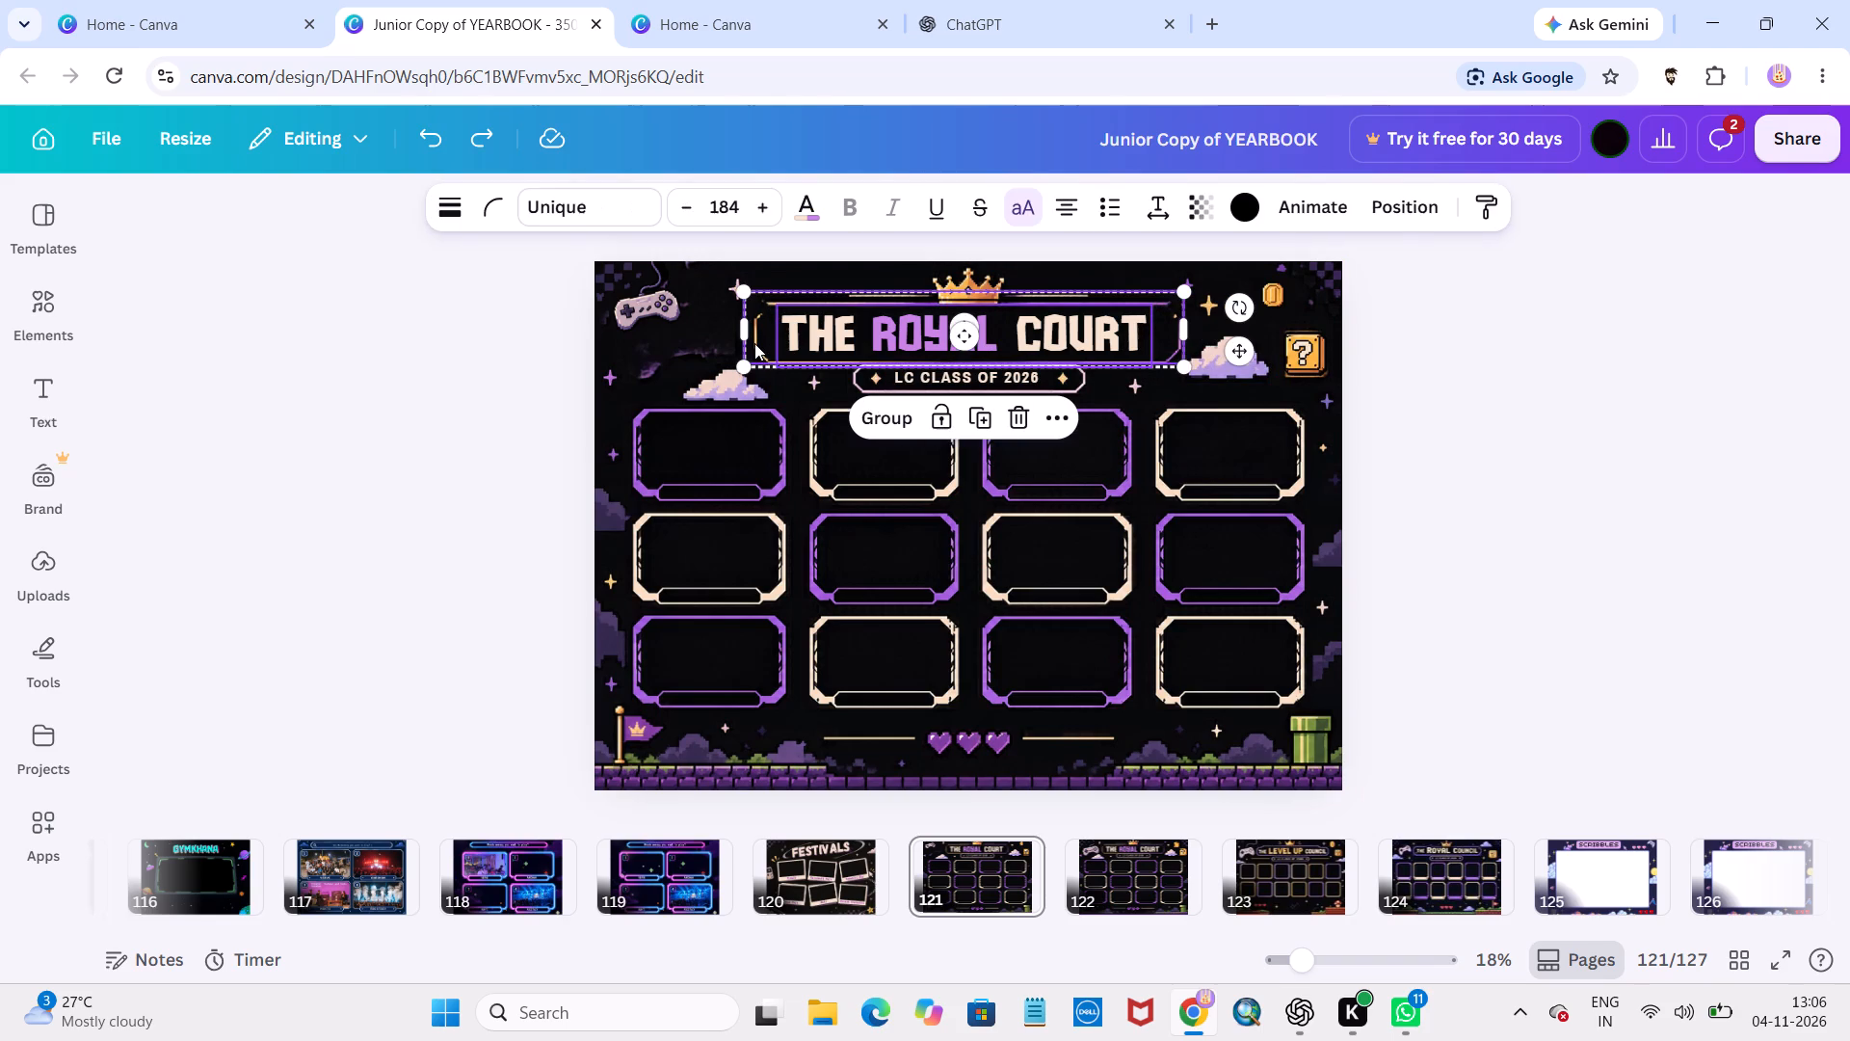
shift+click(914, 374)
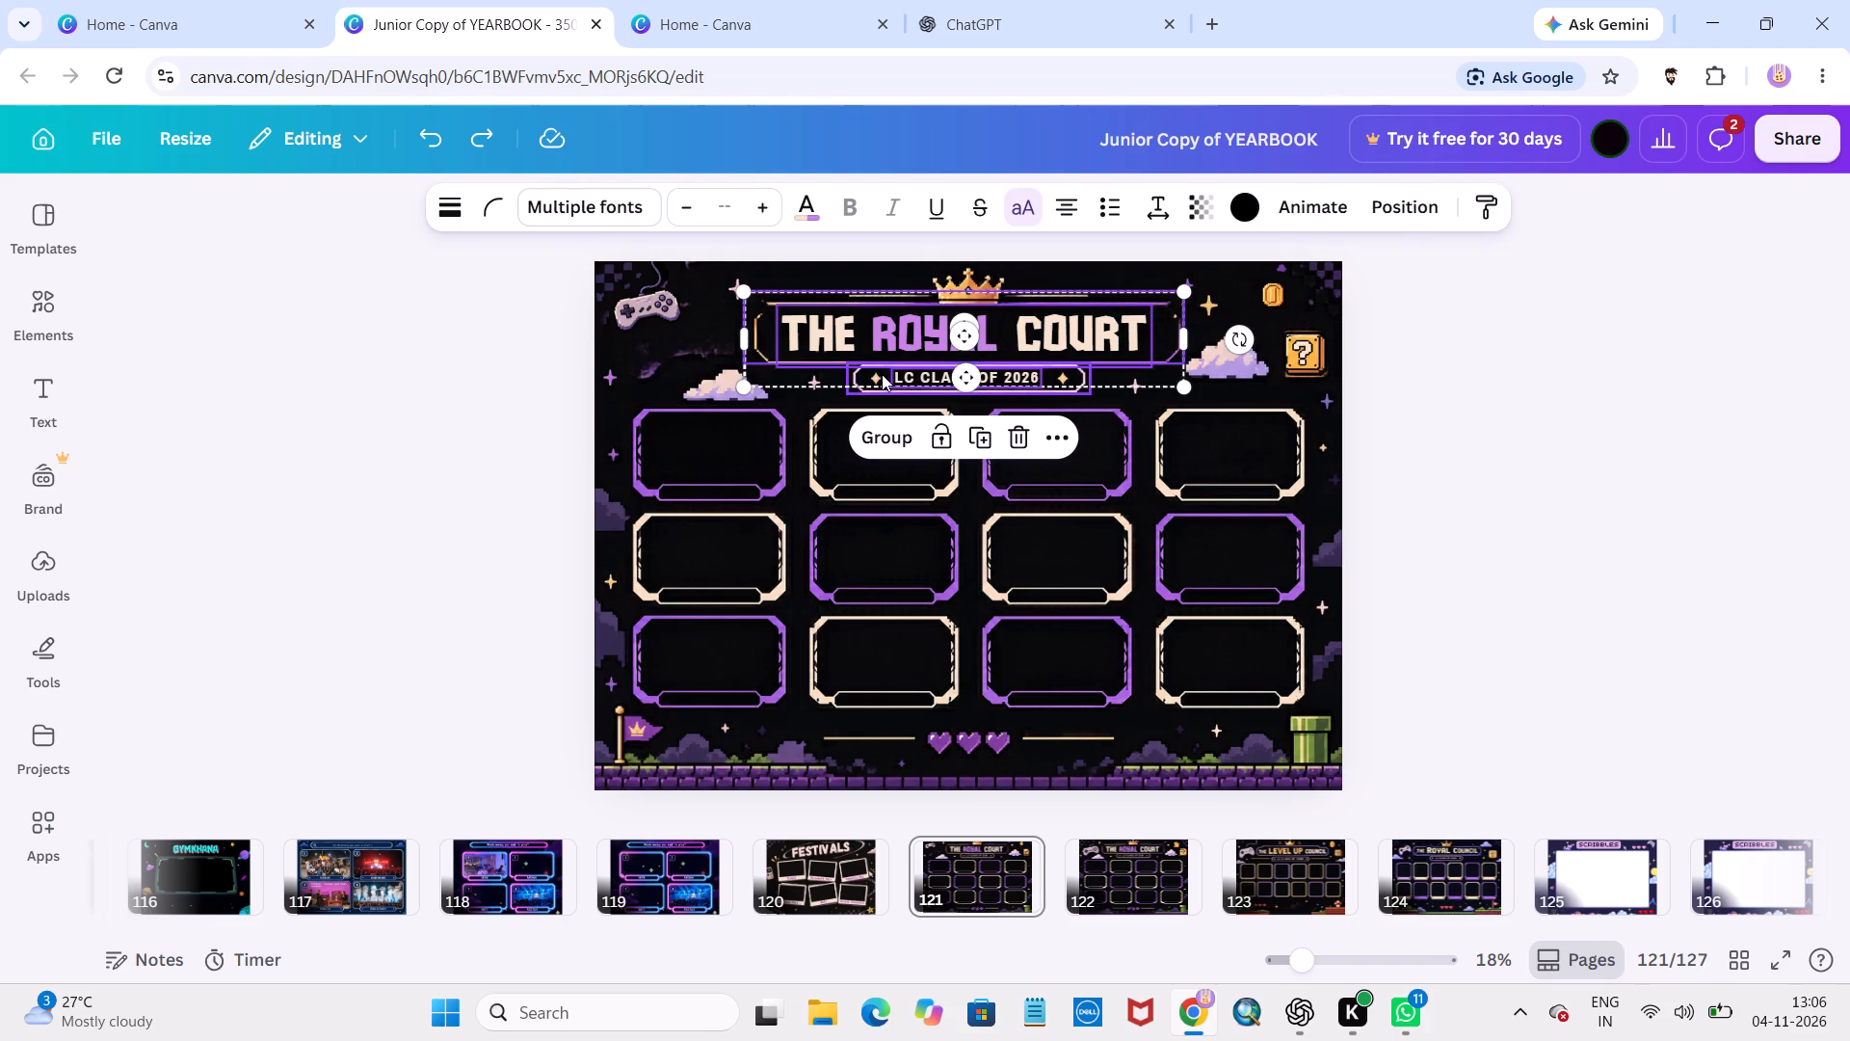
shift+click(877, 375)
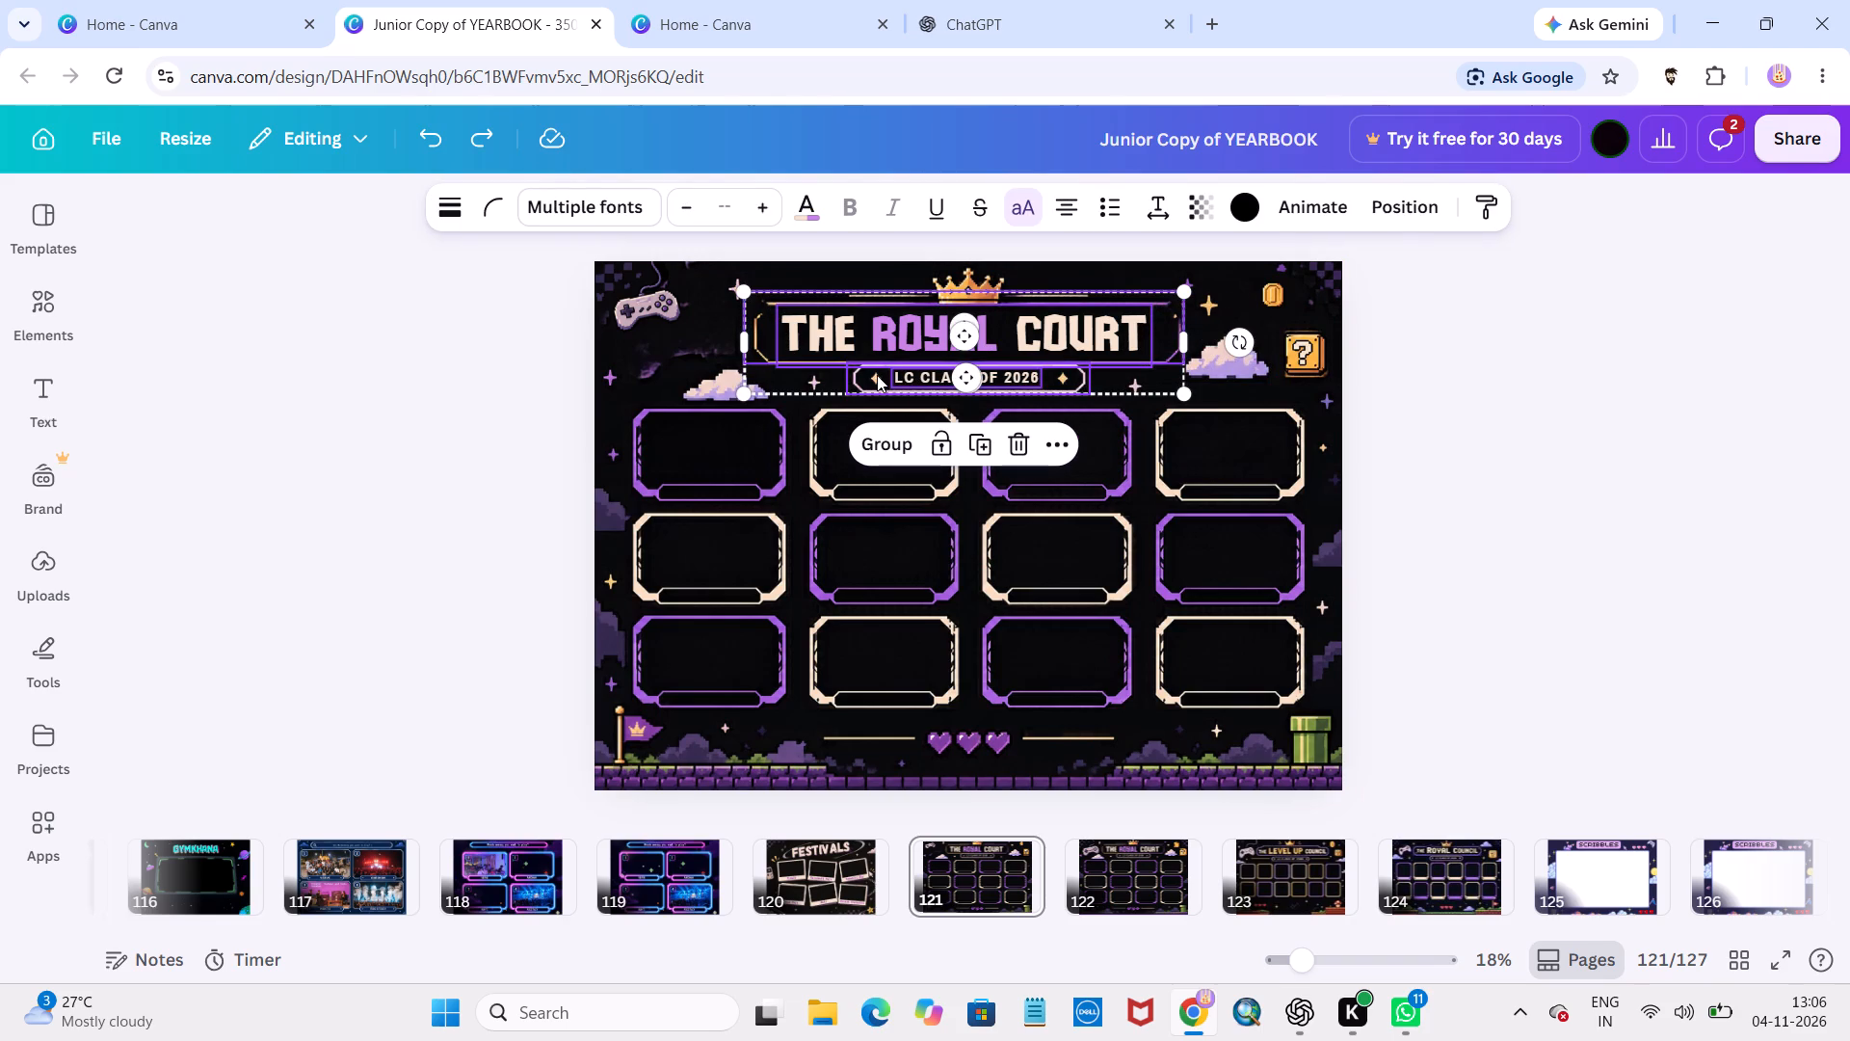
Add the controller, coin, question-mark block, cloud beside it, five header stars, and the upper left-edge star and cloud to the selection.
shift+click(663, 313)
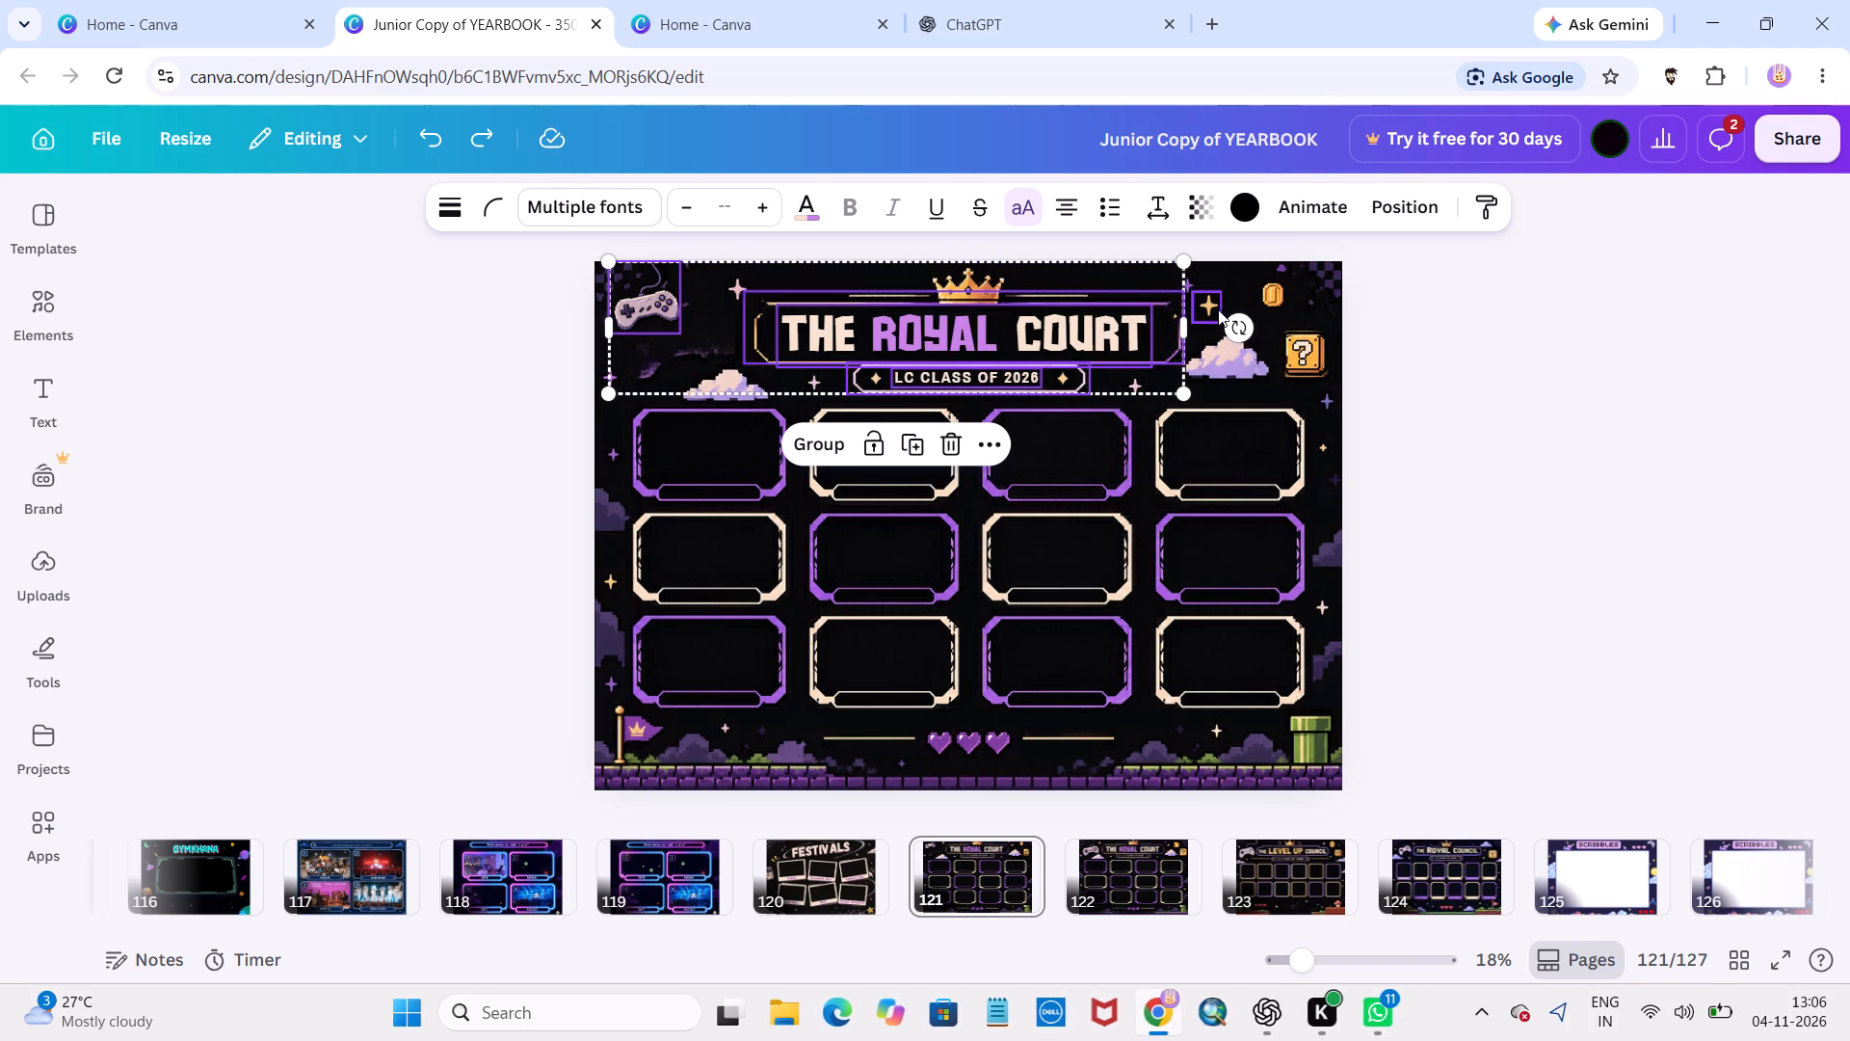
shift+click(1275, 298)
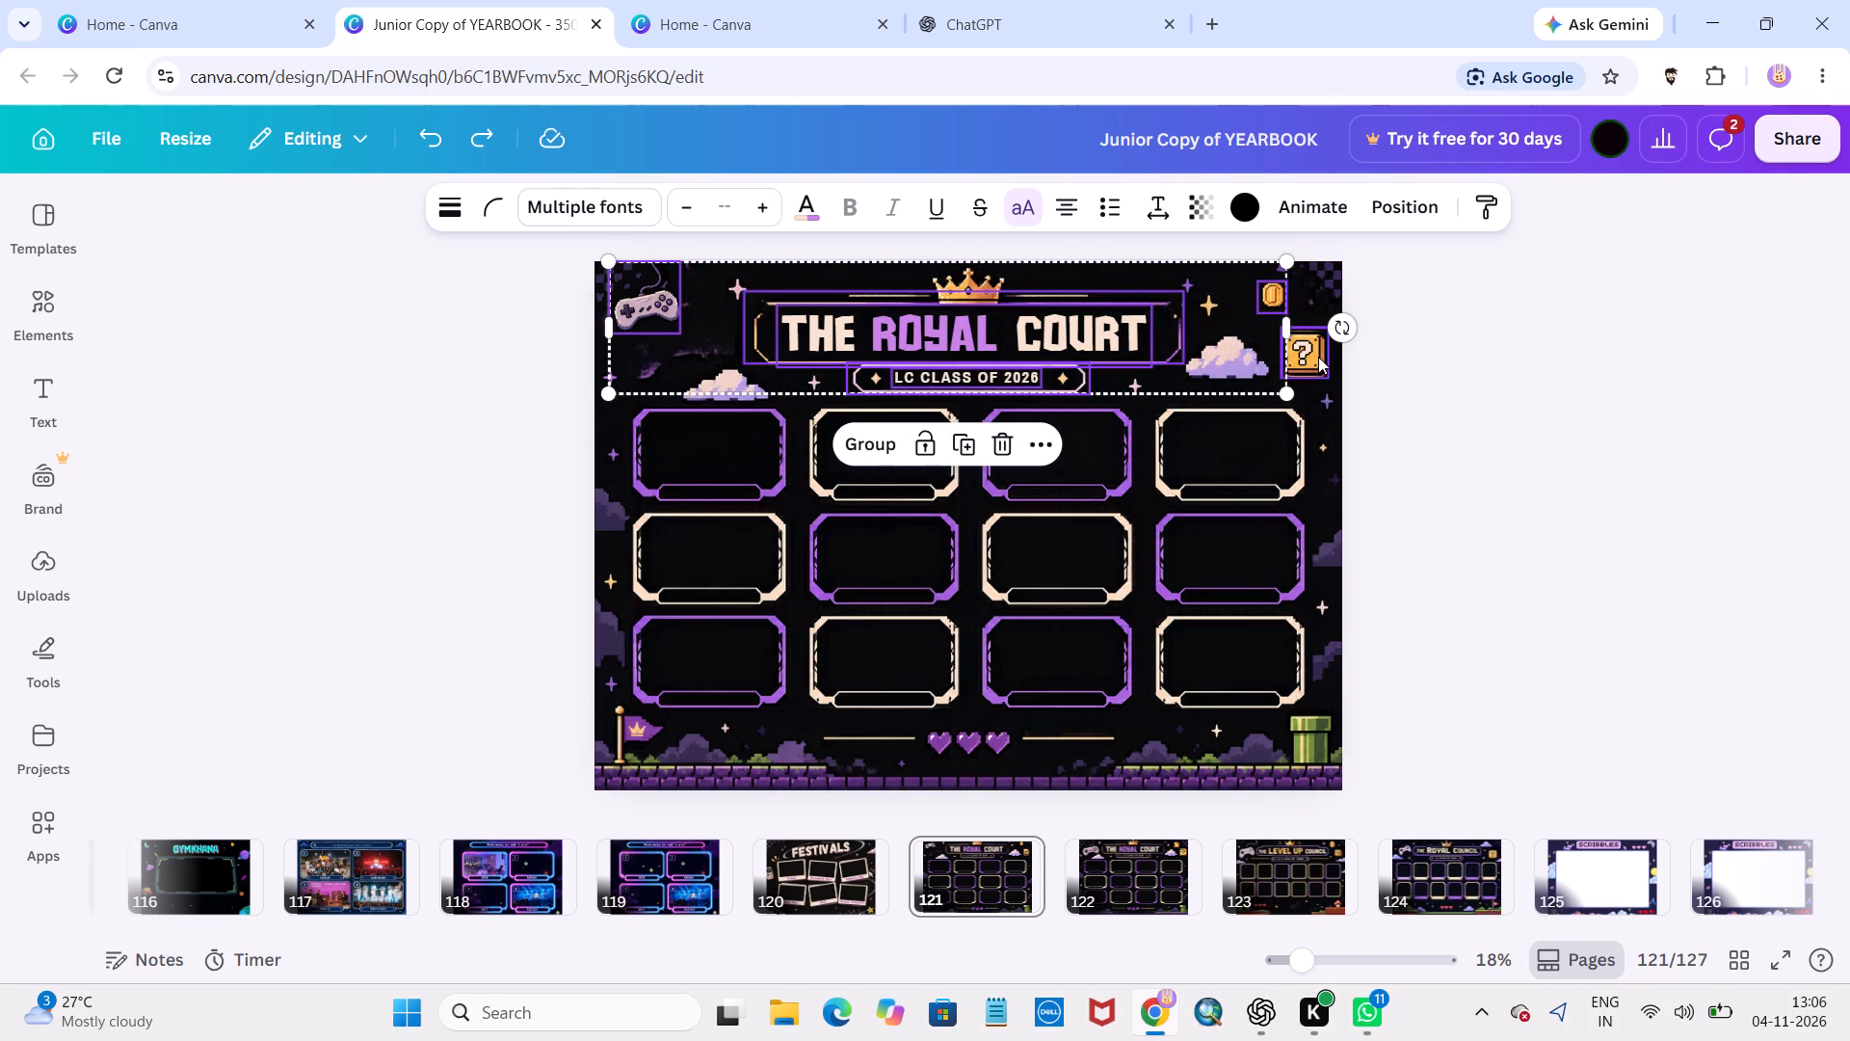
shift+click(1318, 357)
shift+click(1239, 361)
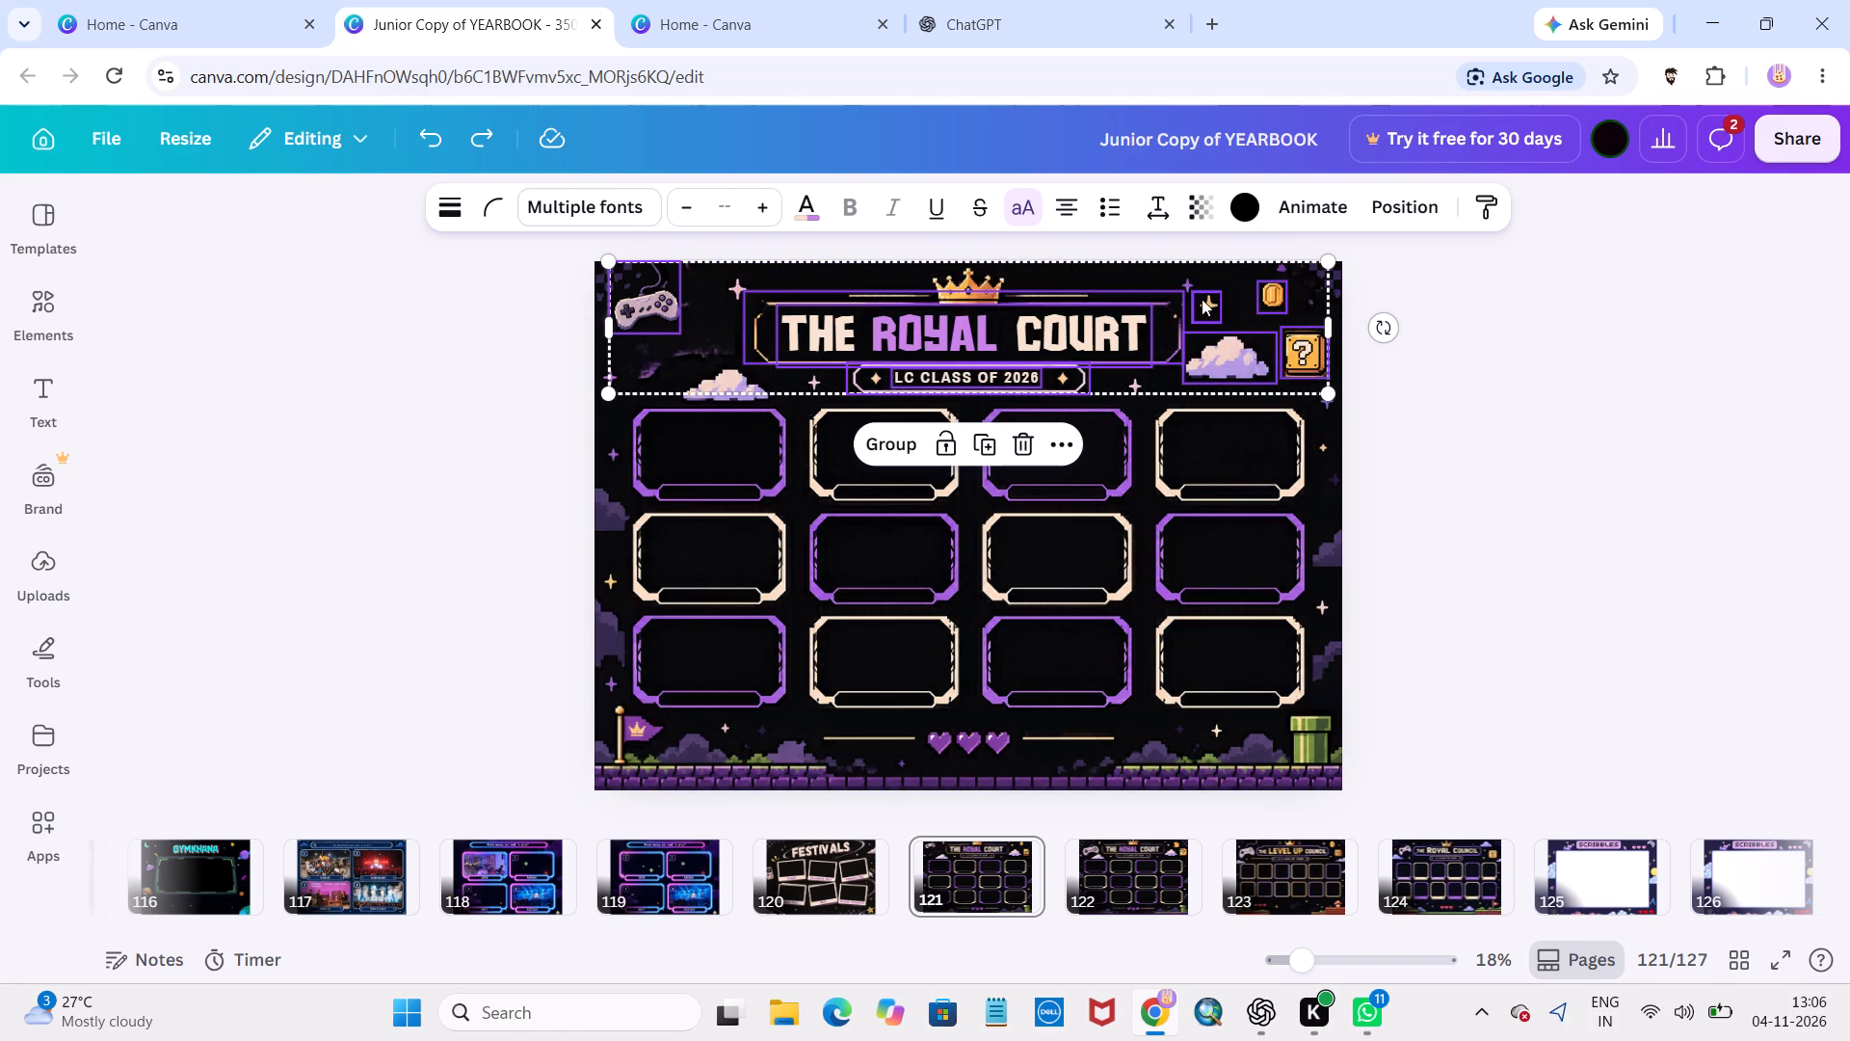
shift+click(1202, 299)
shift+click(1182, 277)
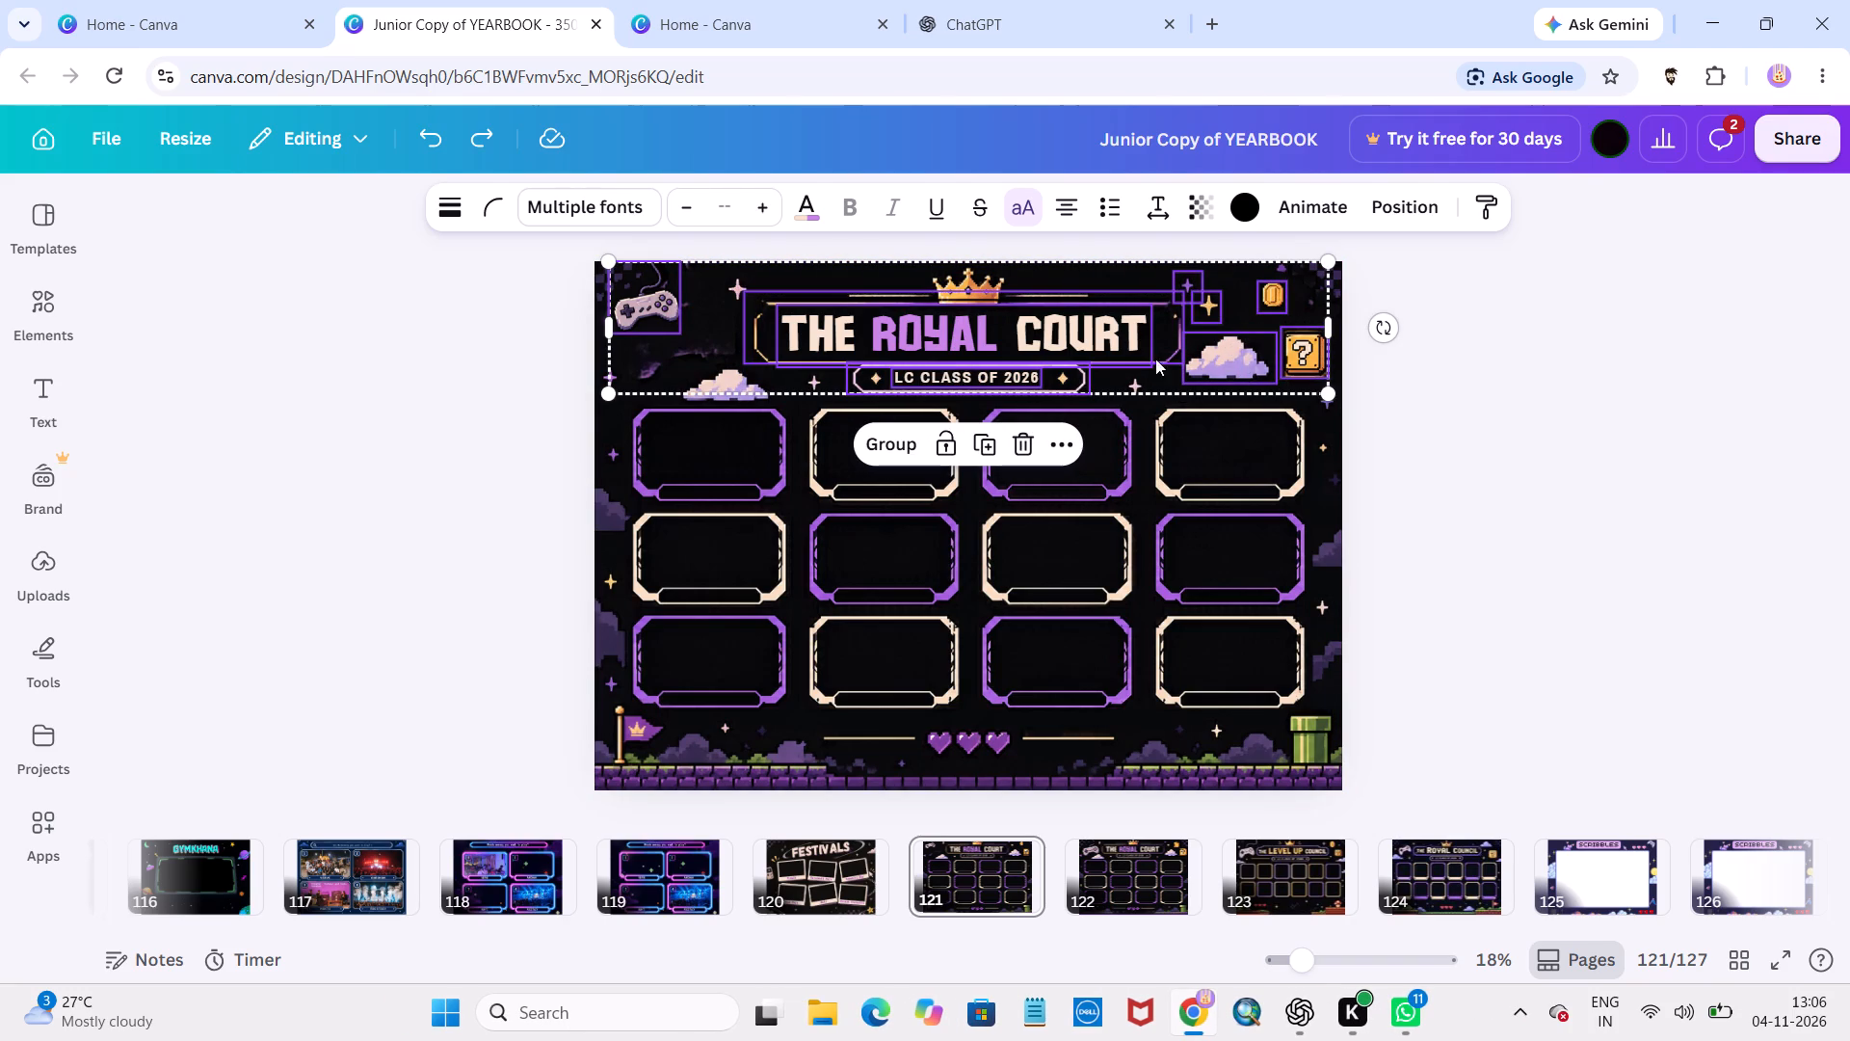
shift+click(1134, 382)
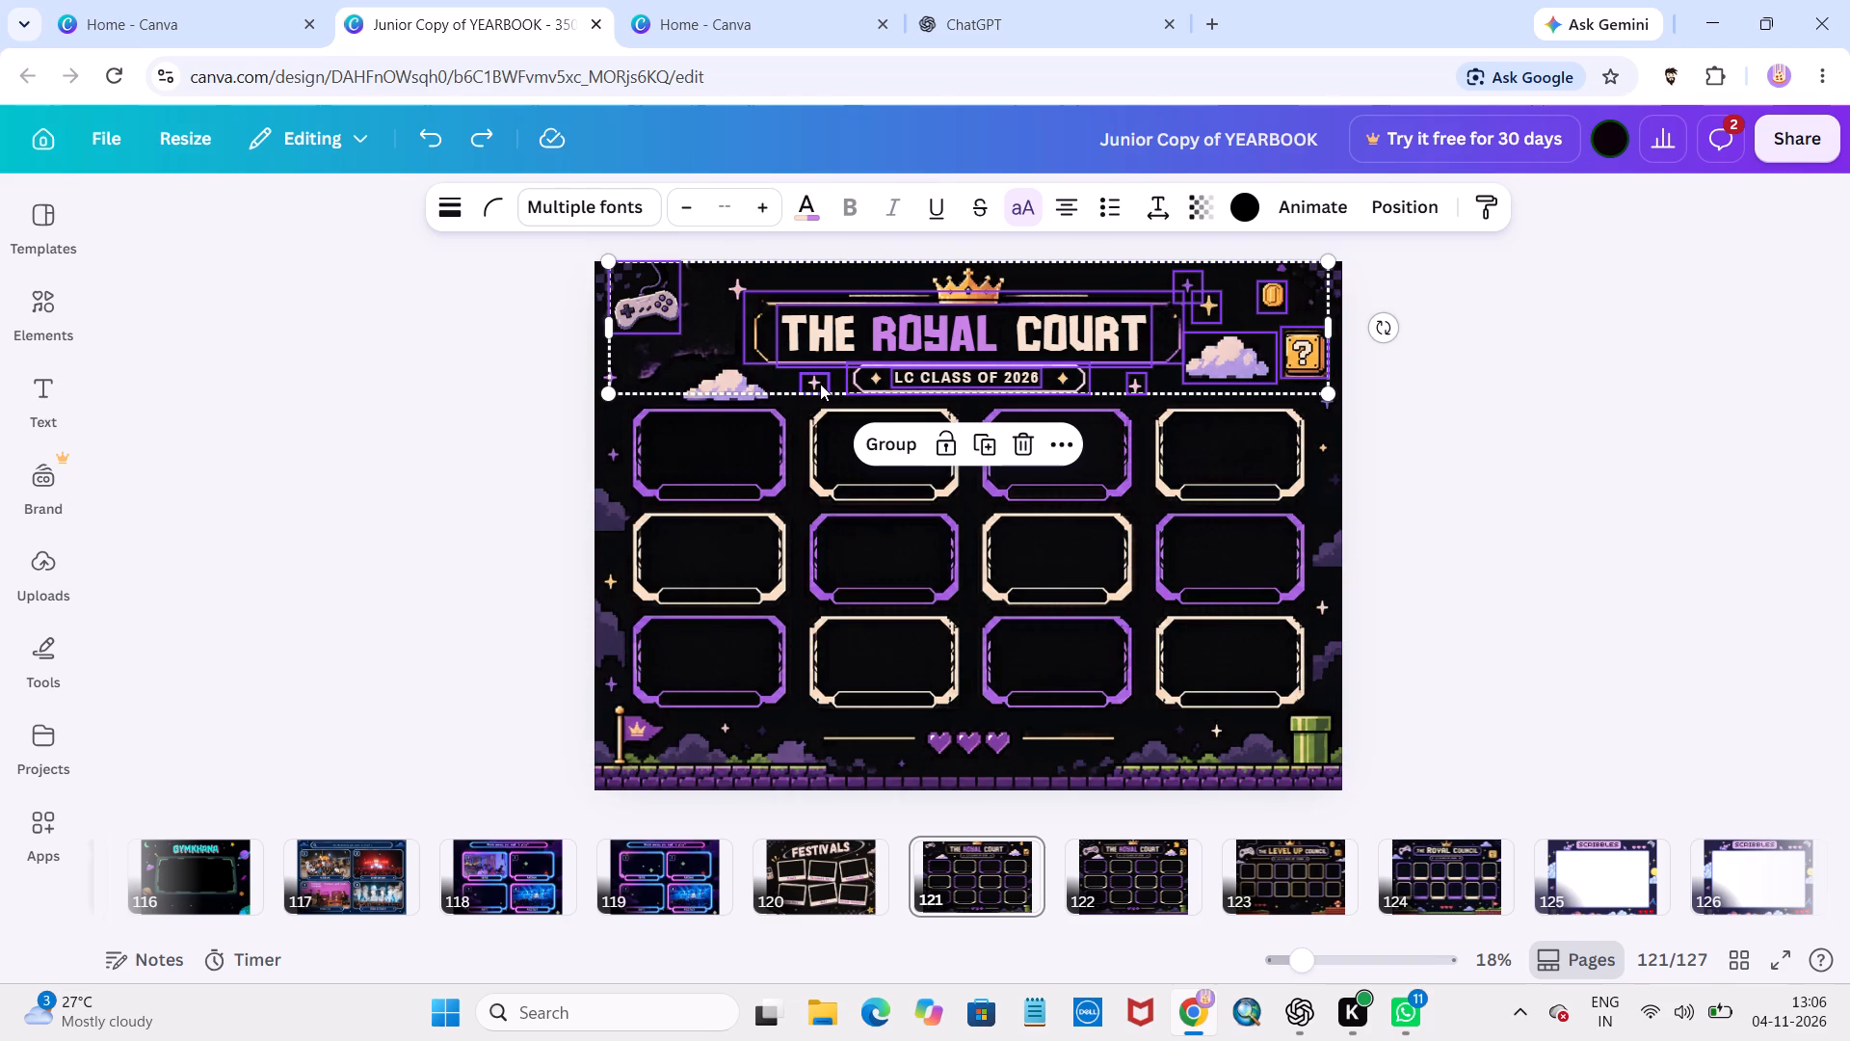
shift+click(820, 384)
shift+click(735, 289)
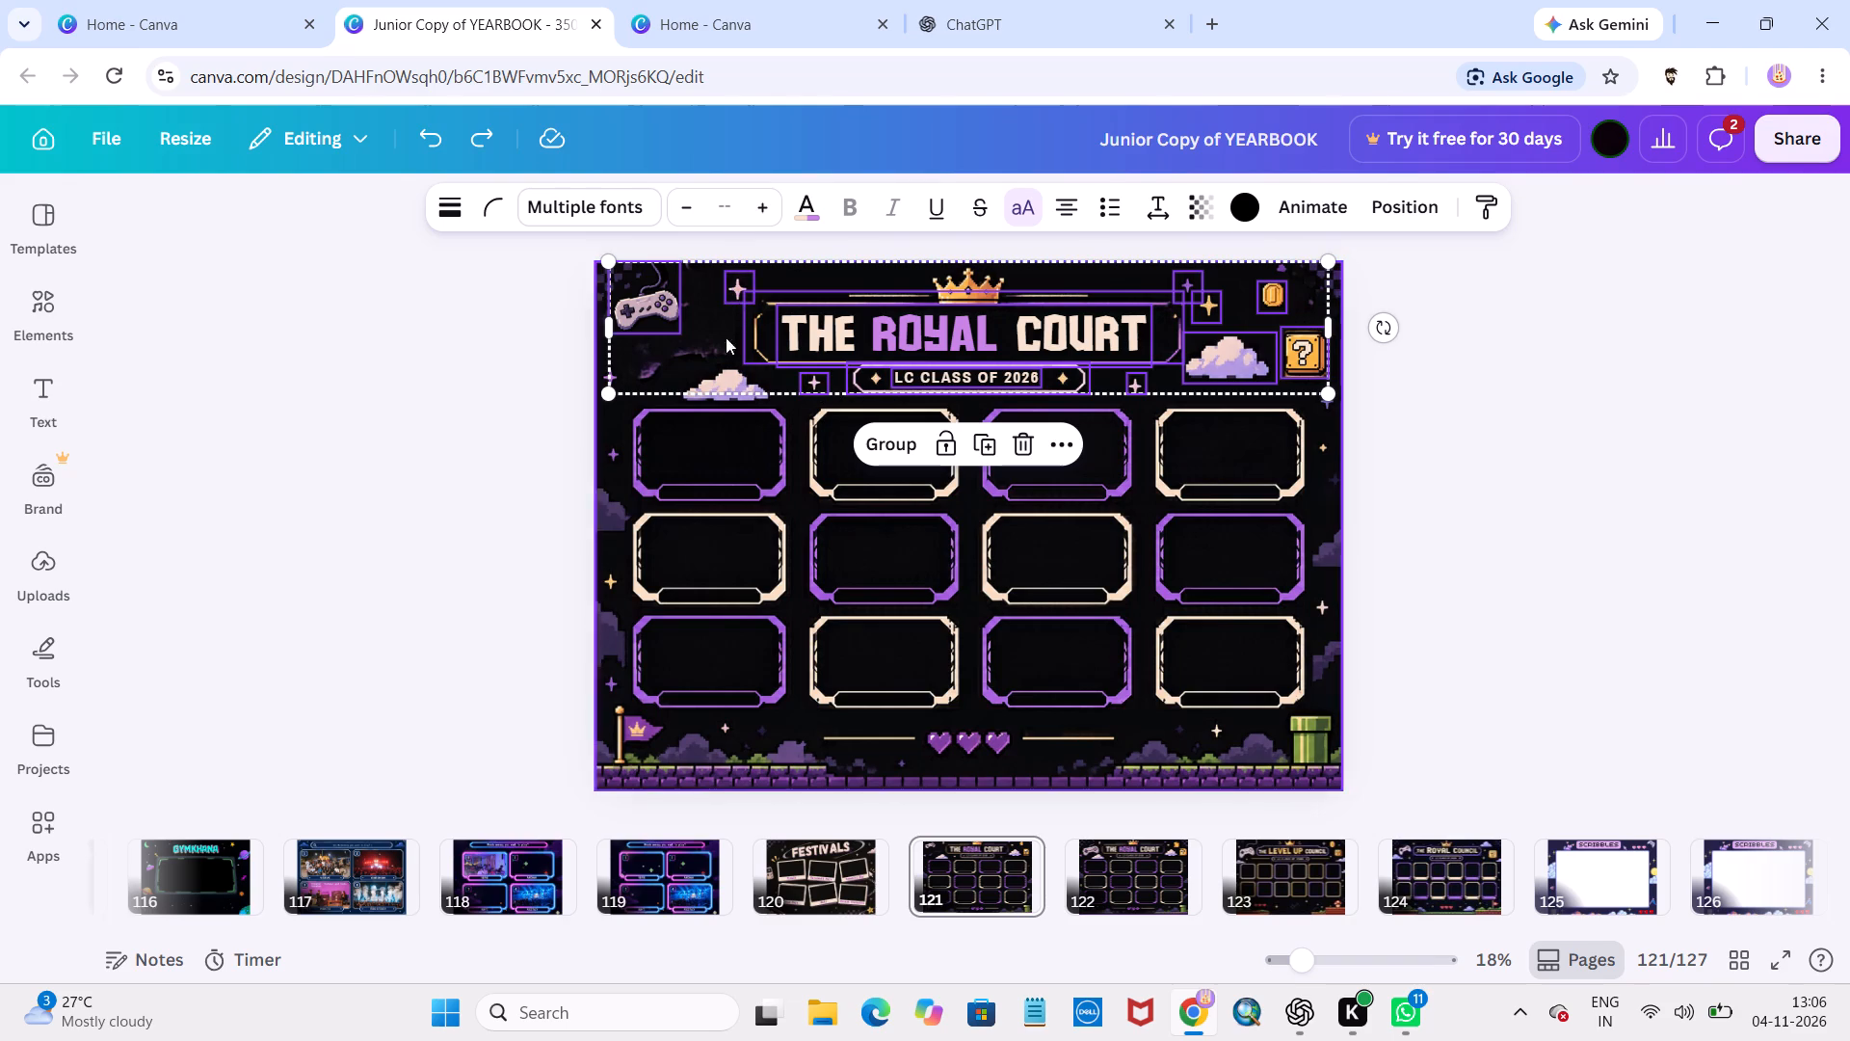
shift+click(613, 449)
shift+click(613, 506)
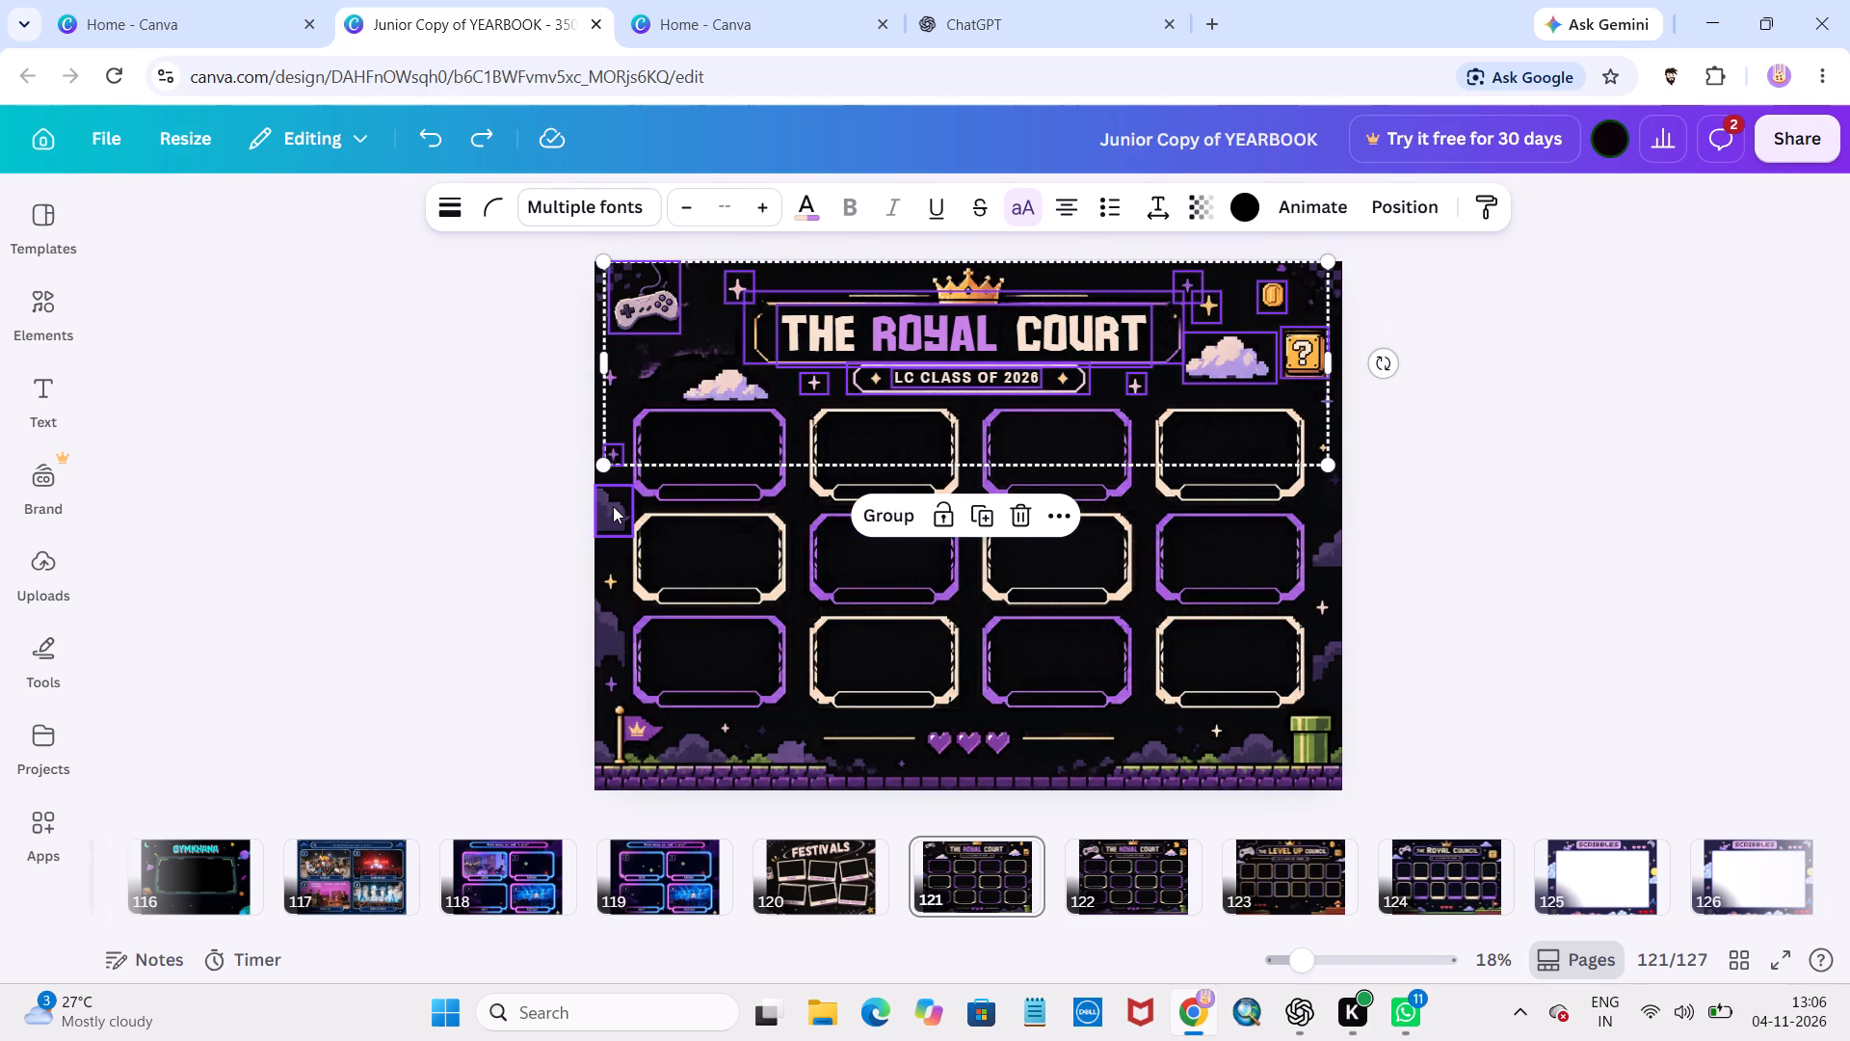
Add all eight photo frames of the first and second rows to the selection.
shift+click(691, 469)
shift+click(824, 455)
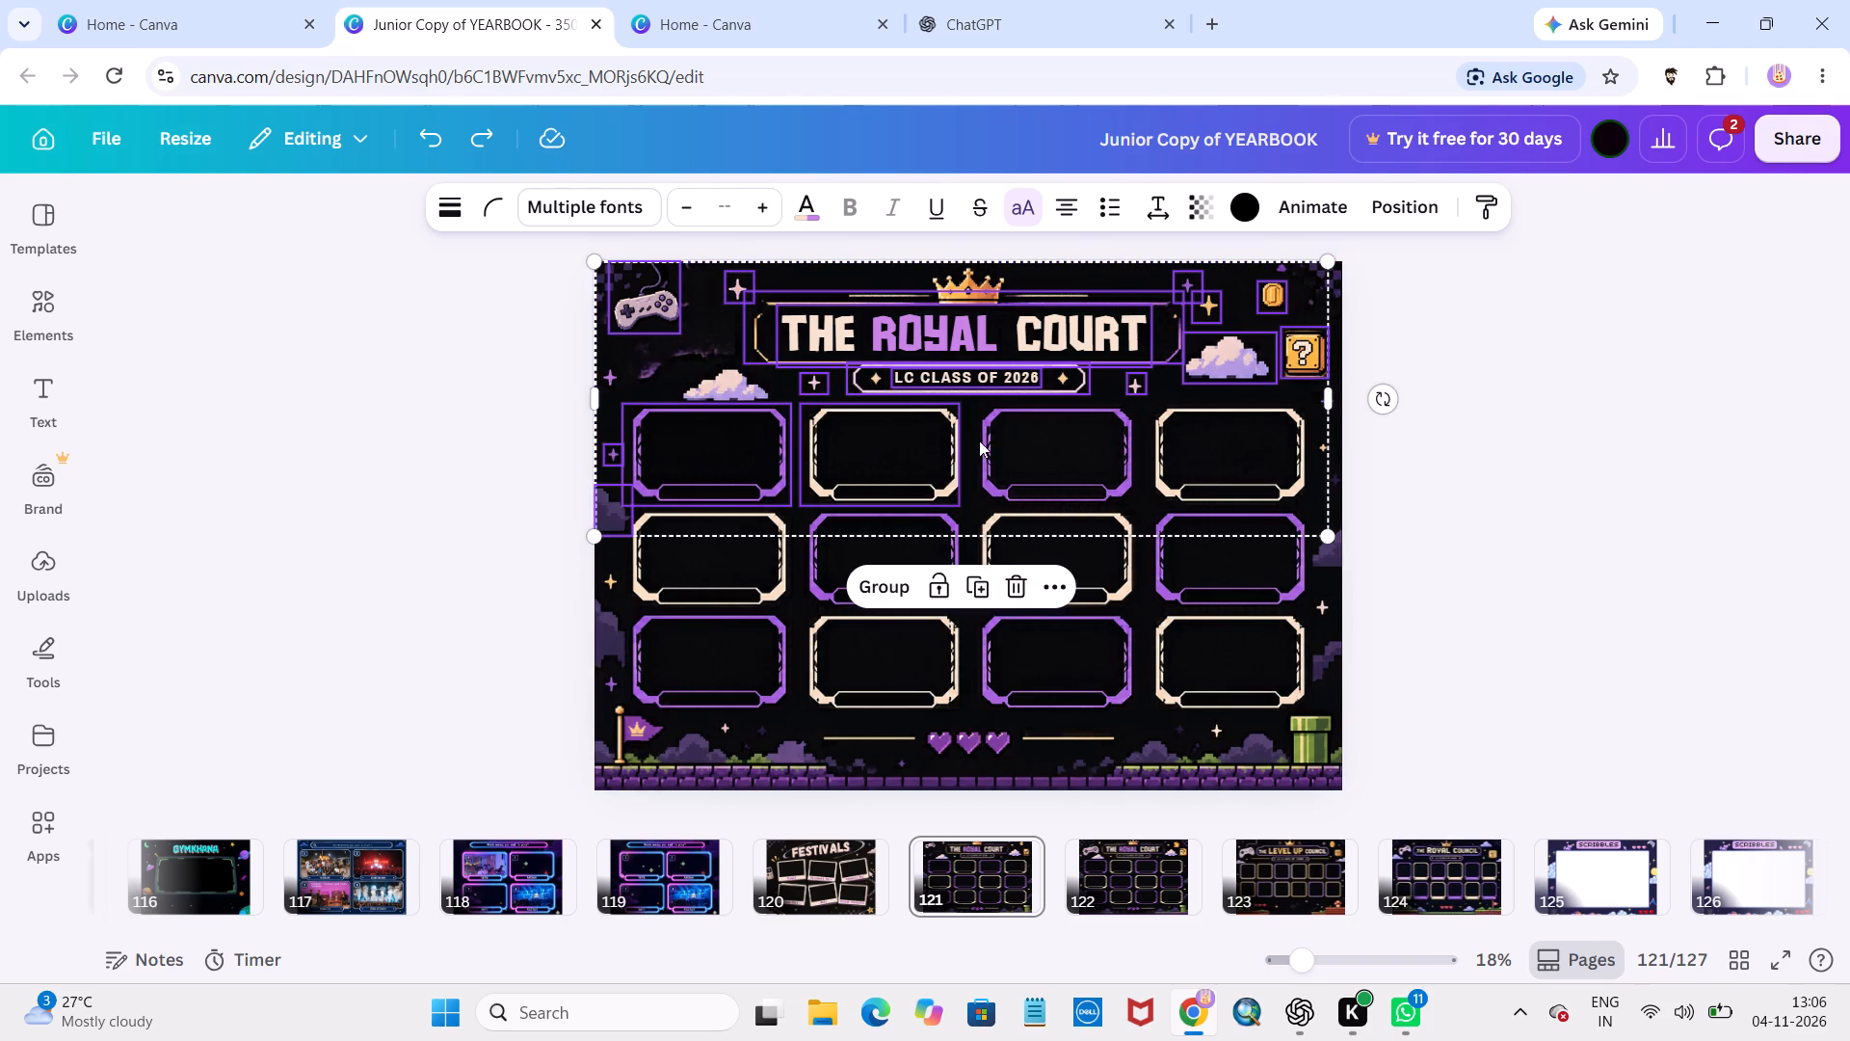
shift+click(1064, 452)
shift+click(1183, 458)
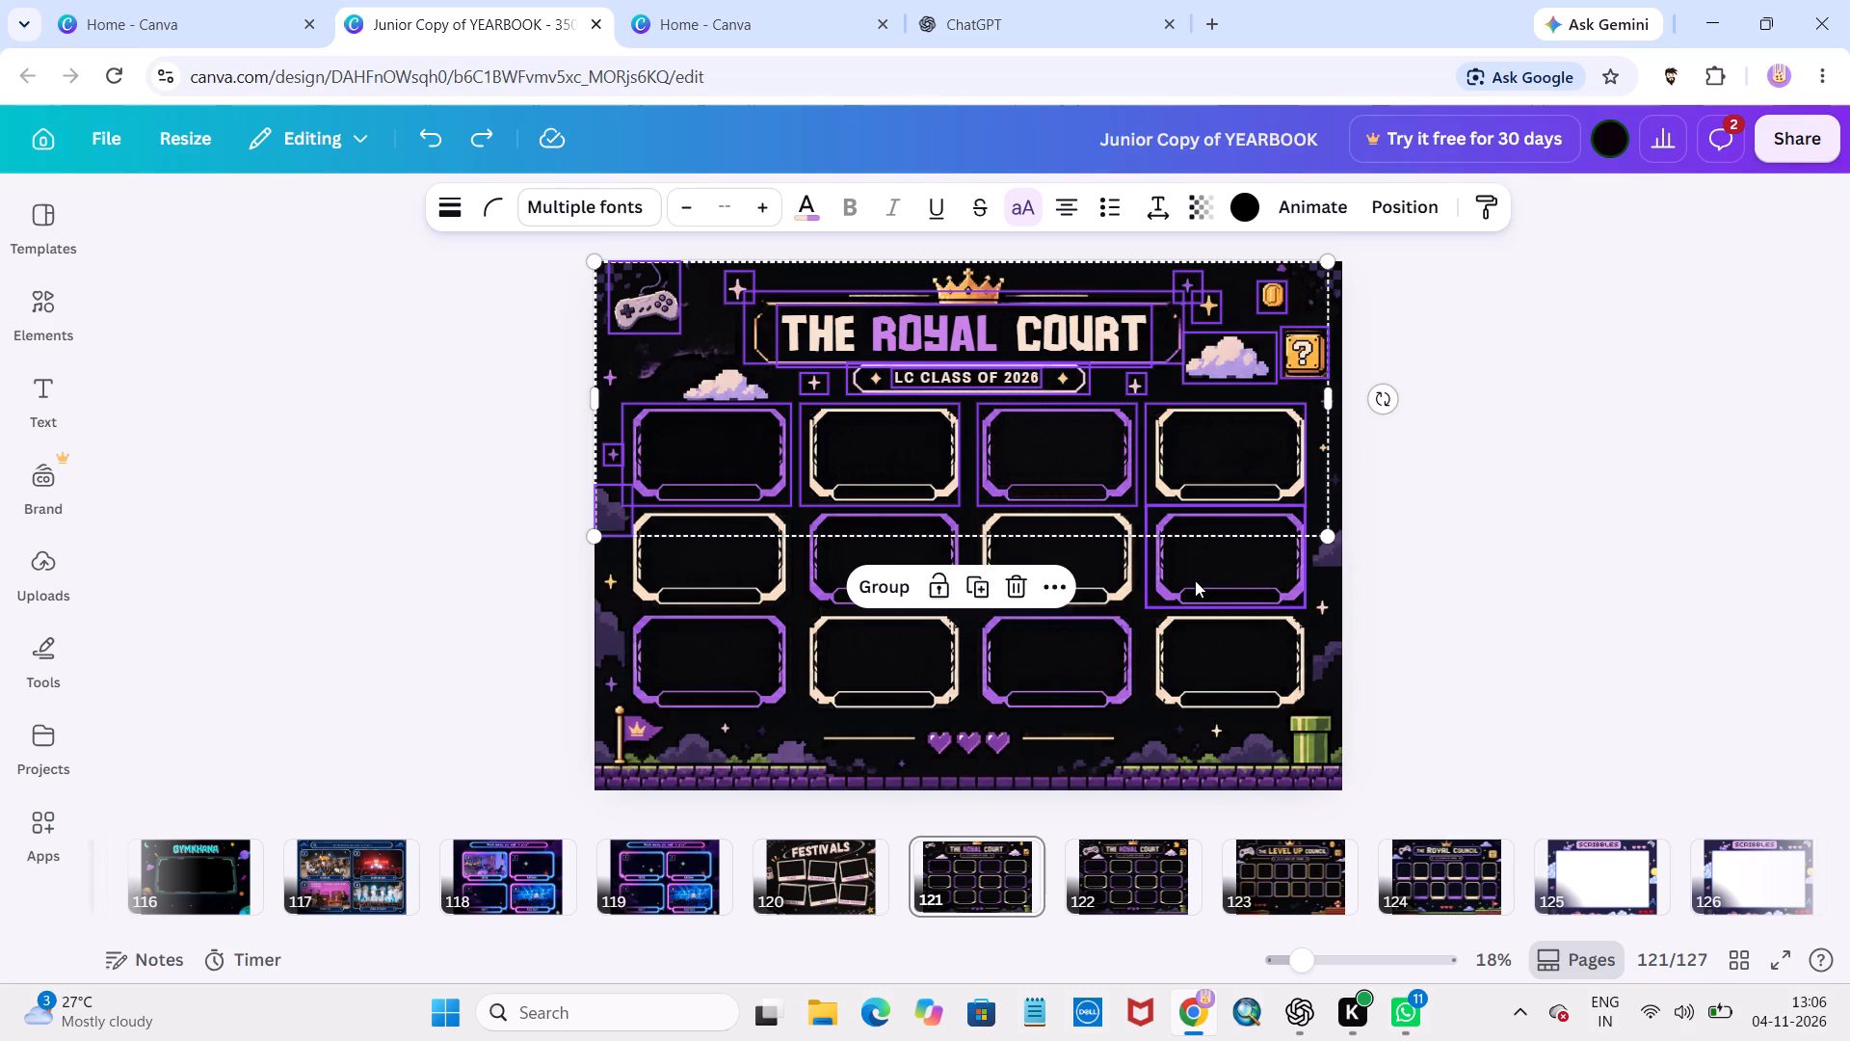
shift+click(1195, 580)
shift+click(1055, 560)
shift+click(947, 544)
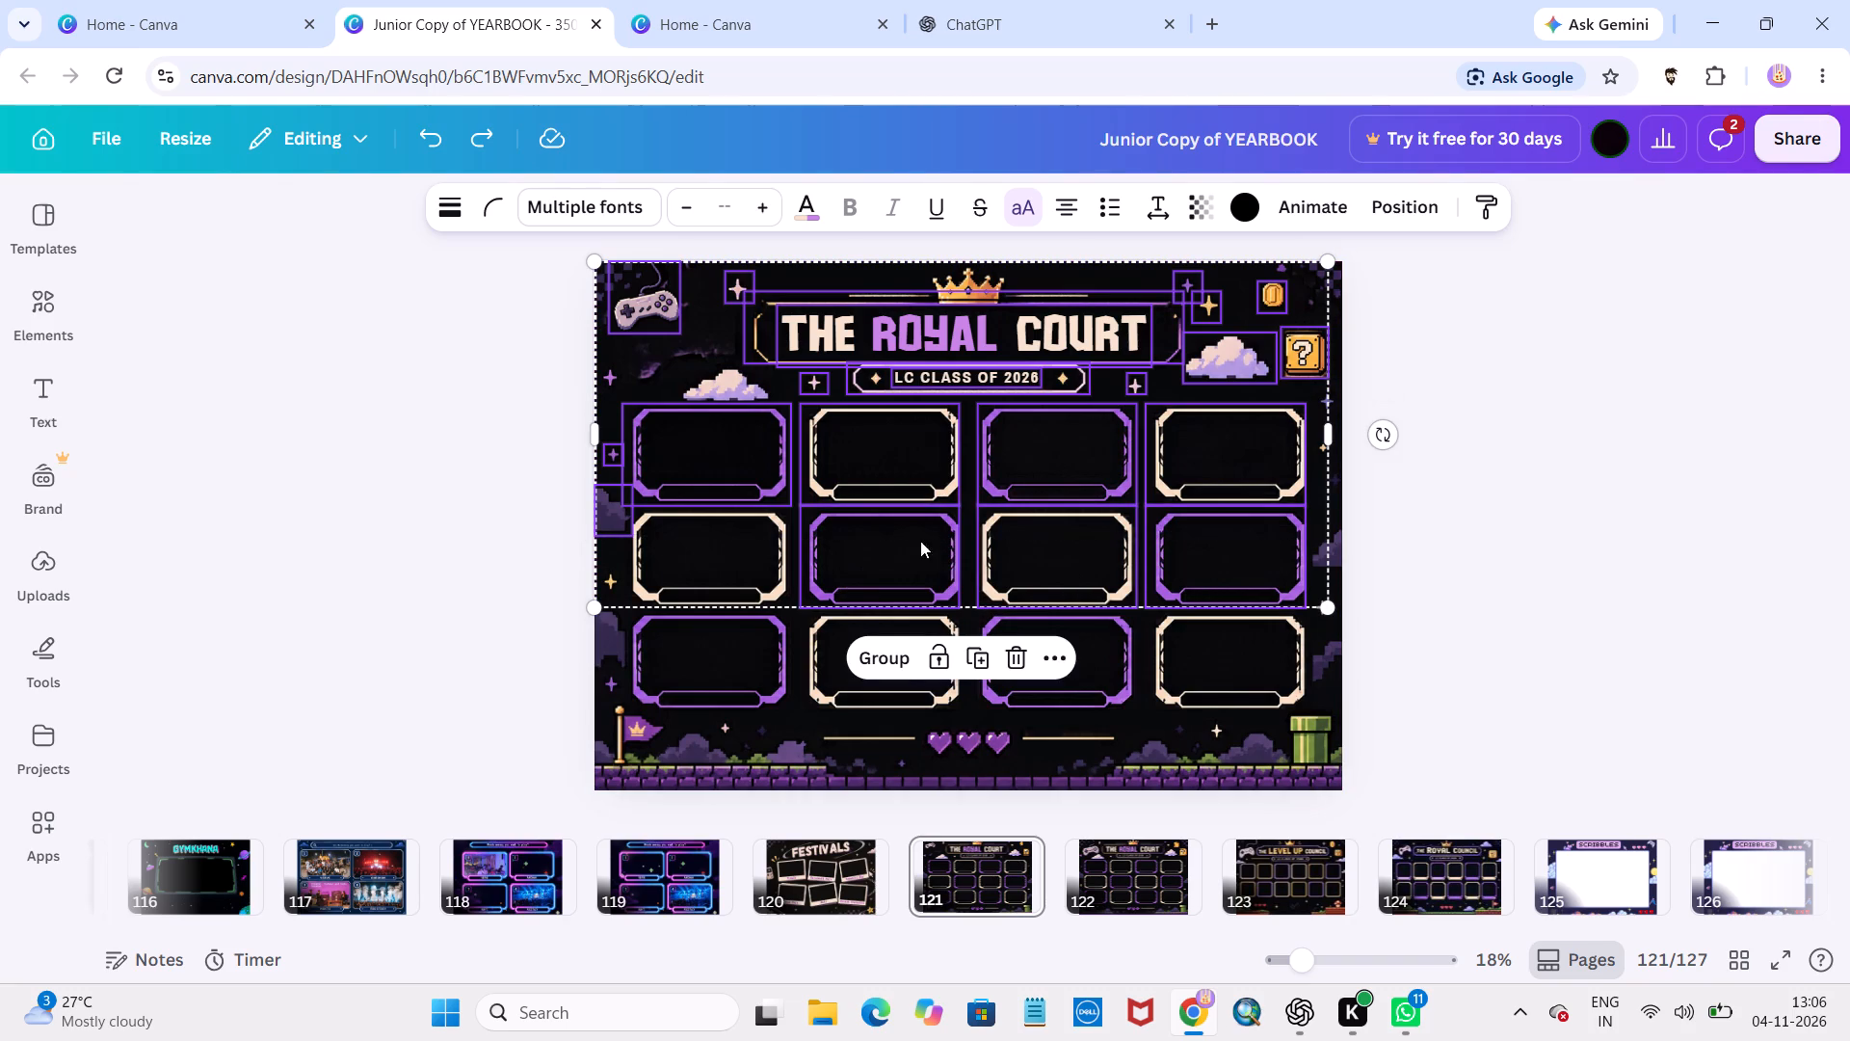
shift+click(723, 531)
Add the lower left-edge star and cloud and the right-edge stars and clouds beside the frames to the selection.
shift+click(613, 581)
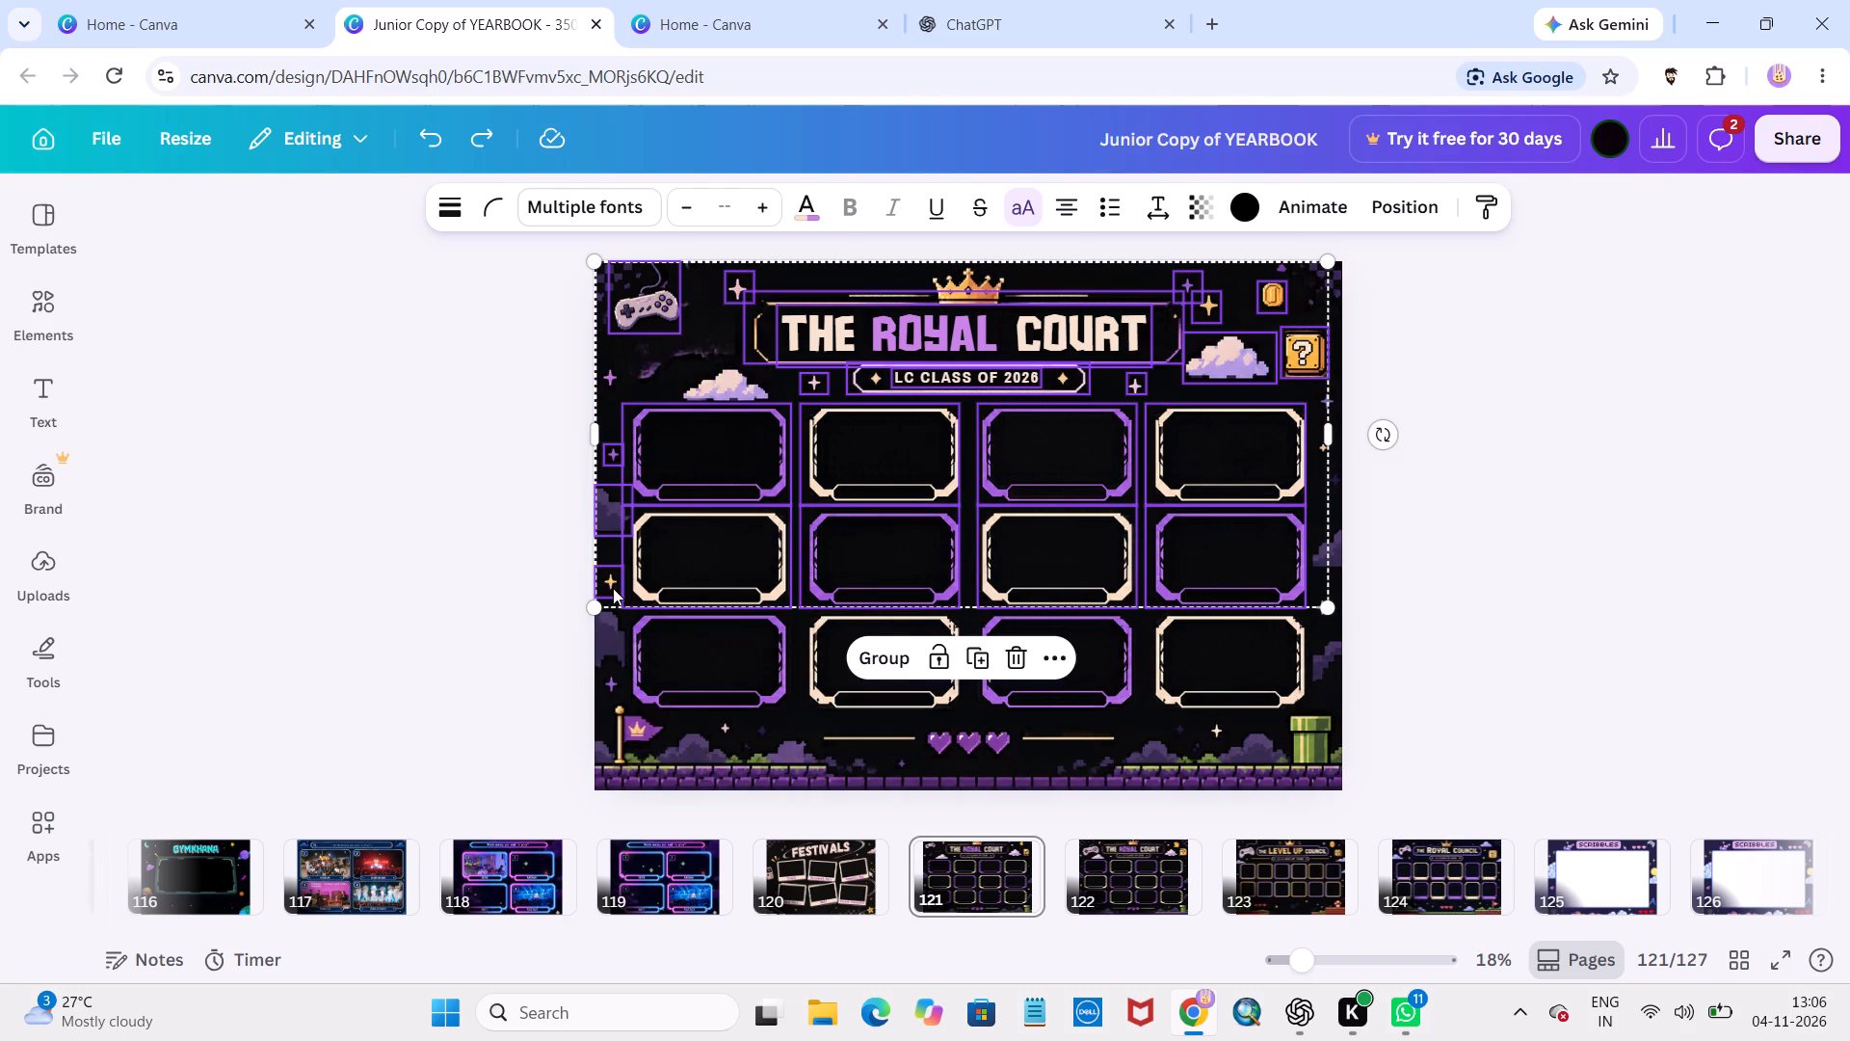
shift+click(613, 627)
shift+click(1309, 550)
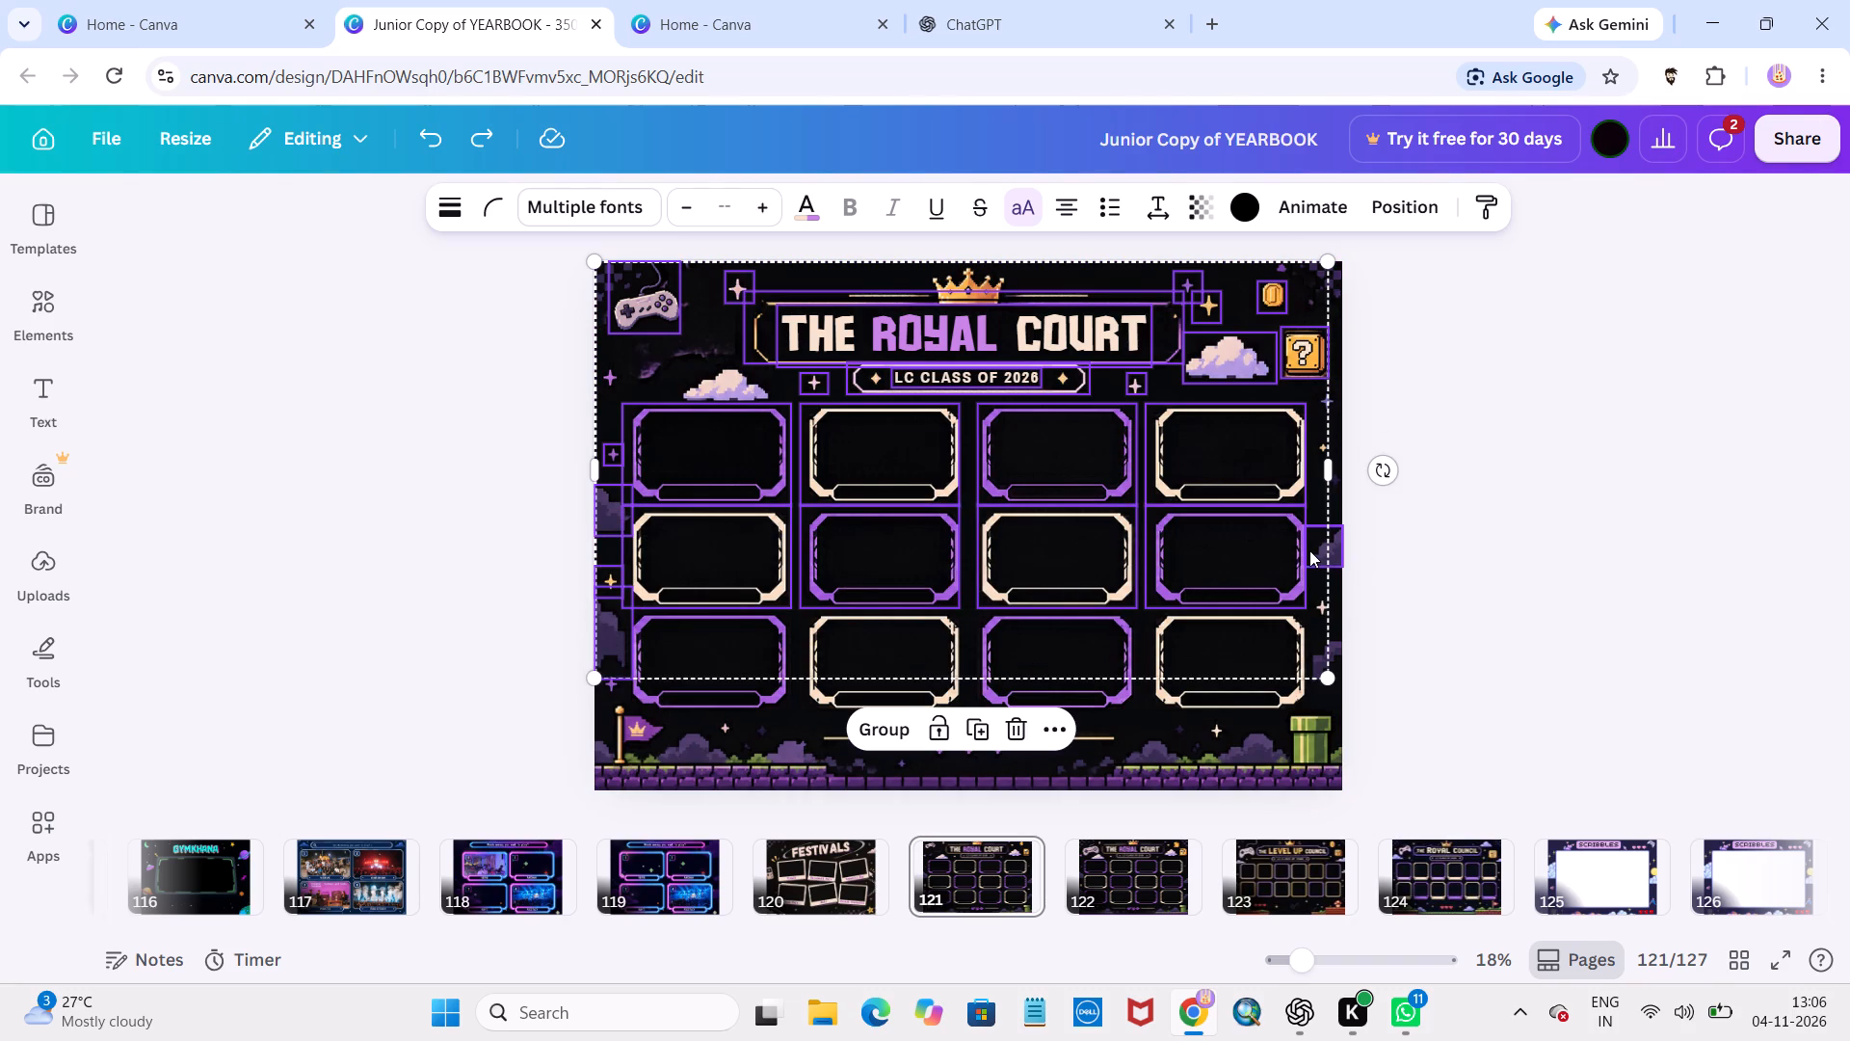
shift+click(1320, 450)
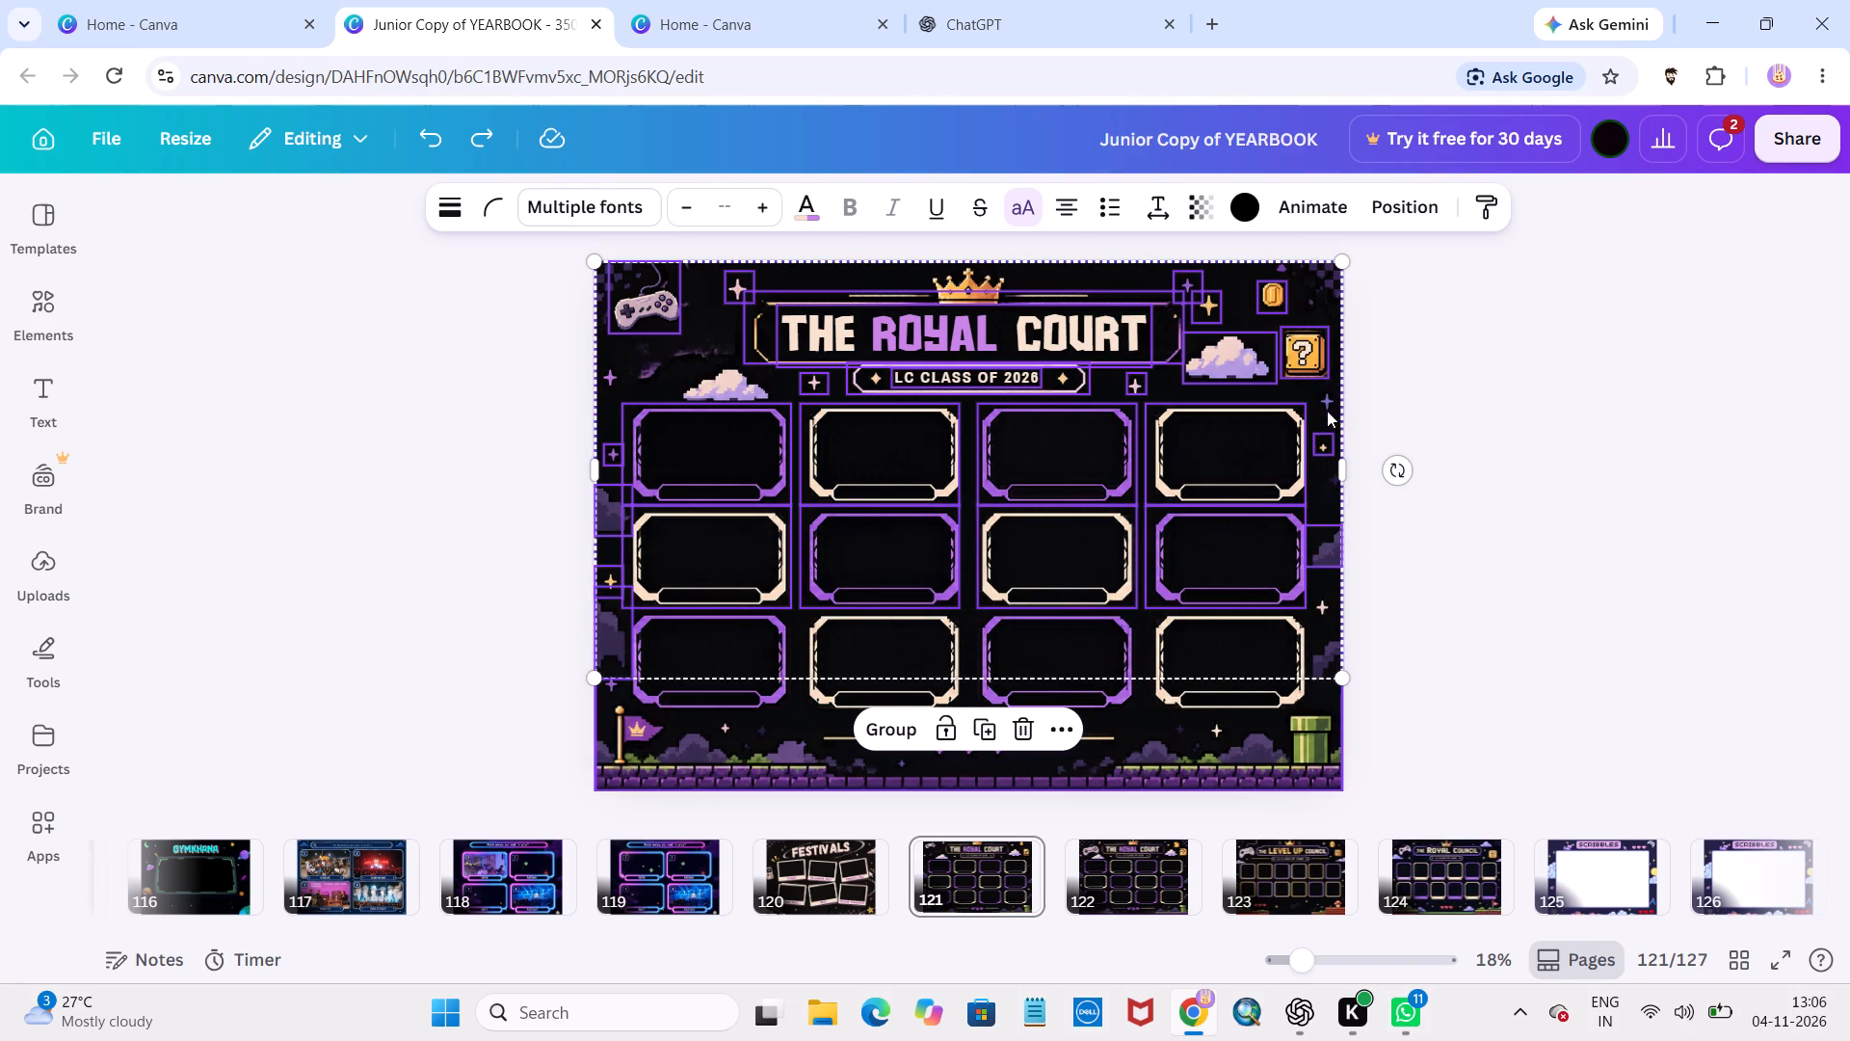
shift+click(1326, 406)
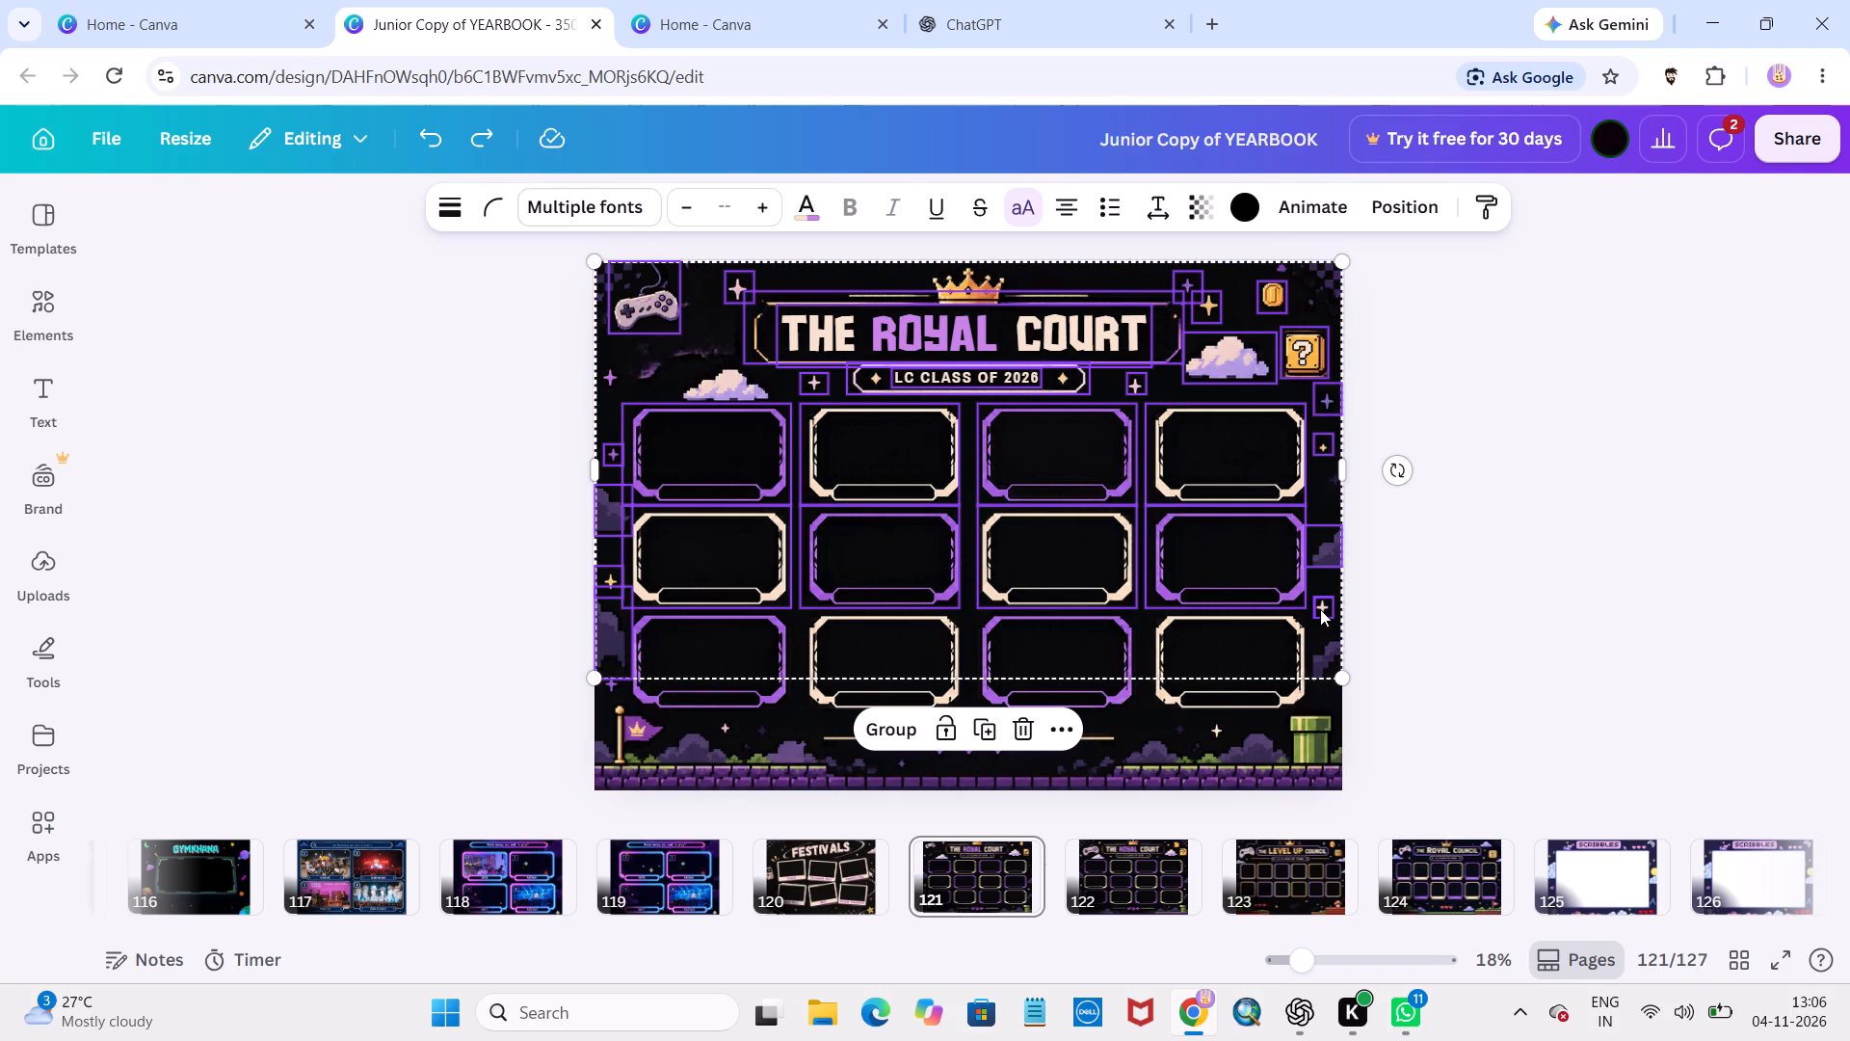
shift+click(1320, 609)
shift+click(1321, 650)
Add the four third-row photo frames and the small star beside that row's left end to the selection.
shift+click(1232, 648)
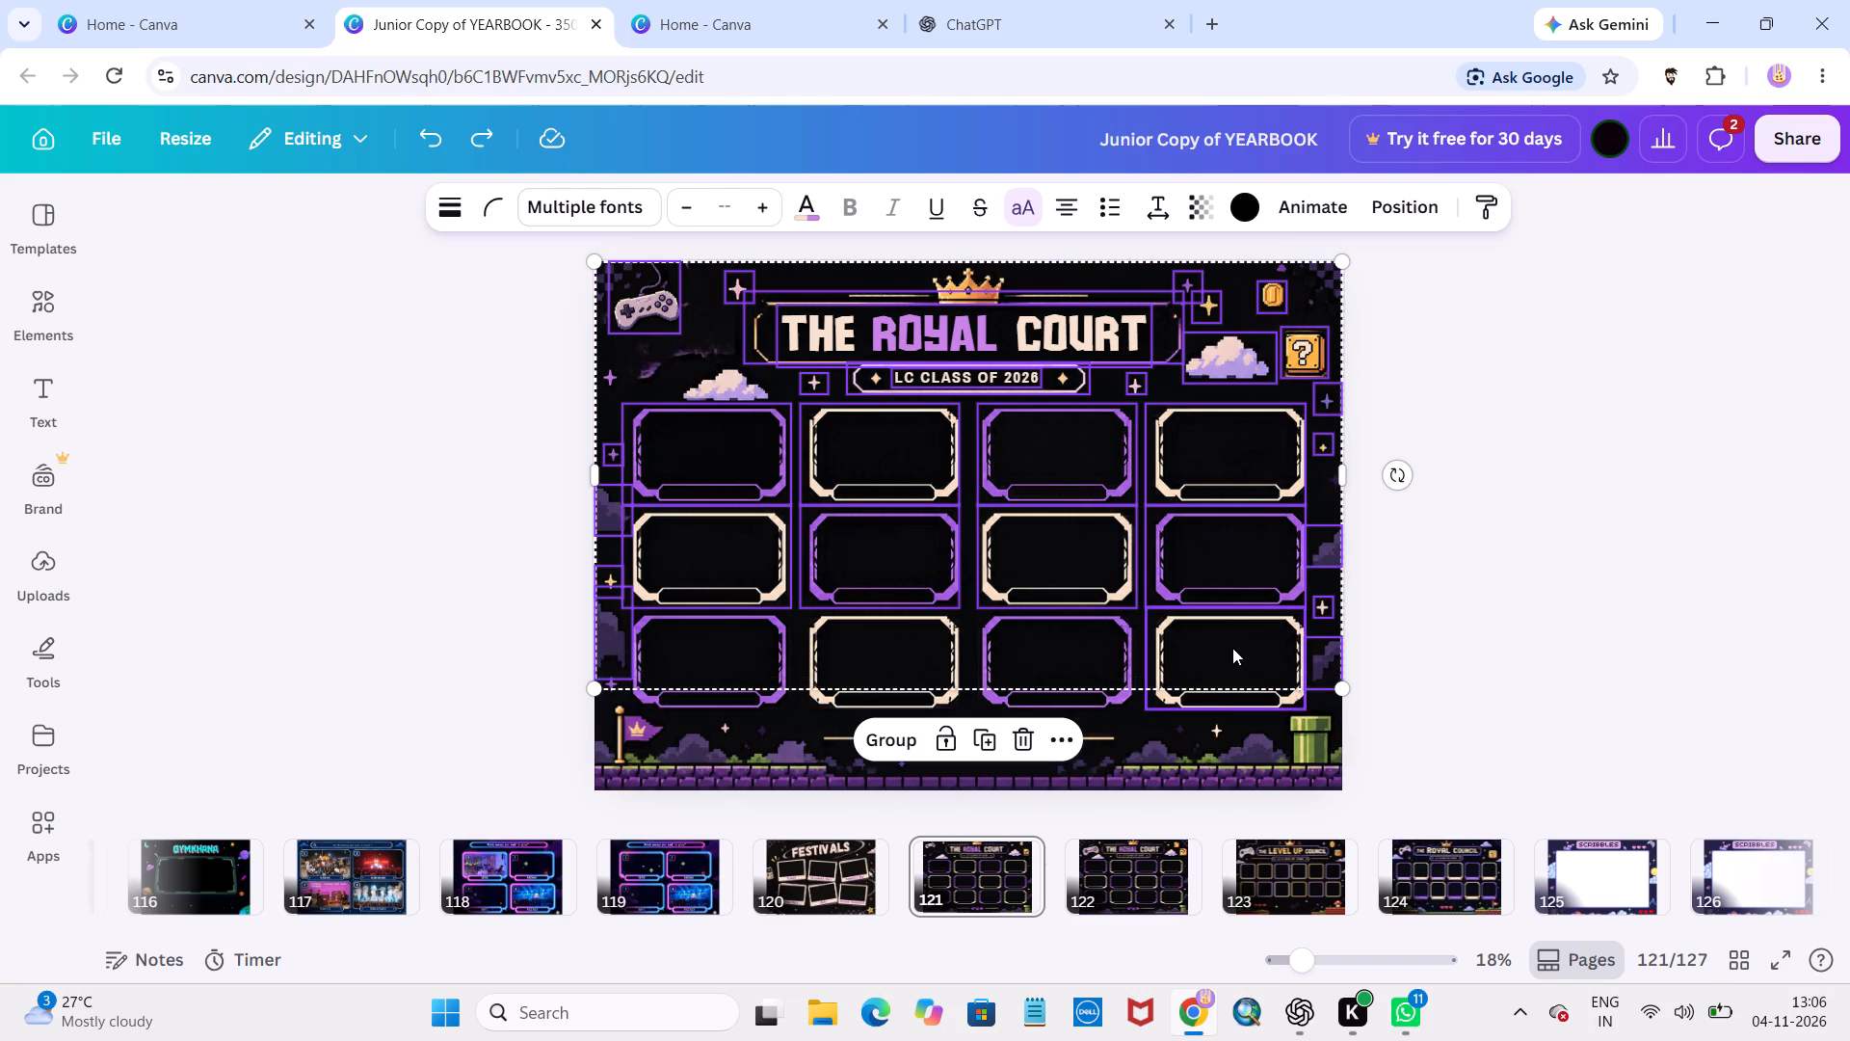
shift+click(1095, 644)
shift+click(929, 642)
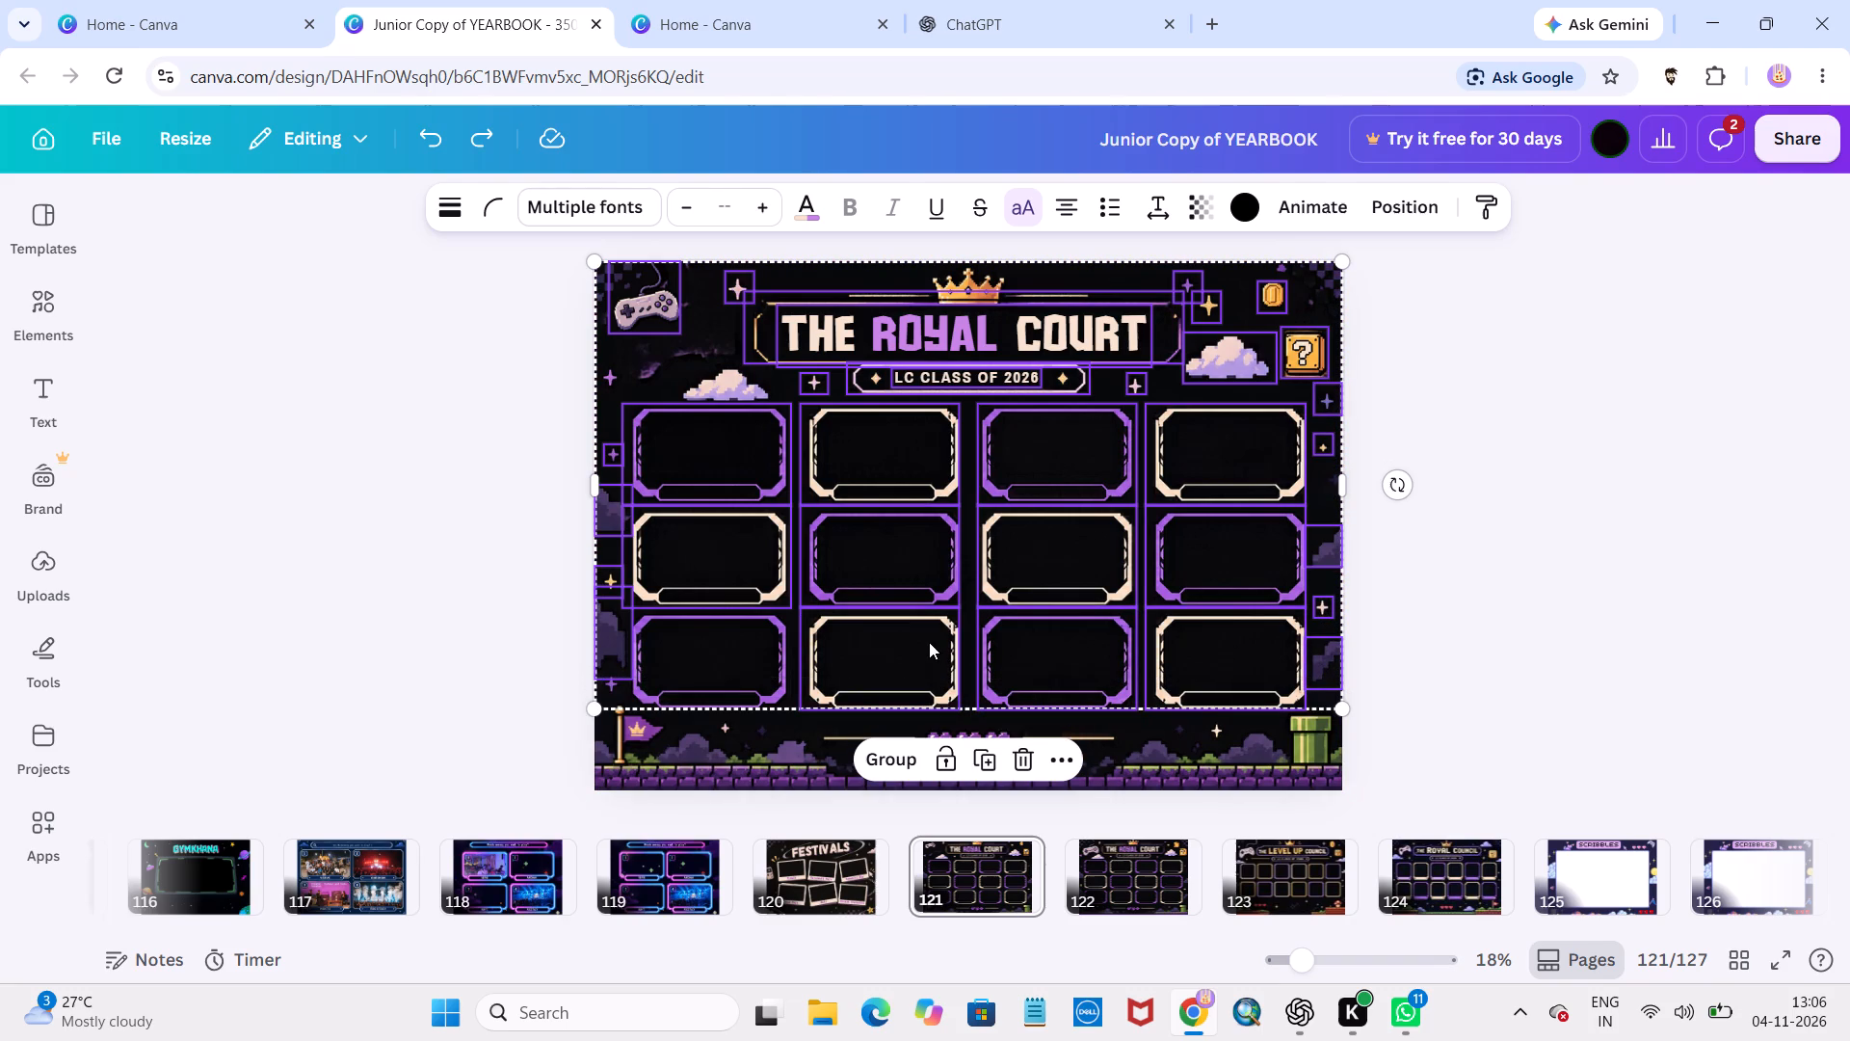
shift+click(747, 661)
shift+click(610, 681)
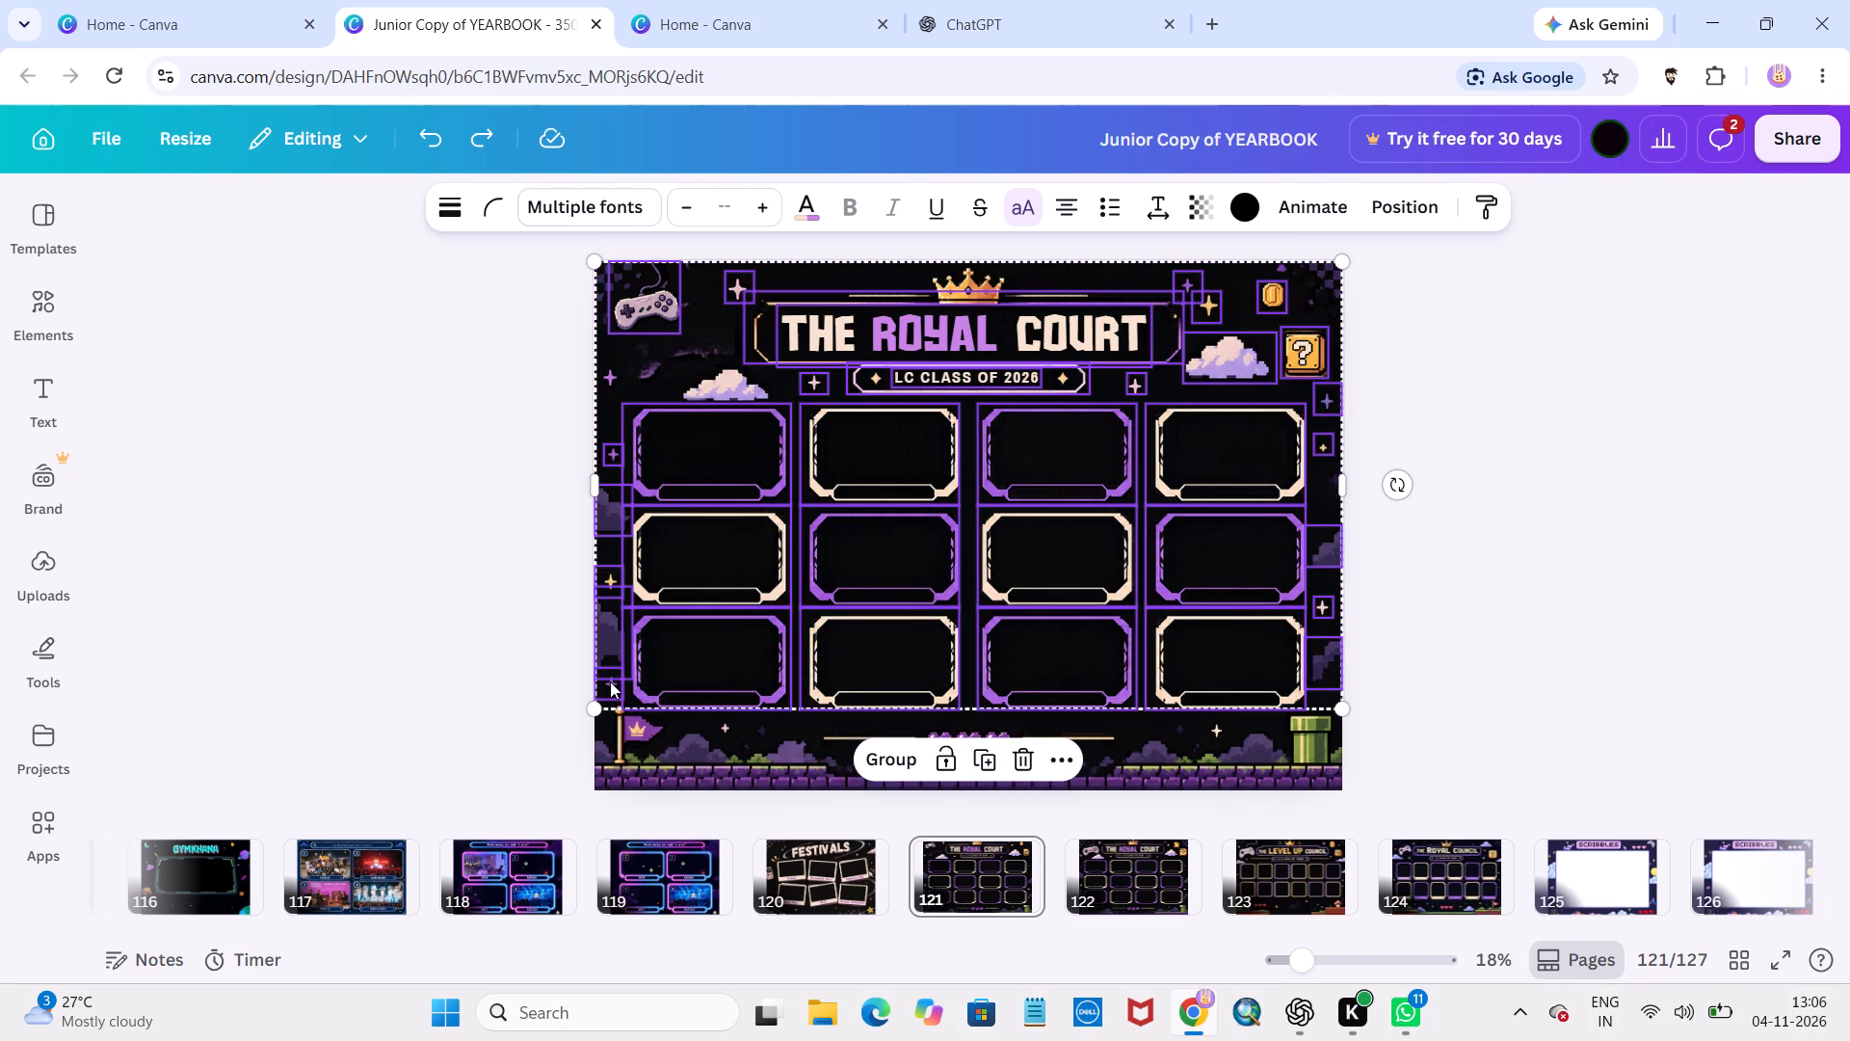
Add the crown flag, both bush strips, brick ground, lower-right star and green pipe to the selection, and group everything selected.
shift+click(630, 737)
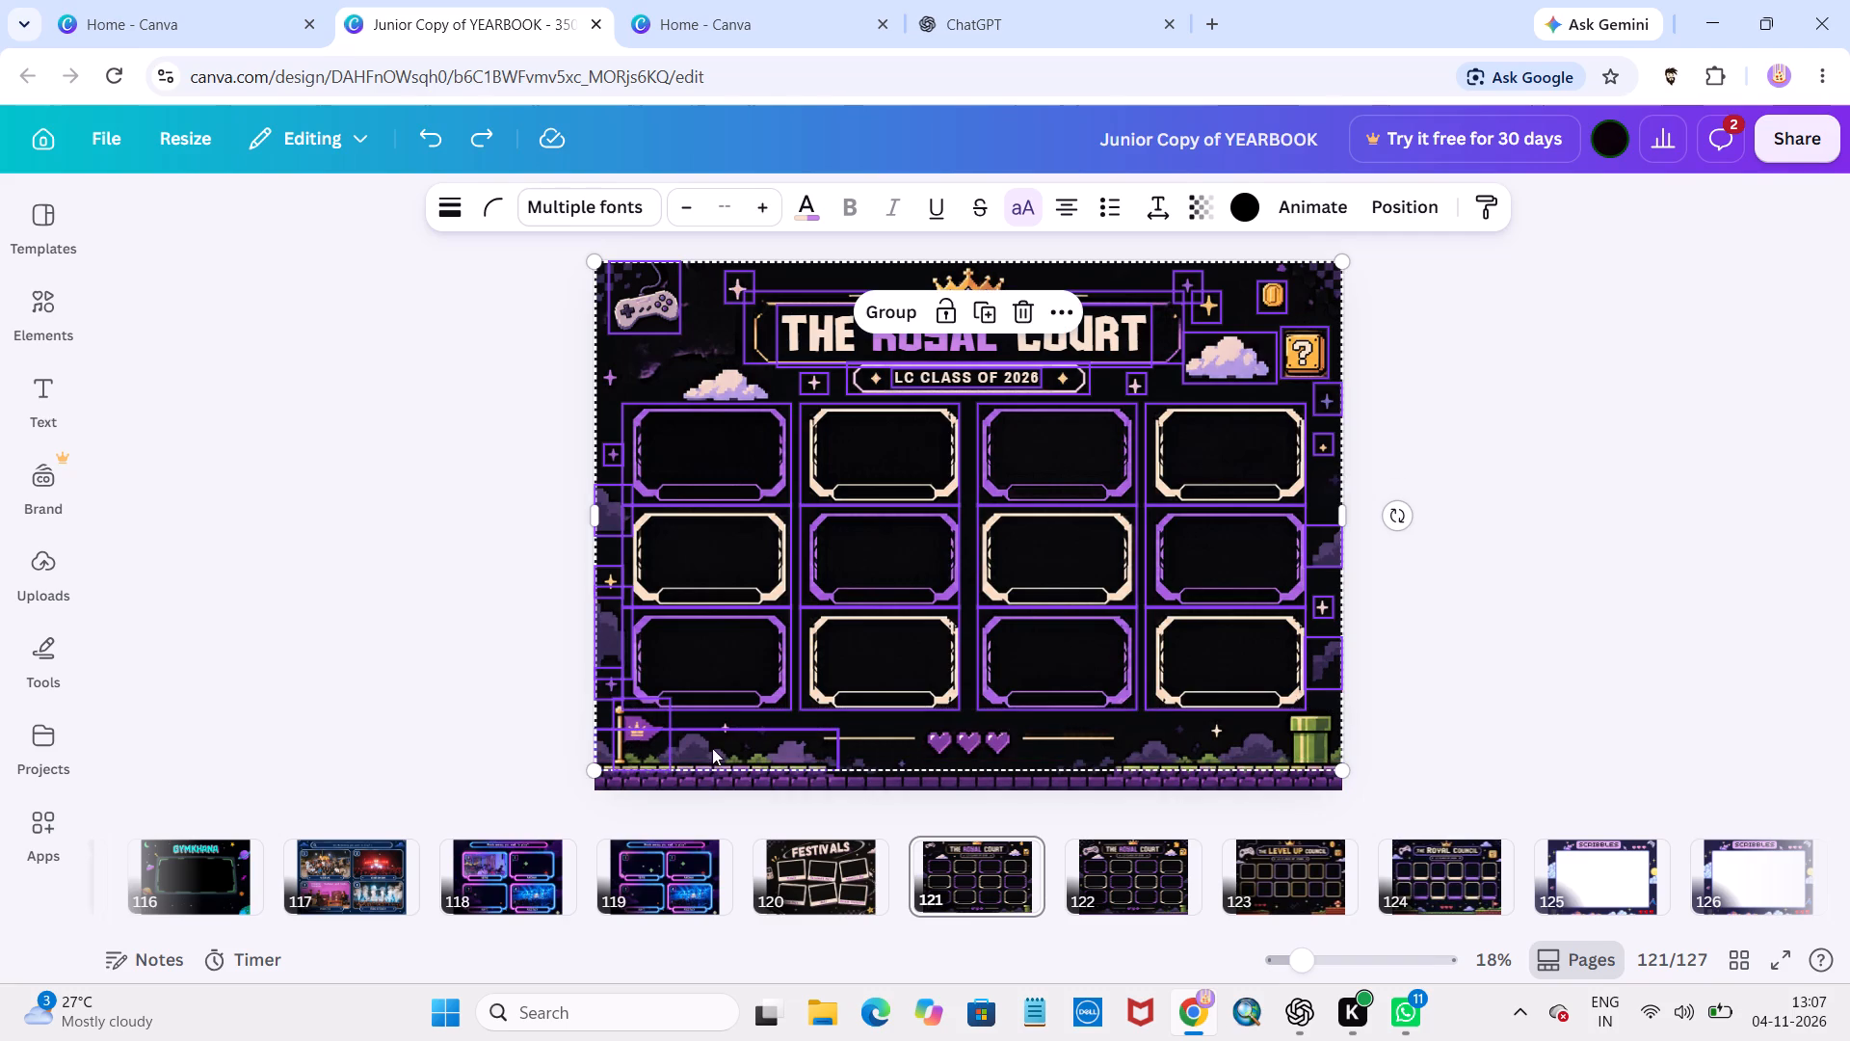
shift+click(710, 738)
shift+click(744, 777)
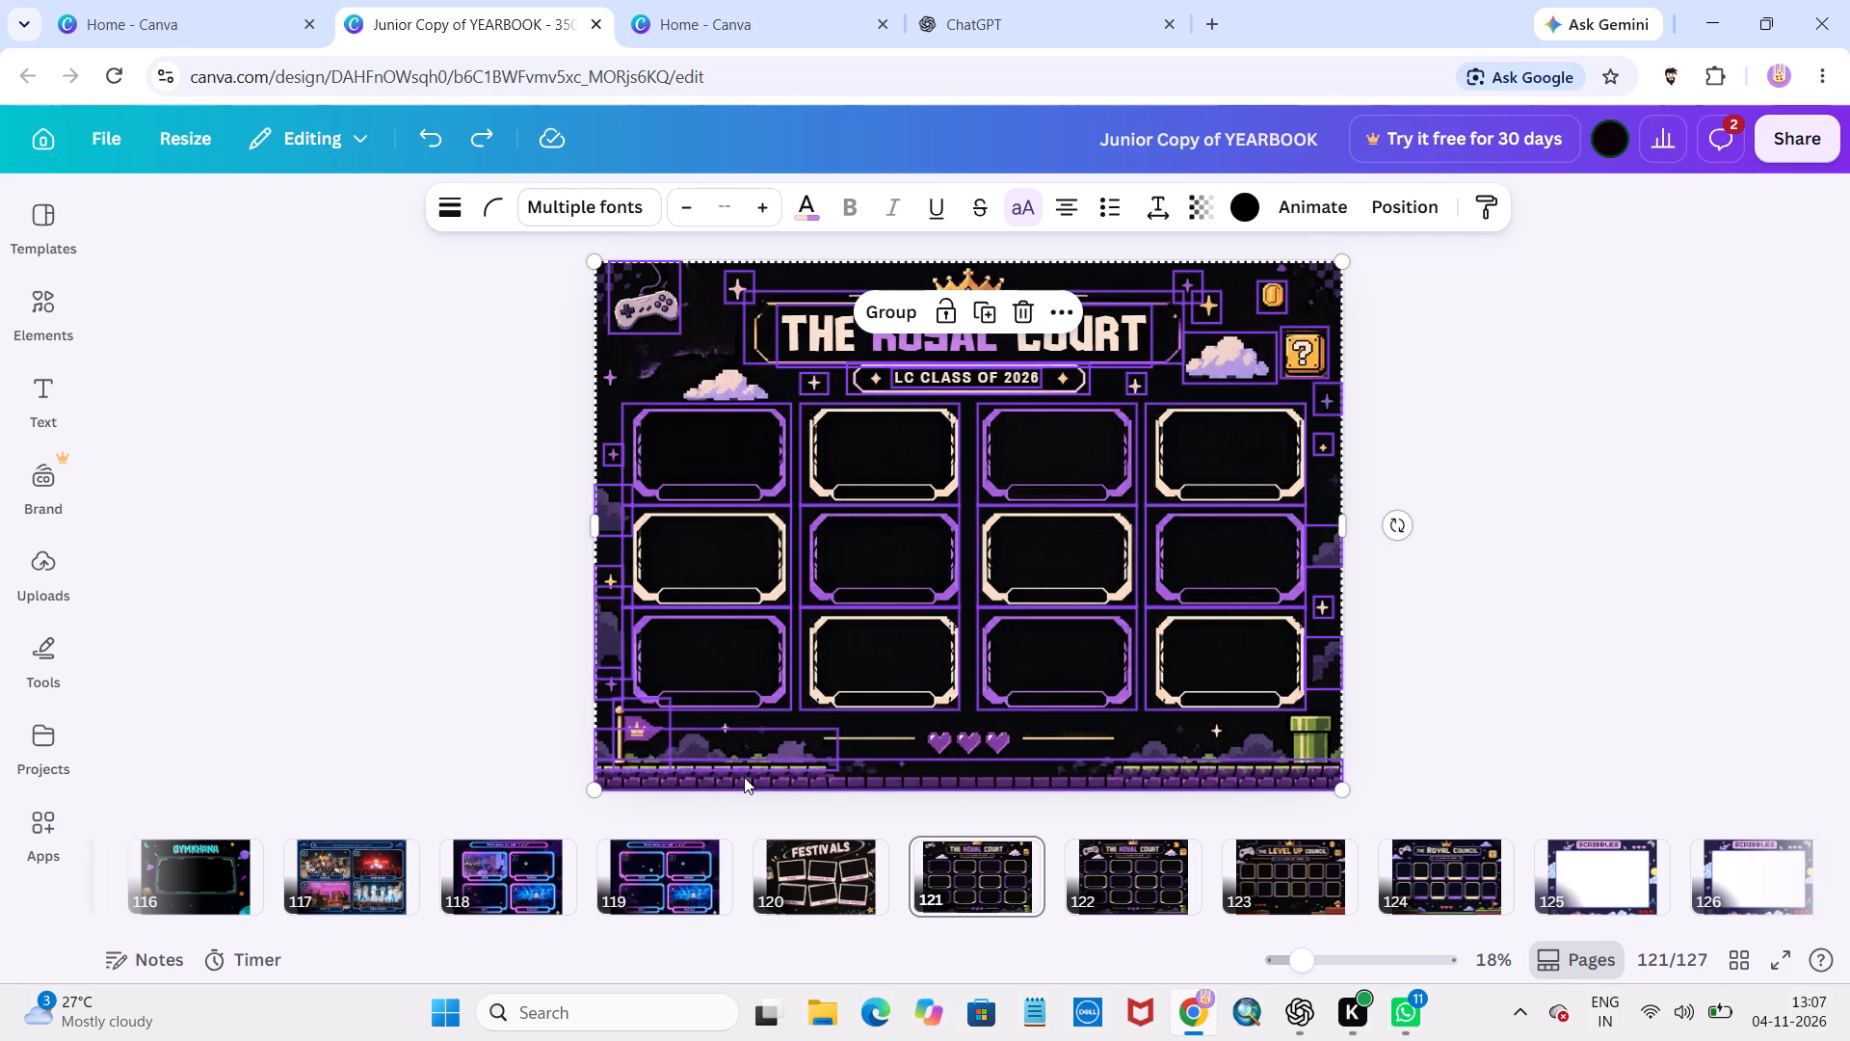
shift+click(1193, 744)
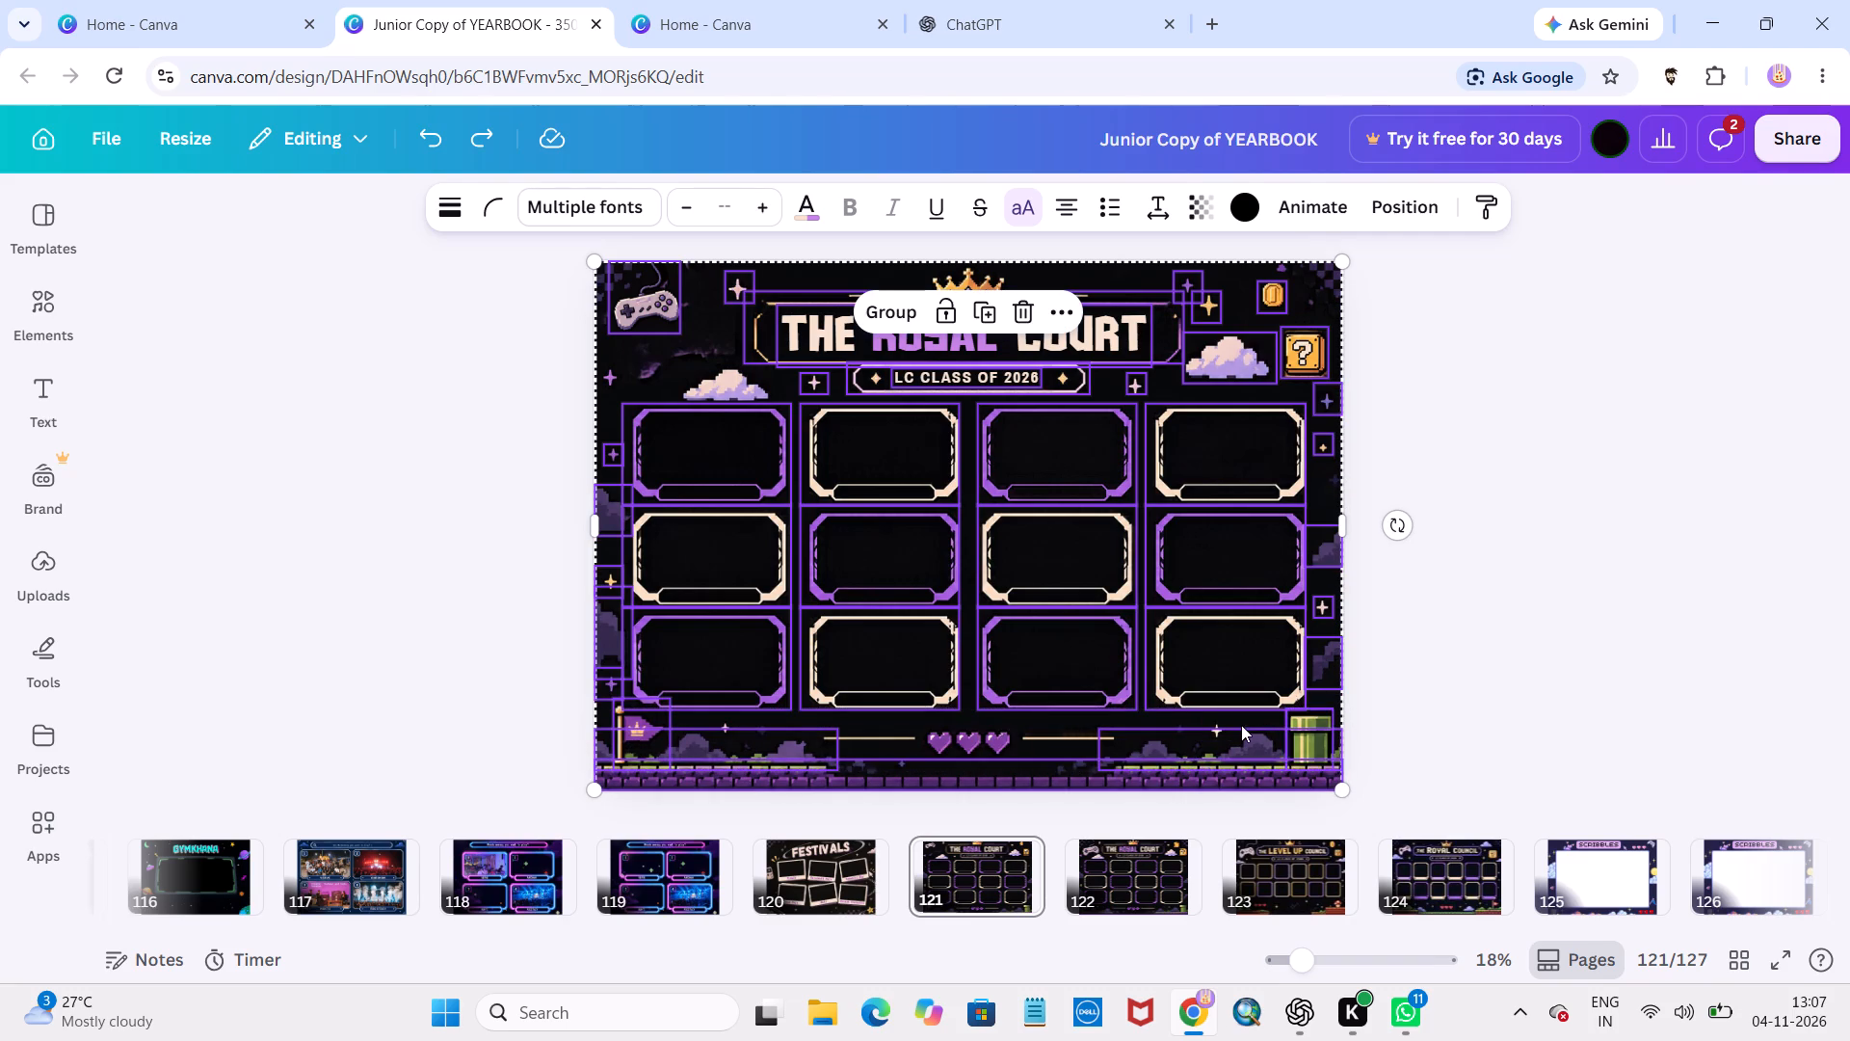
shift+click(1220, 729)
shift+click(1308, 722)
click(872, 307)
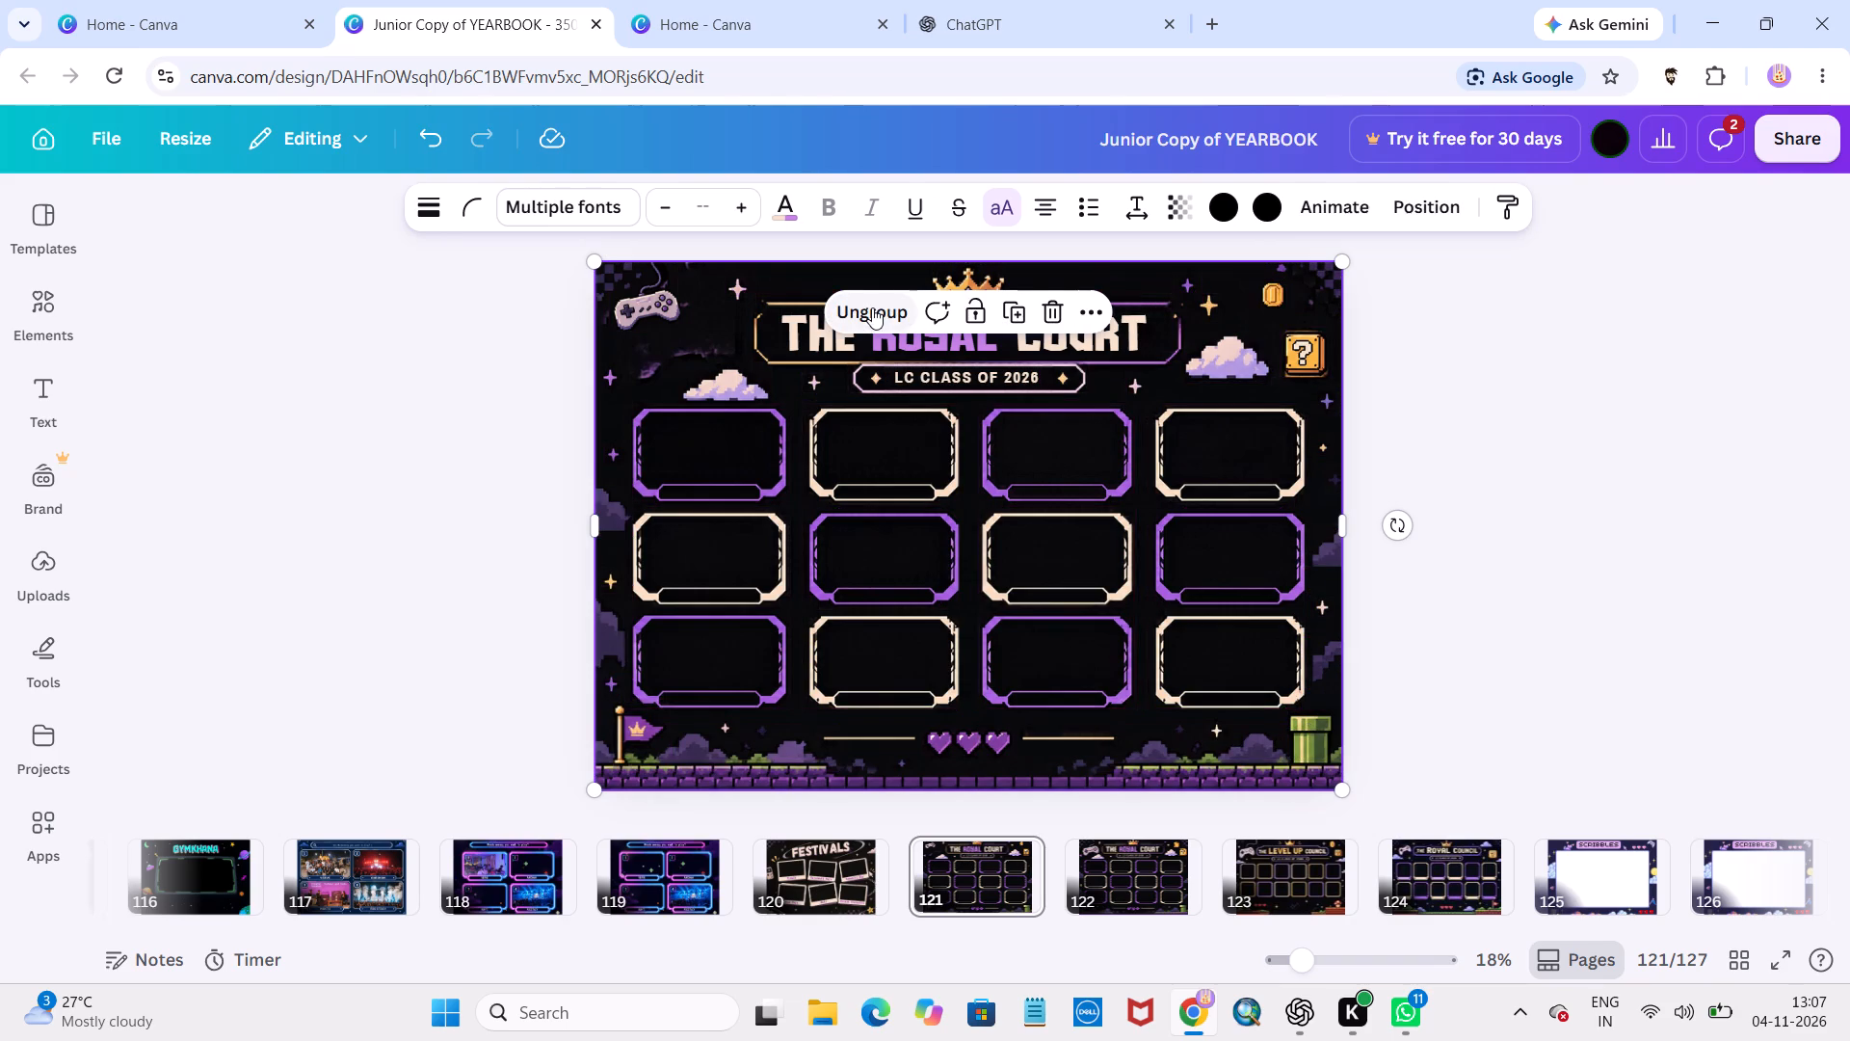
click(1527, 440)
Copy the grouped Royal Court elements onto a new page inserted after page 121 and ungroup them there.
click(1053, 489)
key(ctrl+c)
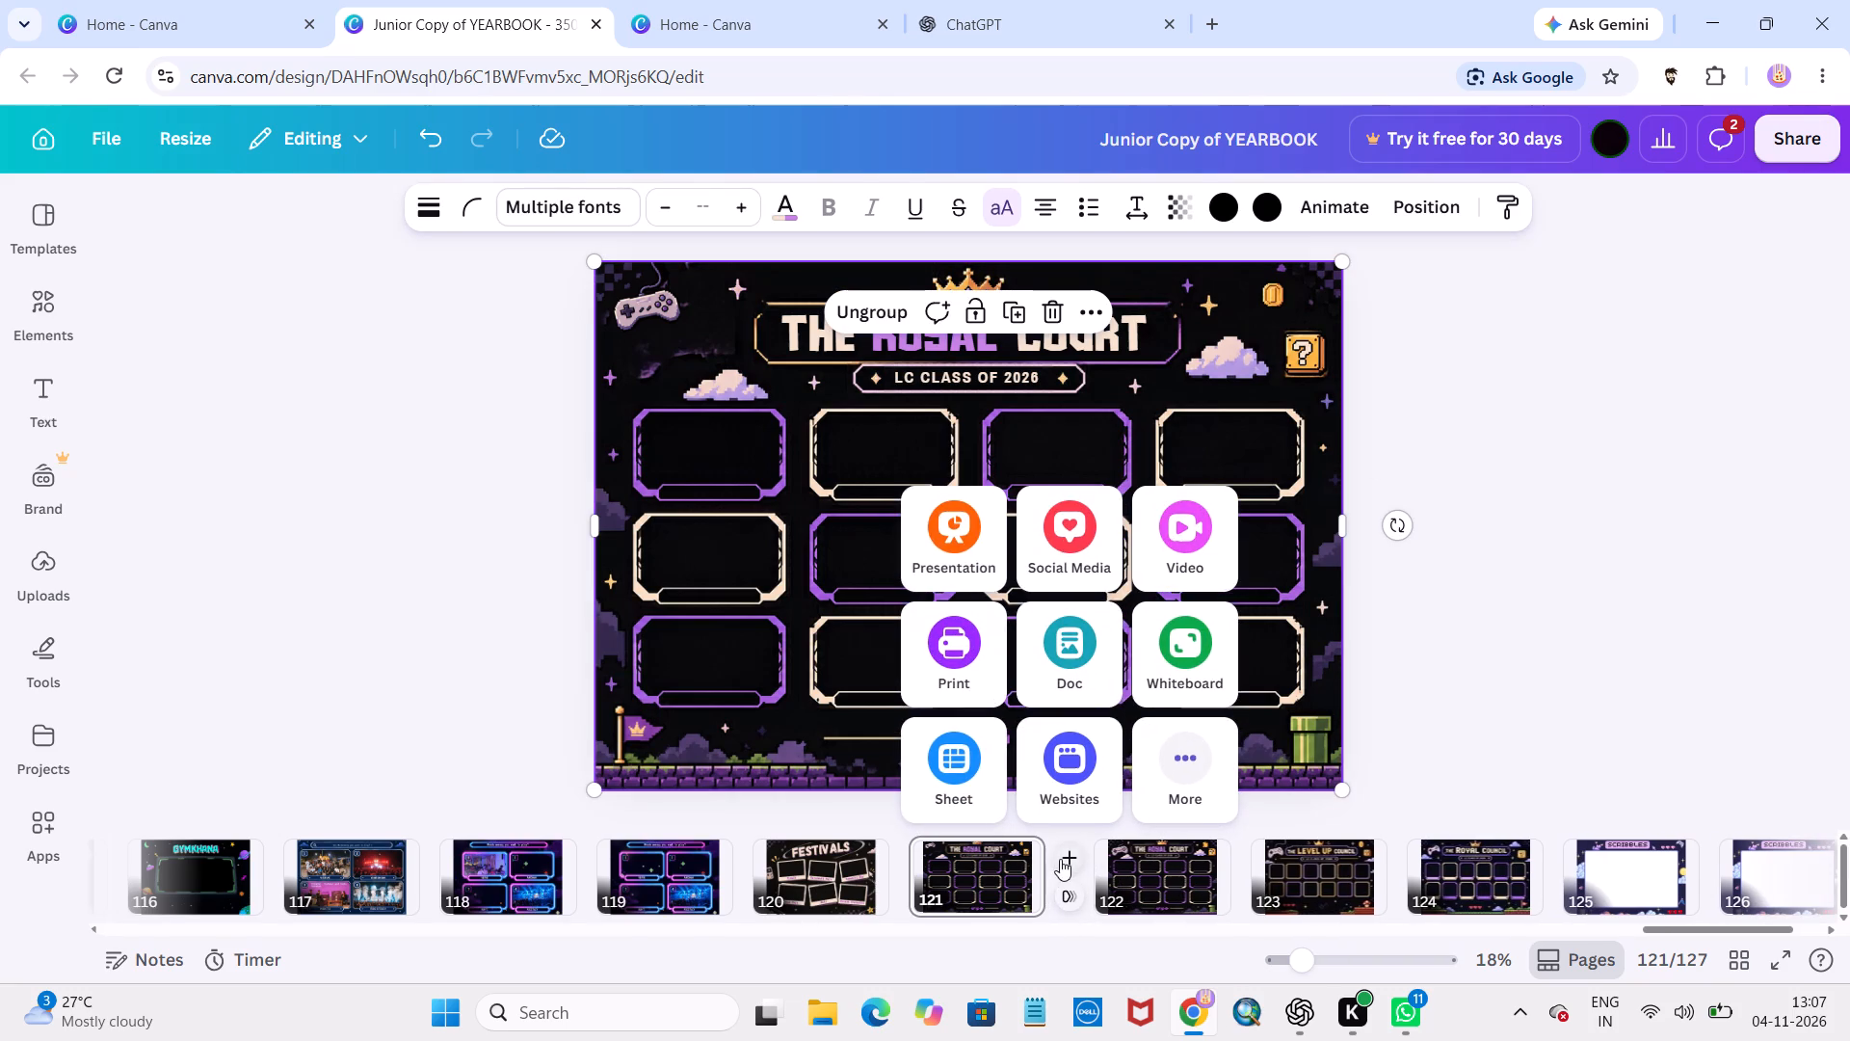
click(1066, 858)
key(ctrl+v)
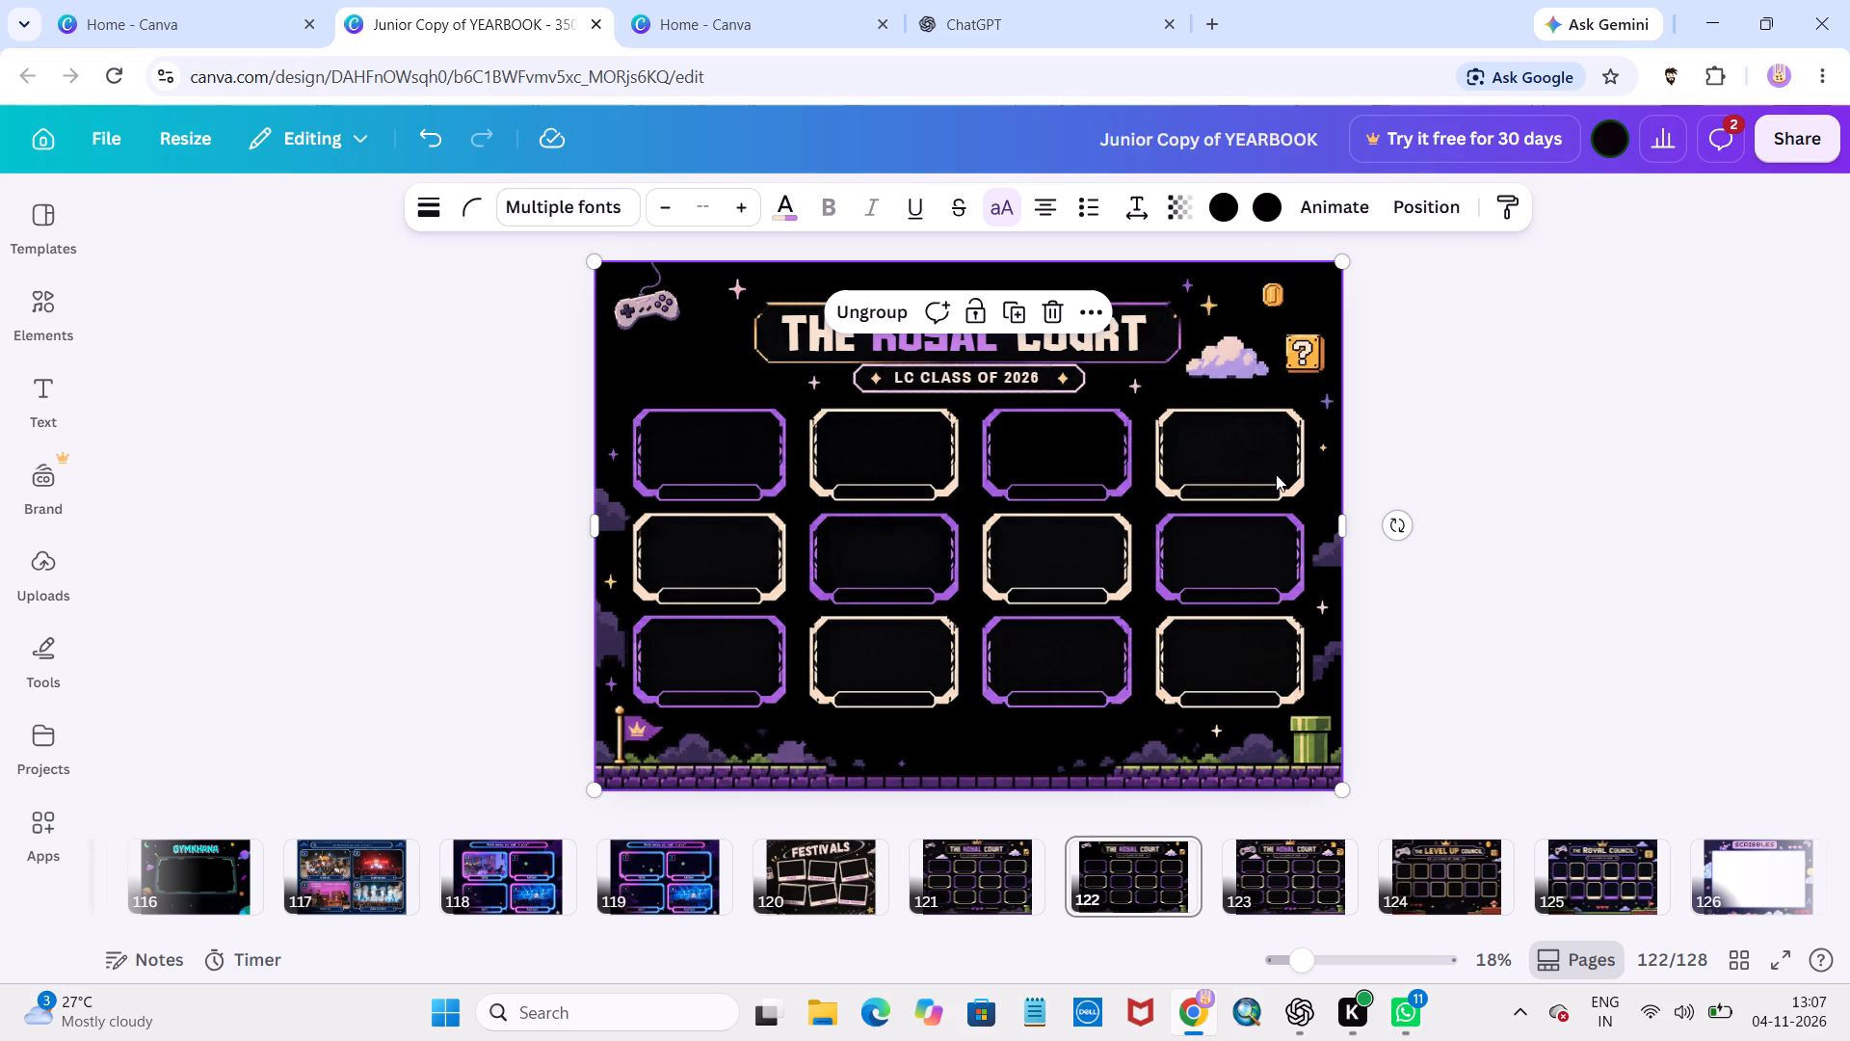
click(884, 303)
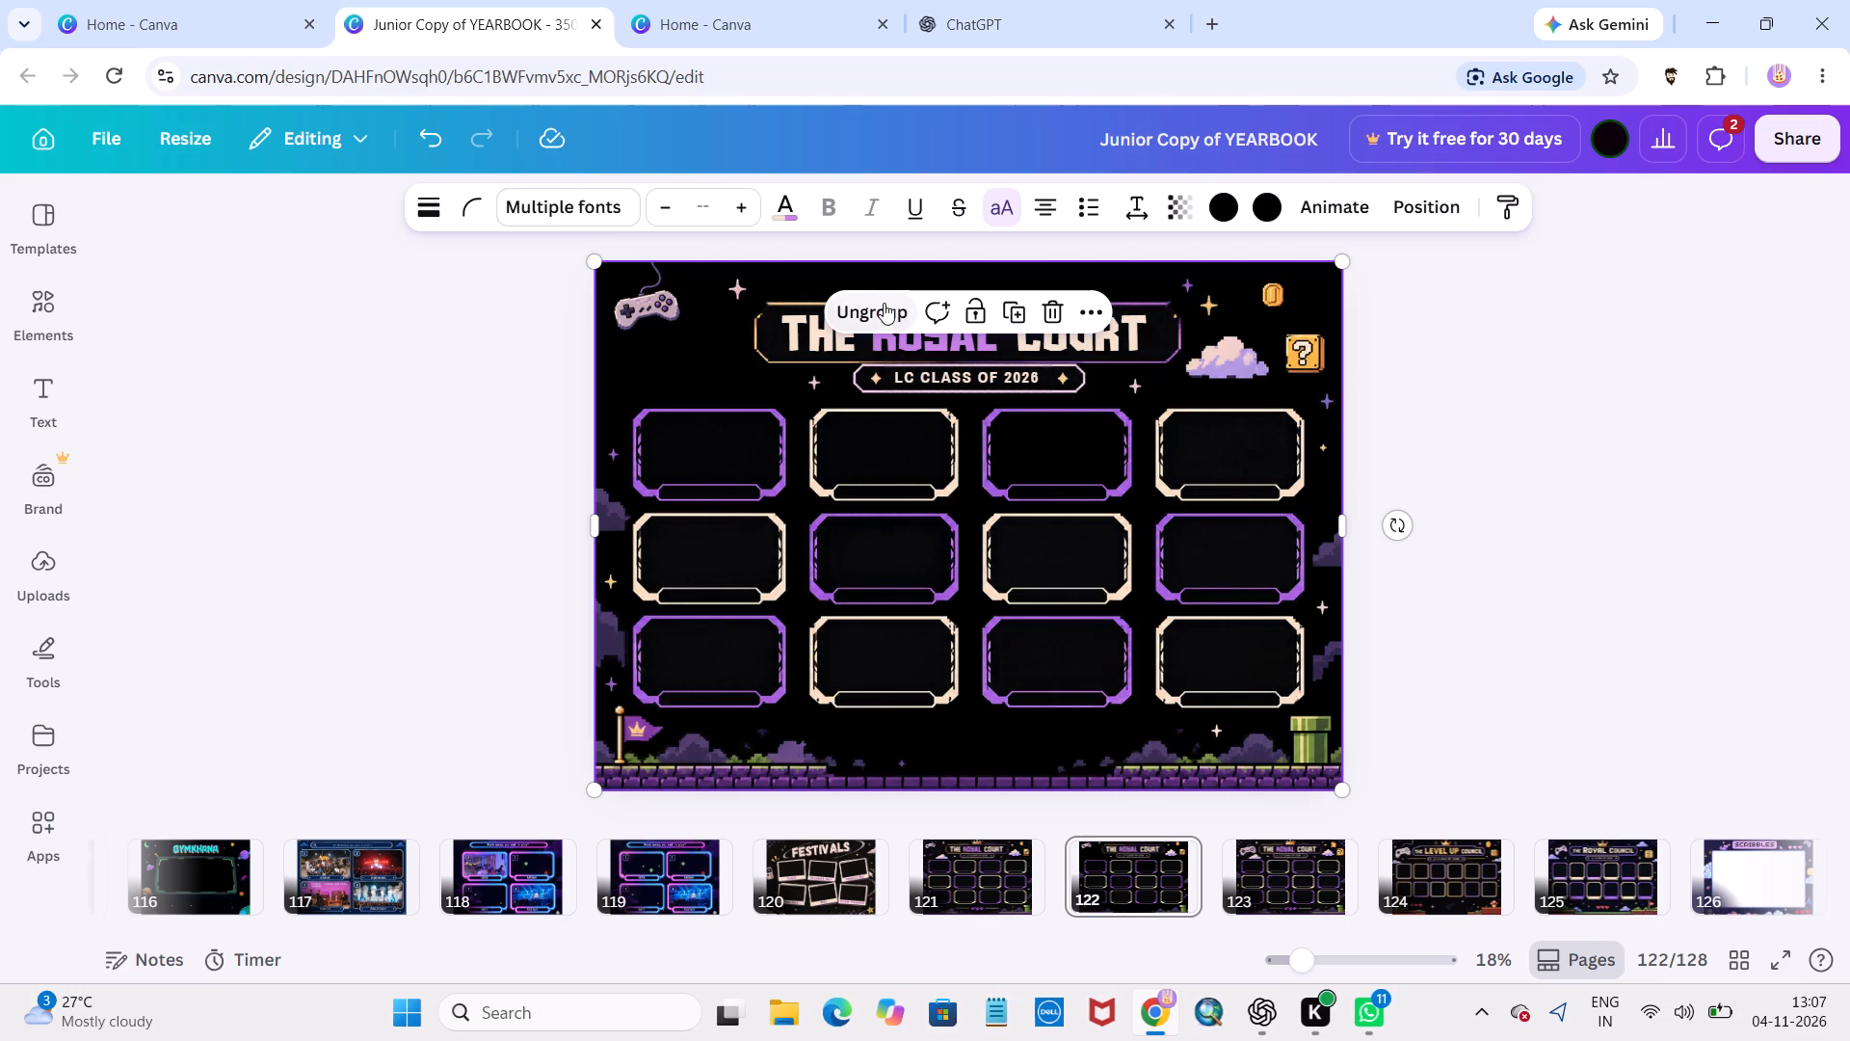
click(1557, 428)
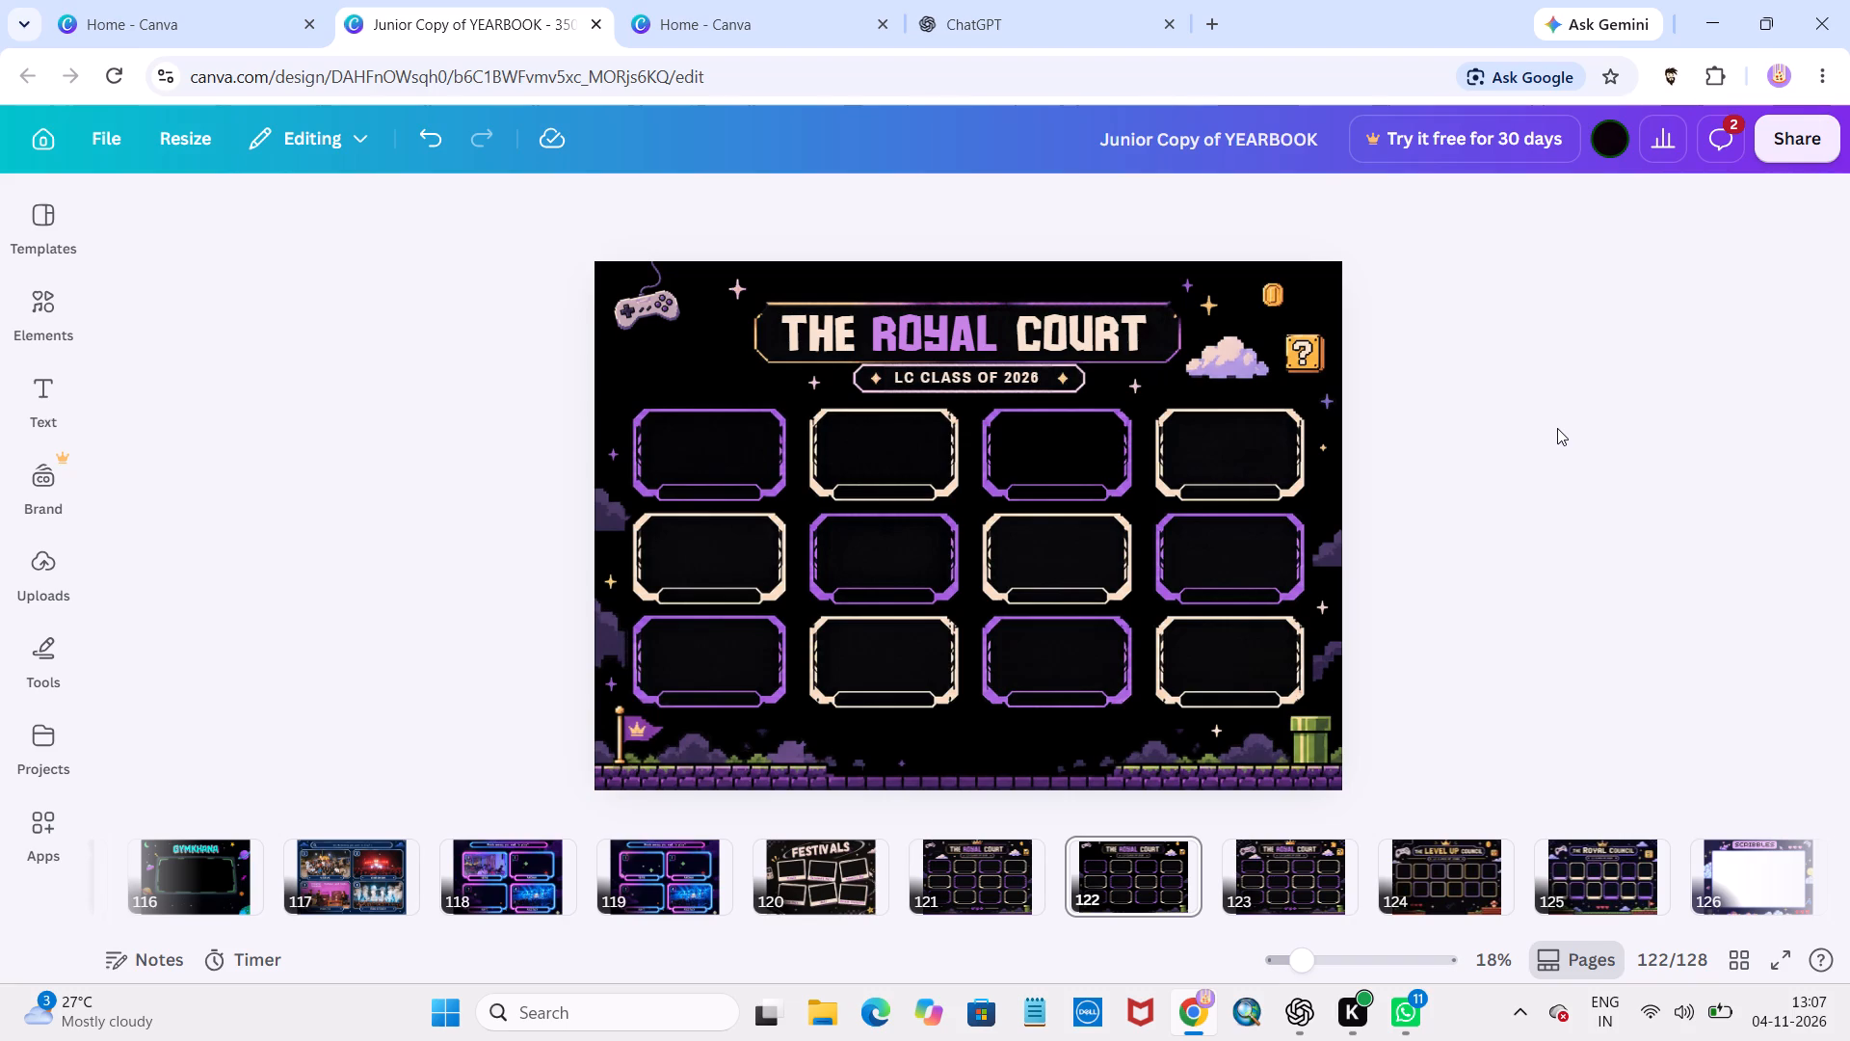
Replace ROYAL with SMALL in page 122's title and widen its text box so the title fits on one line.
double_click(1076, 328)
click(1070, 325)
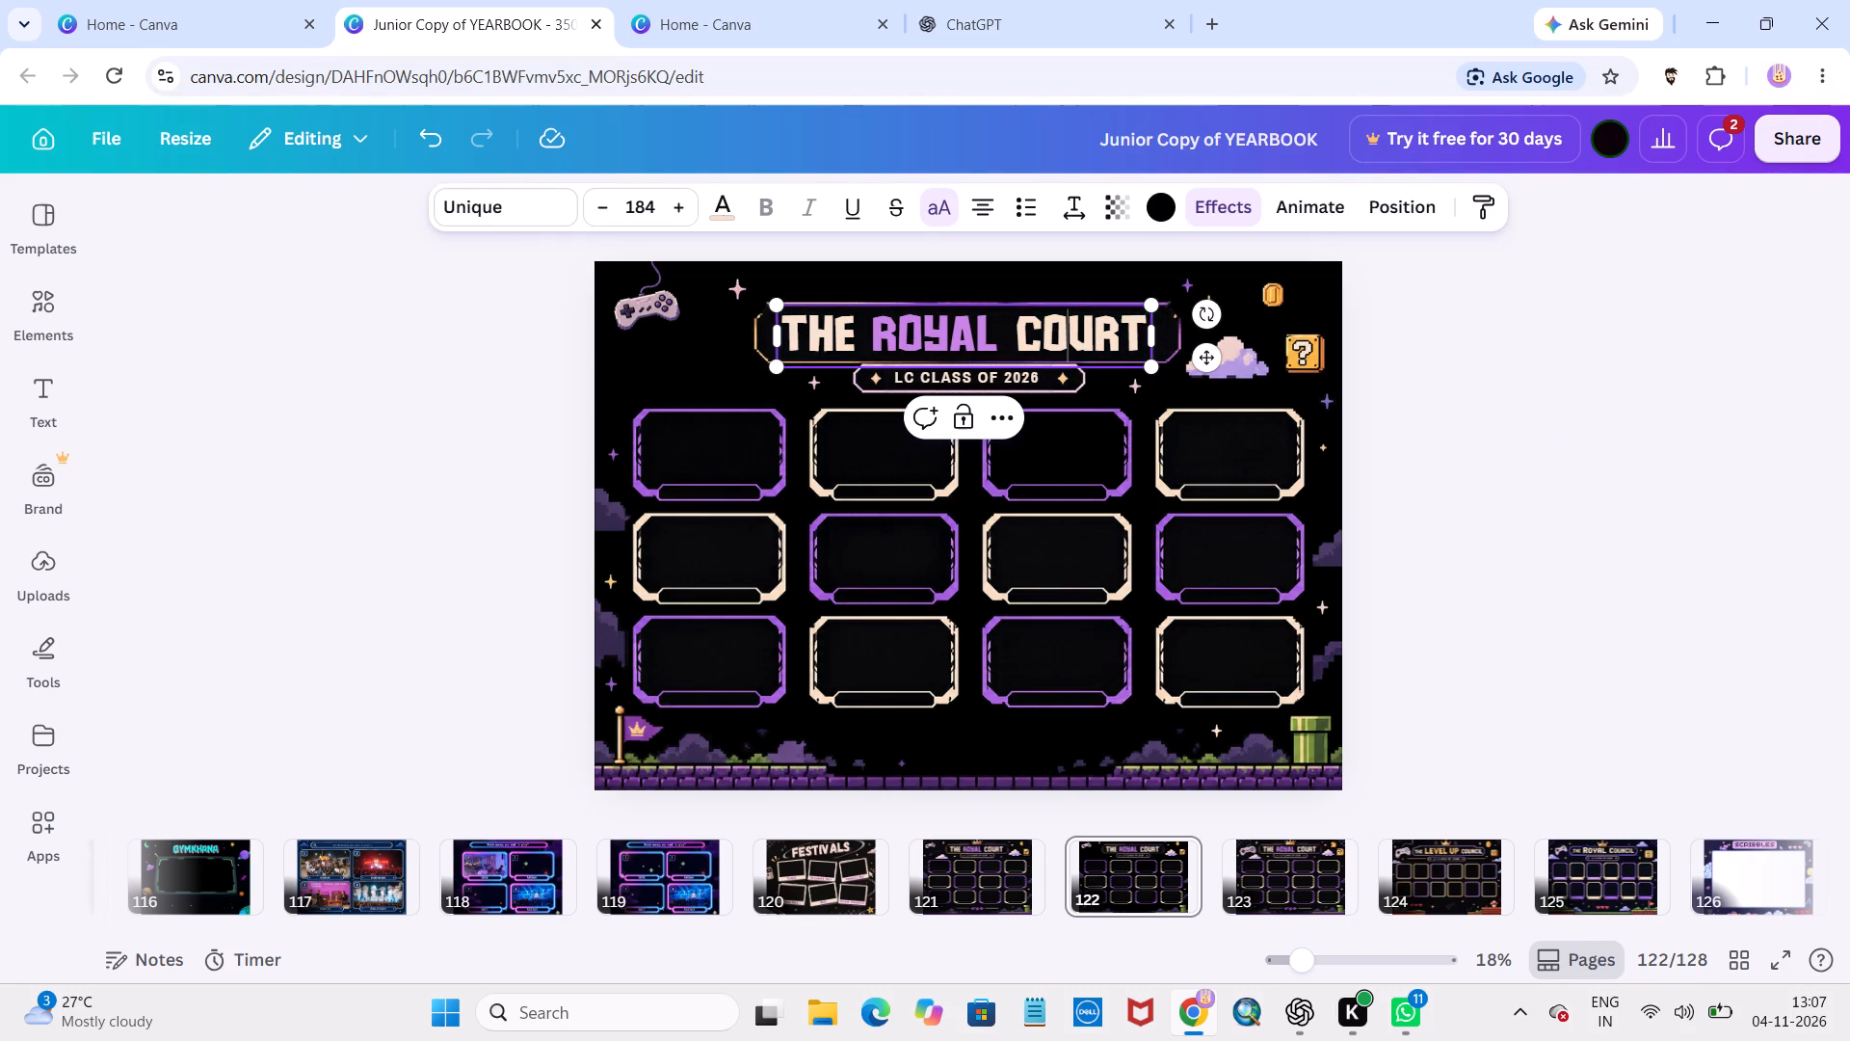
click(997, 324)
drag(997, 324, 892, 325)
key(BackSpace)
text(SMALL)
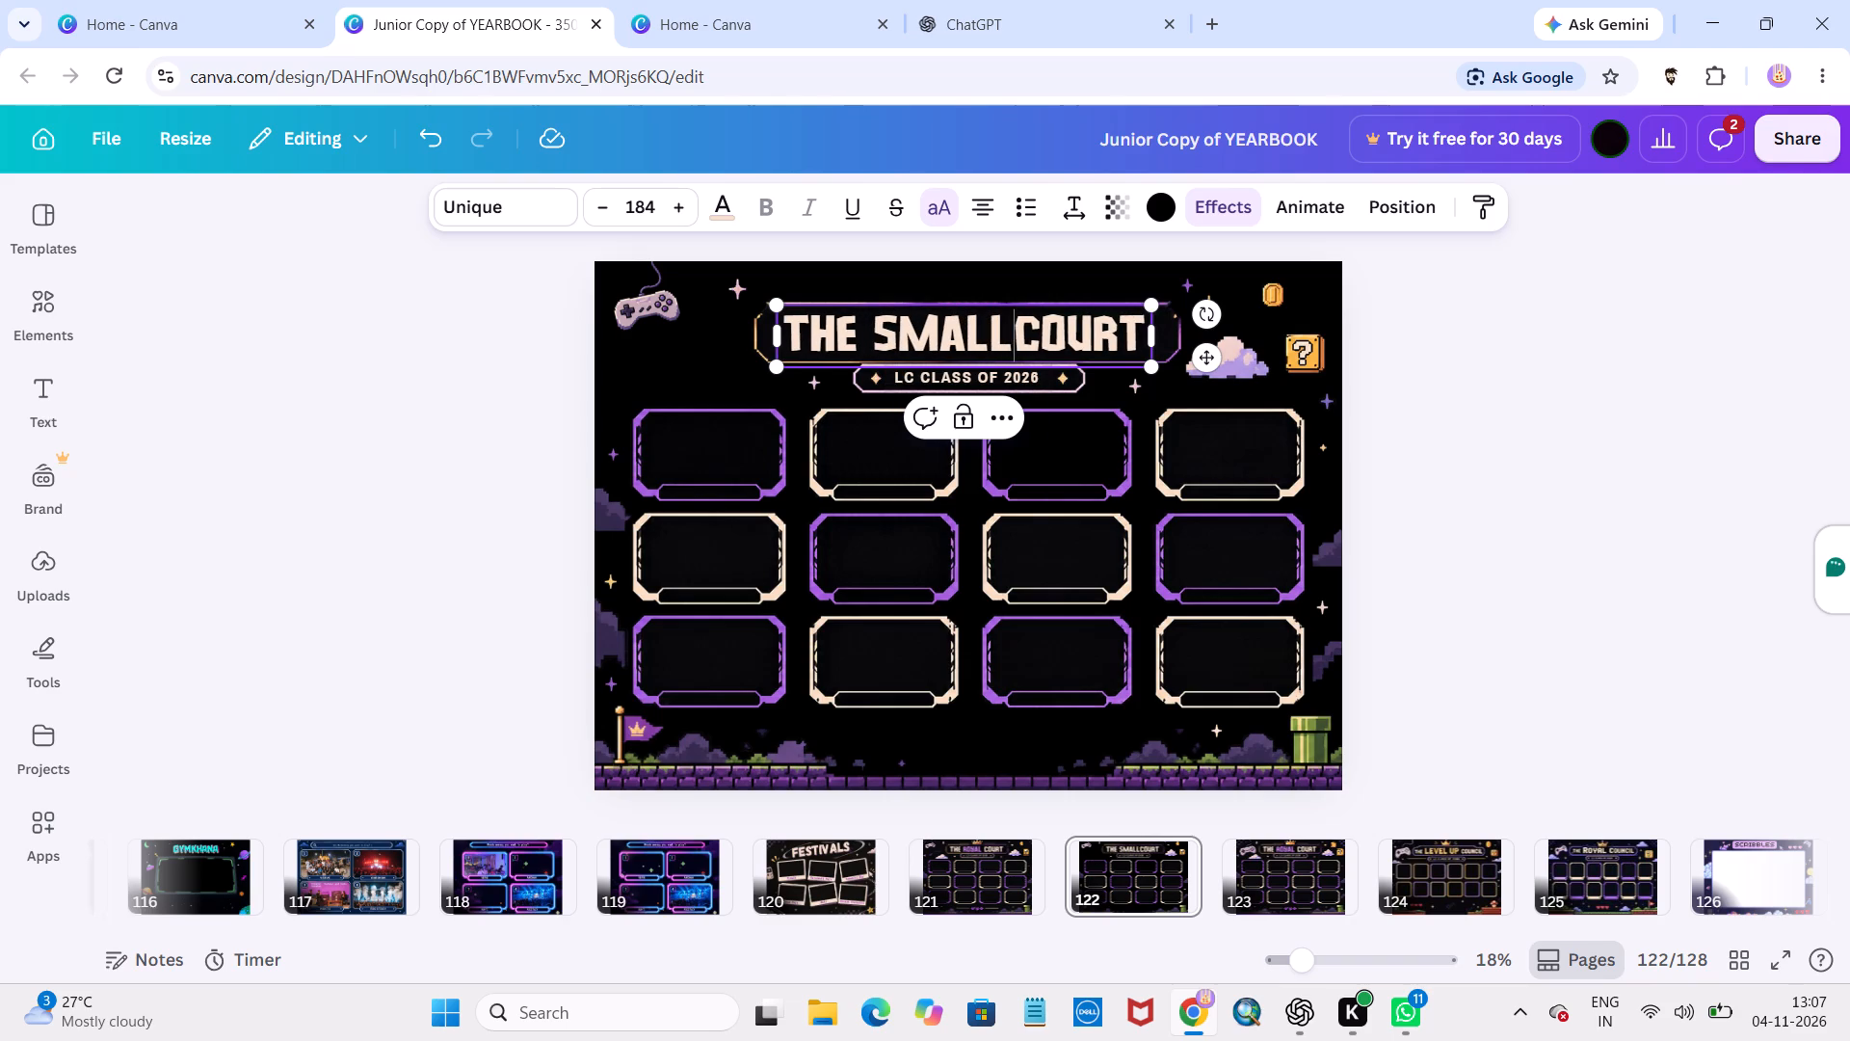
key(space)
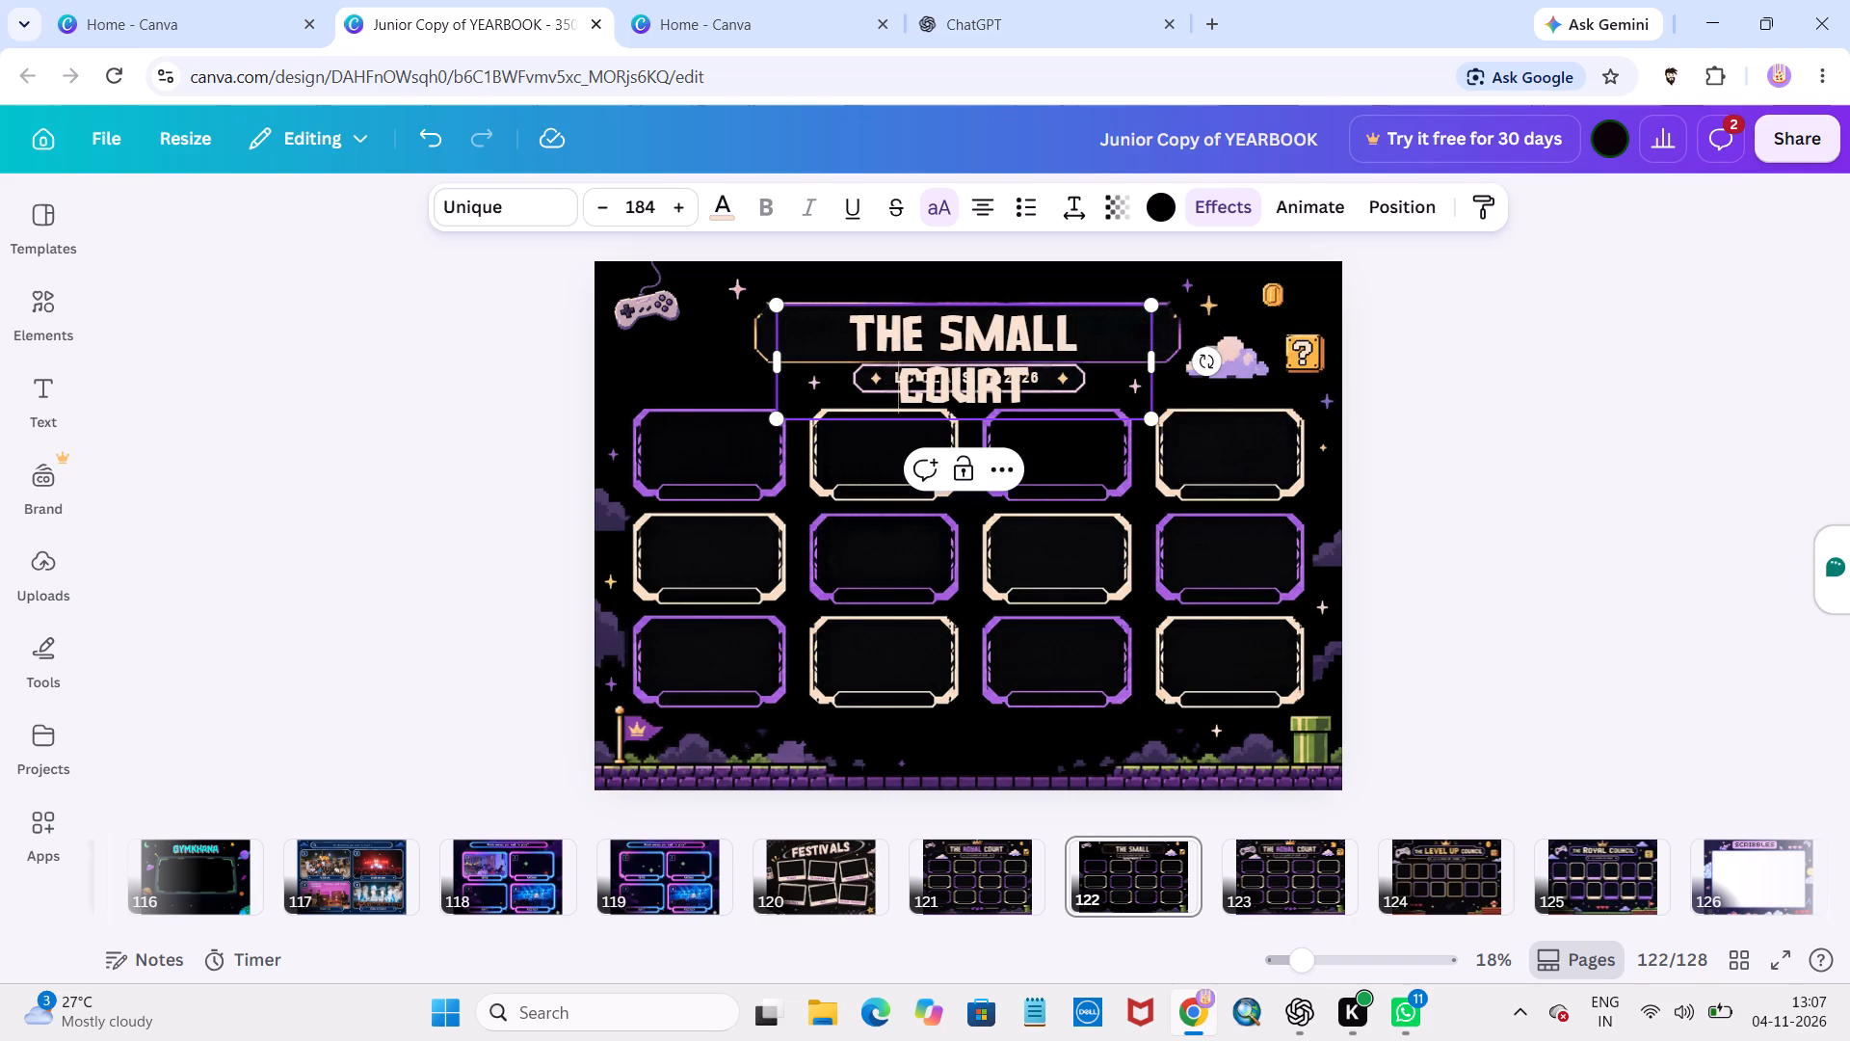
drag(1152, 361, 1190, 352)
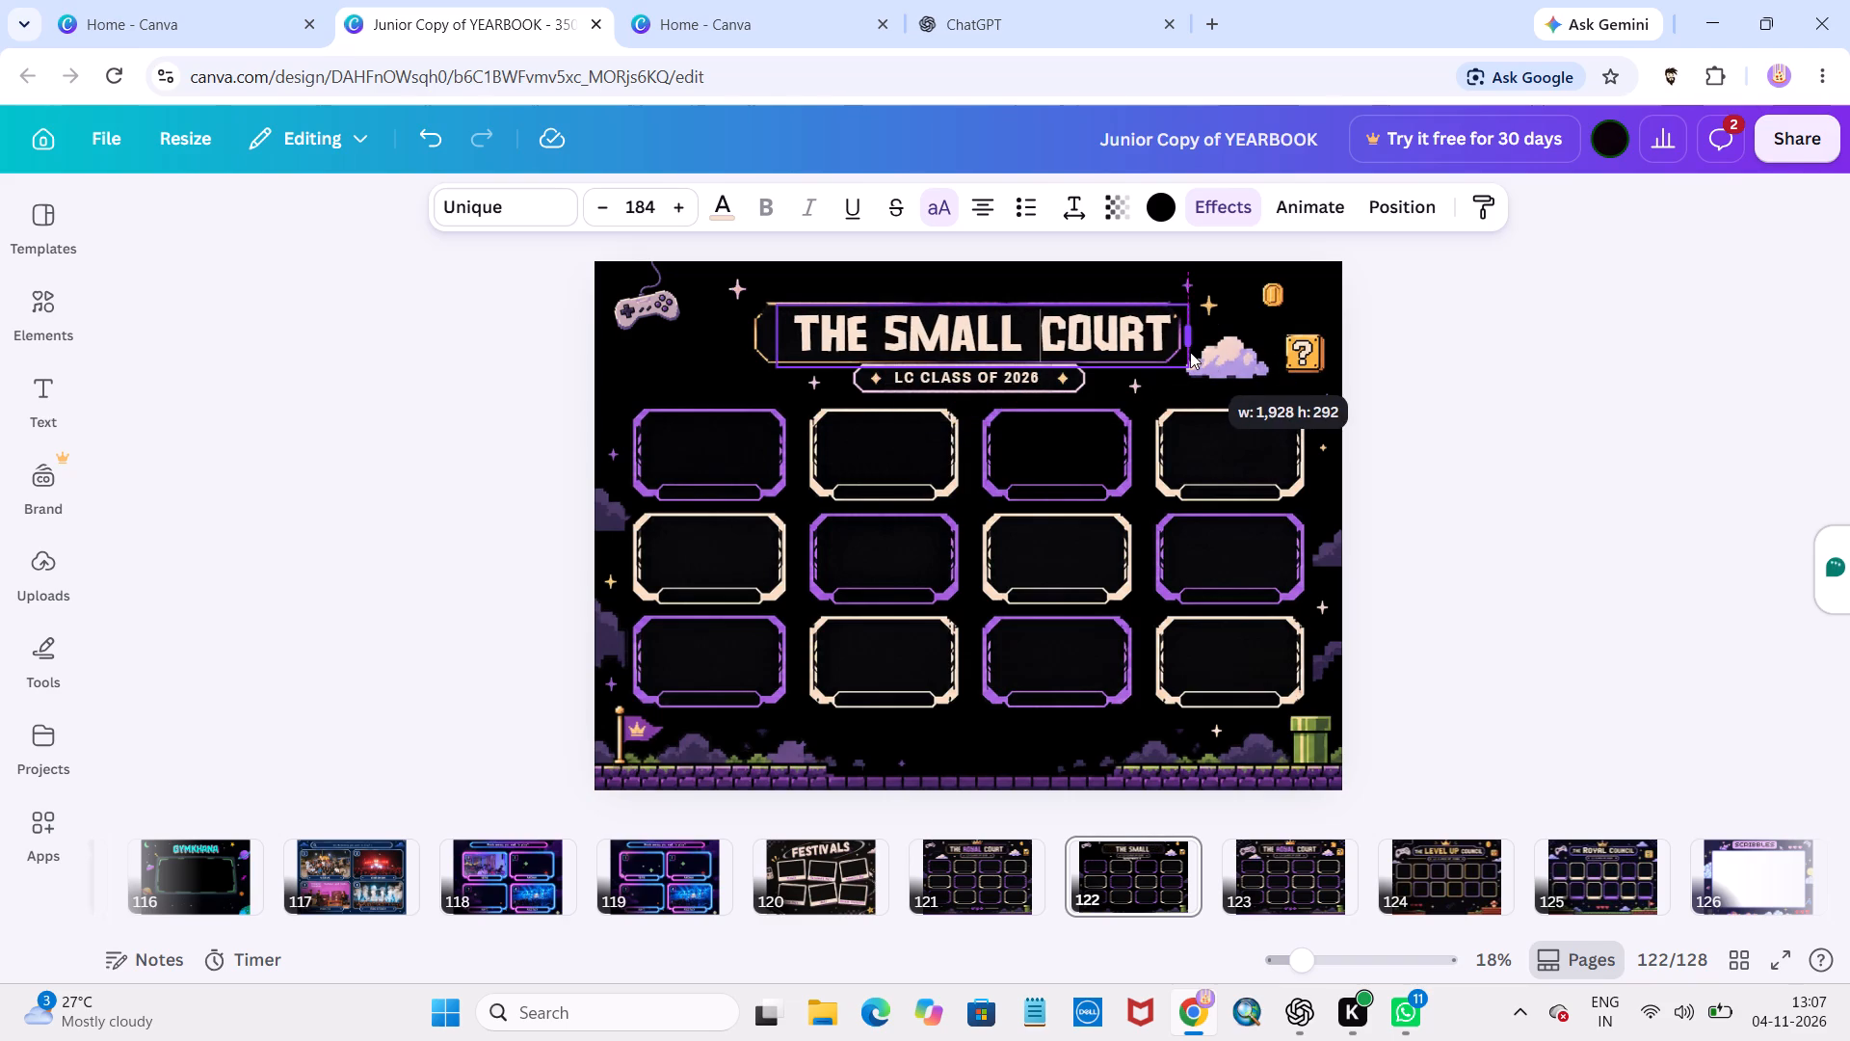
drag(1190, 352, 1180, 353)
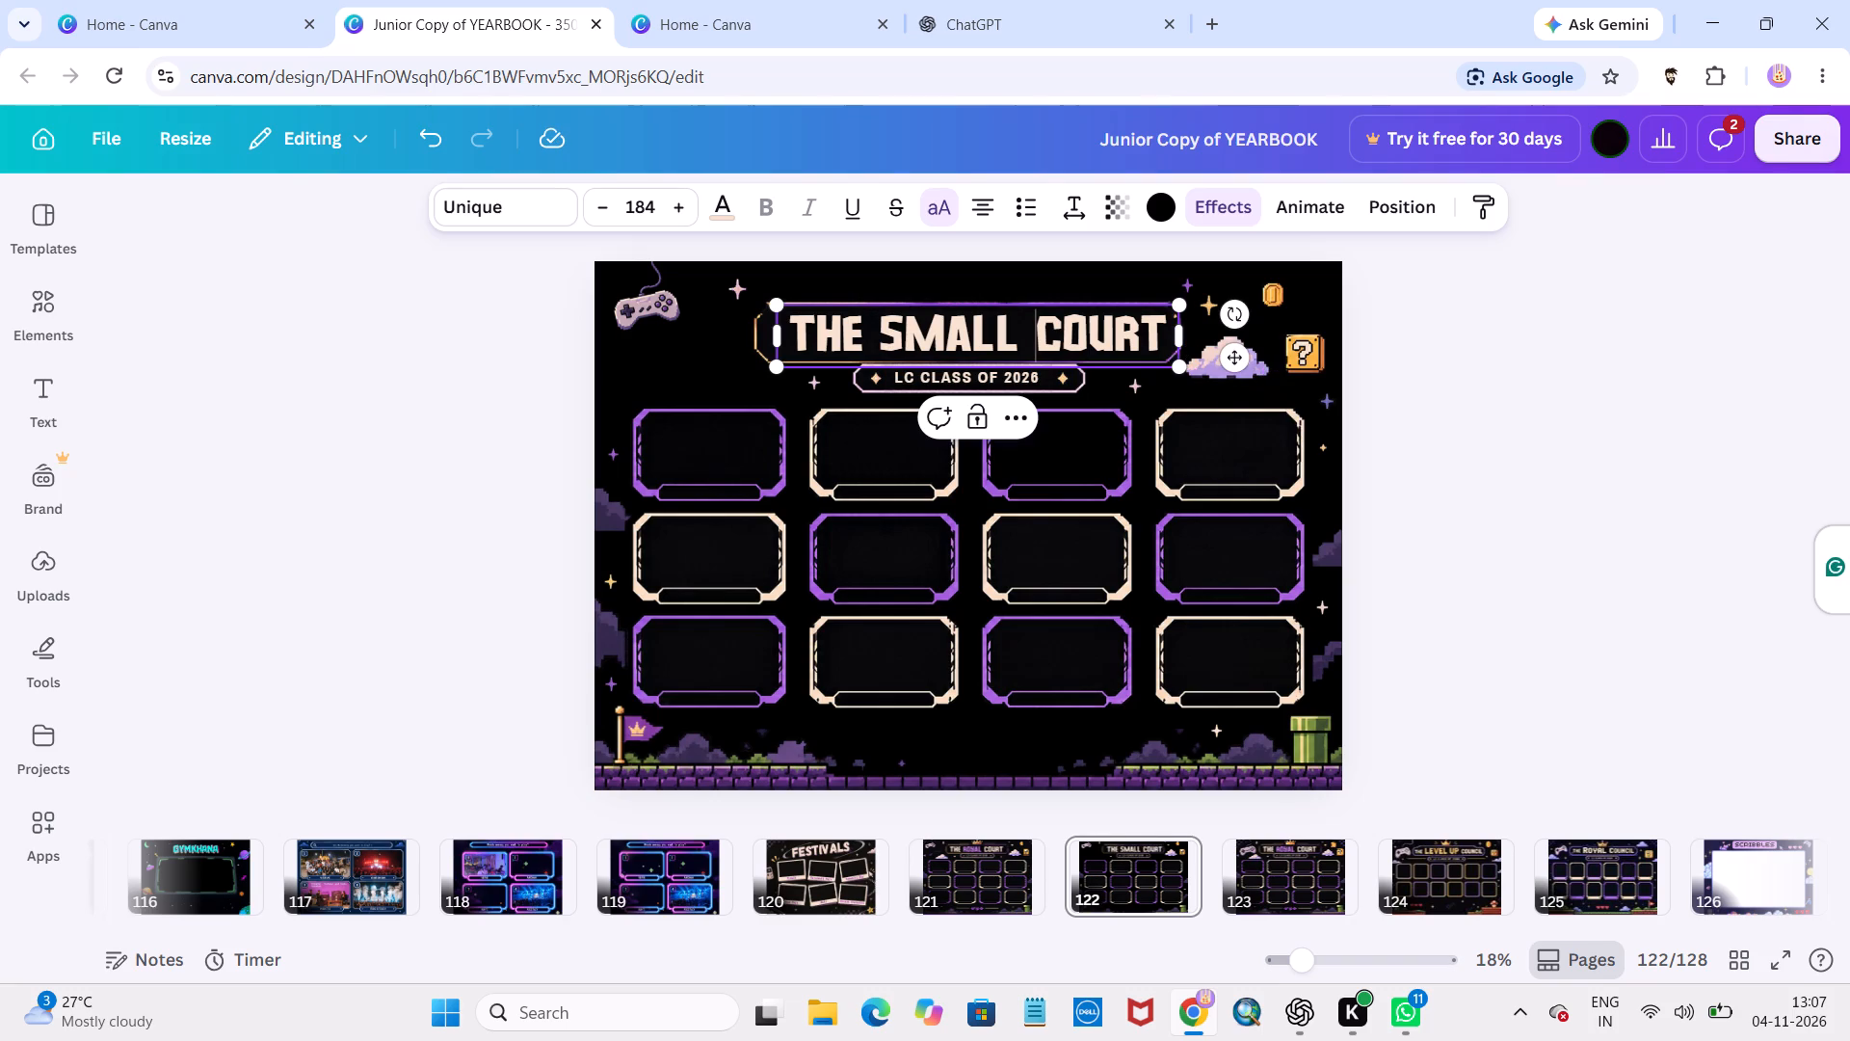
Recolour the word SMALL in the title to the pastel lavender text colour.
drag(1011, 332, 883, 328)
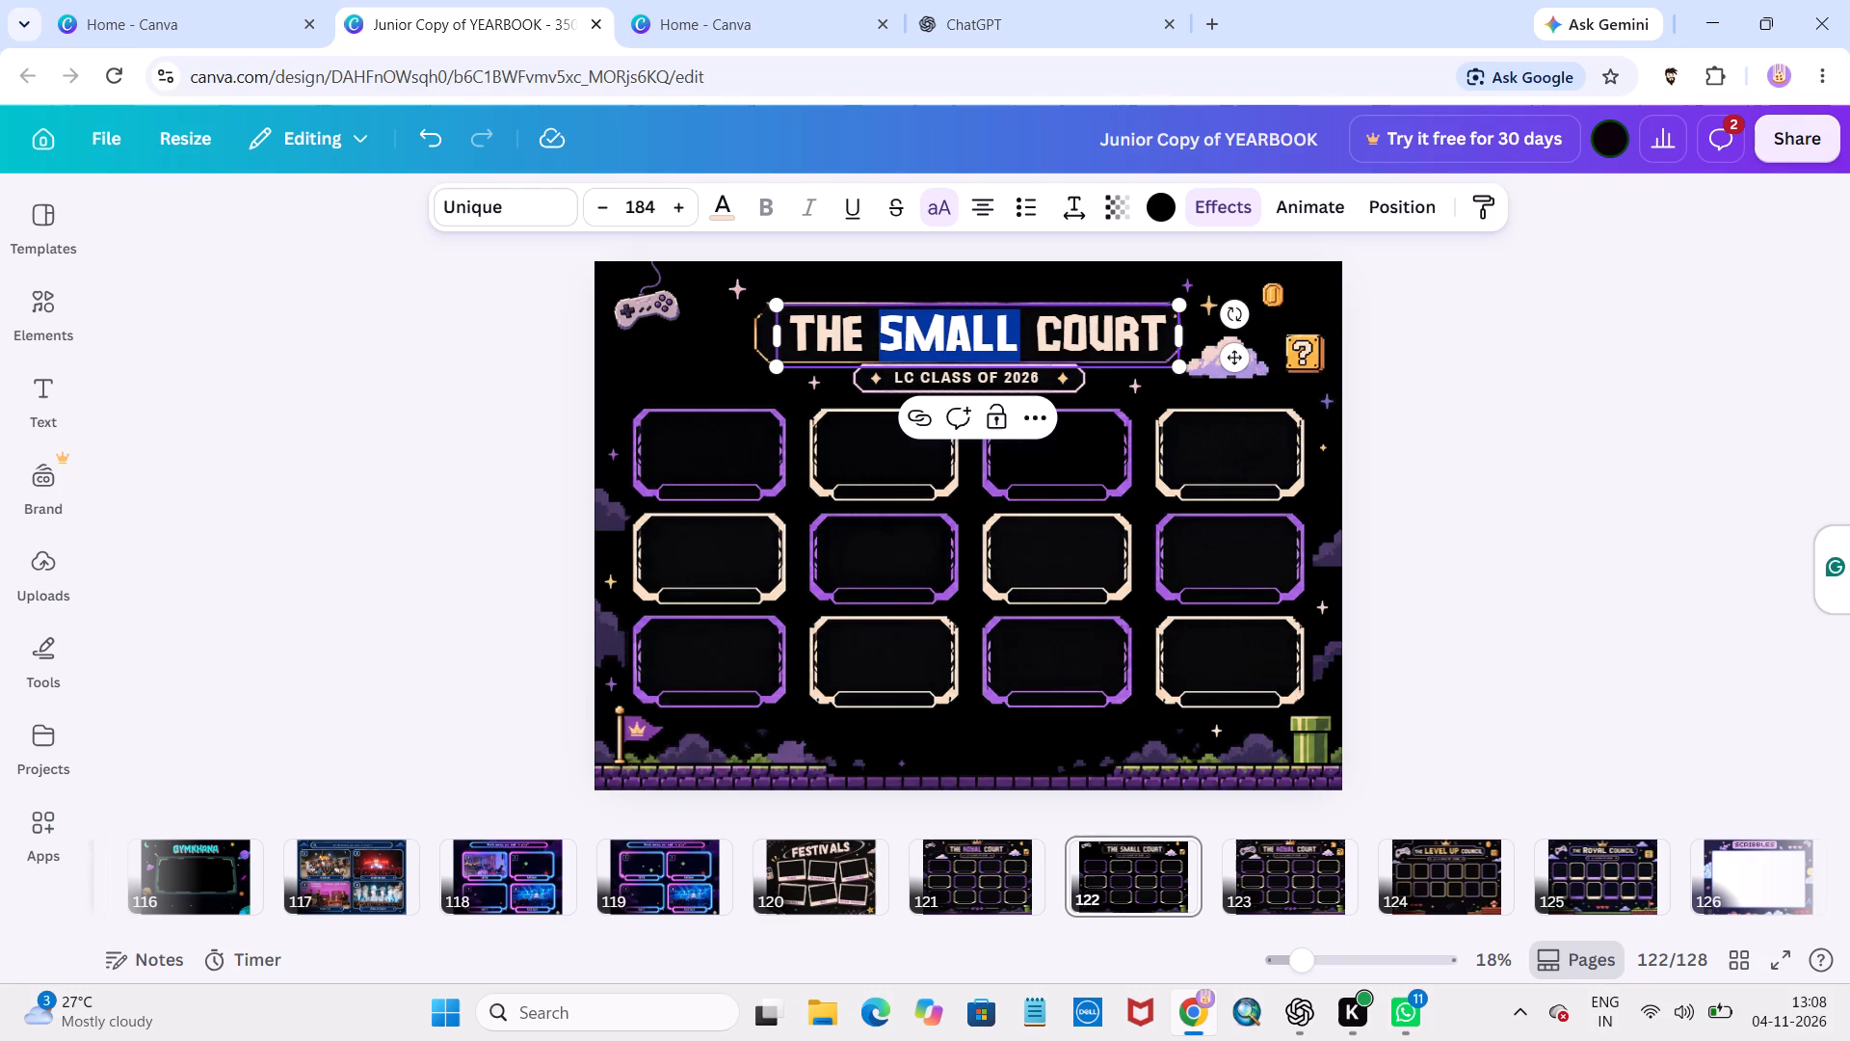
click(715, 201)
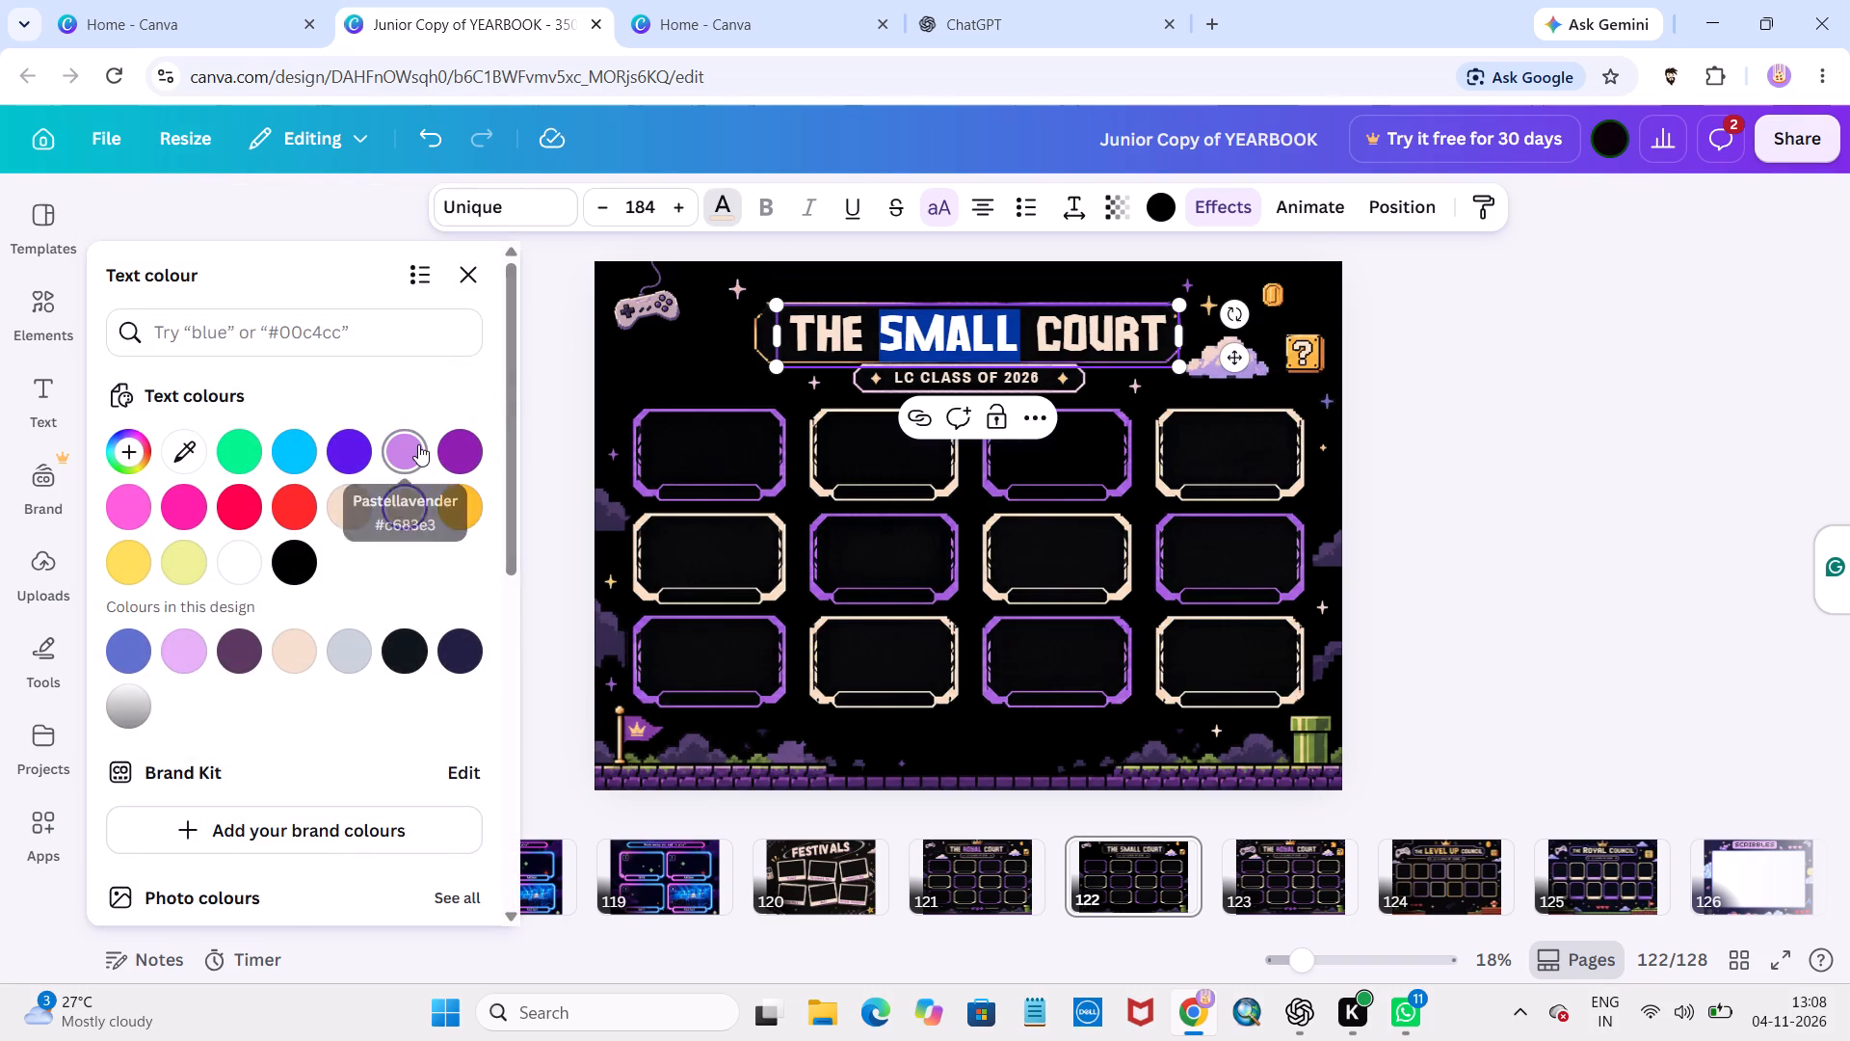
click(418, 444)
click(1381, 423)
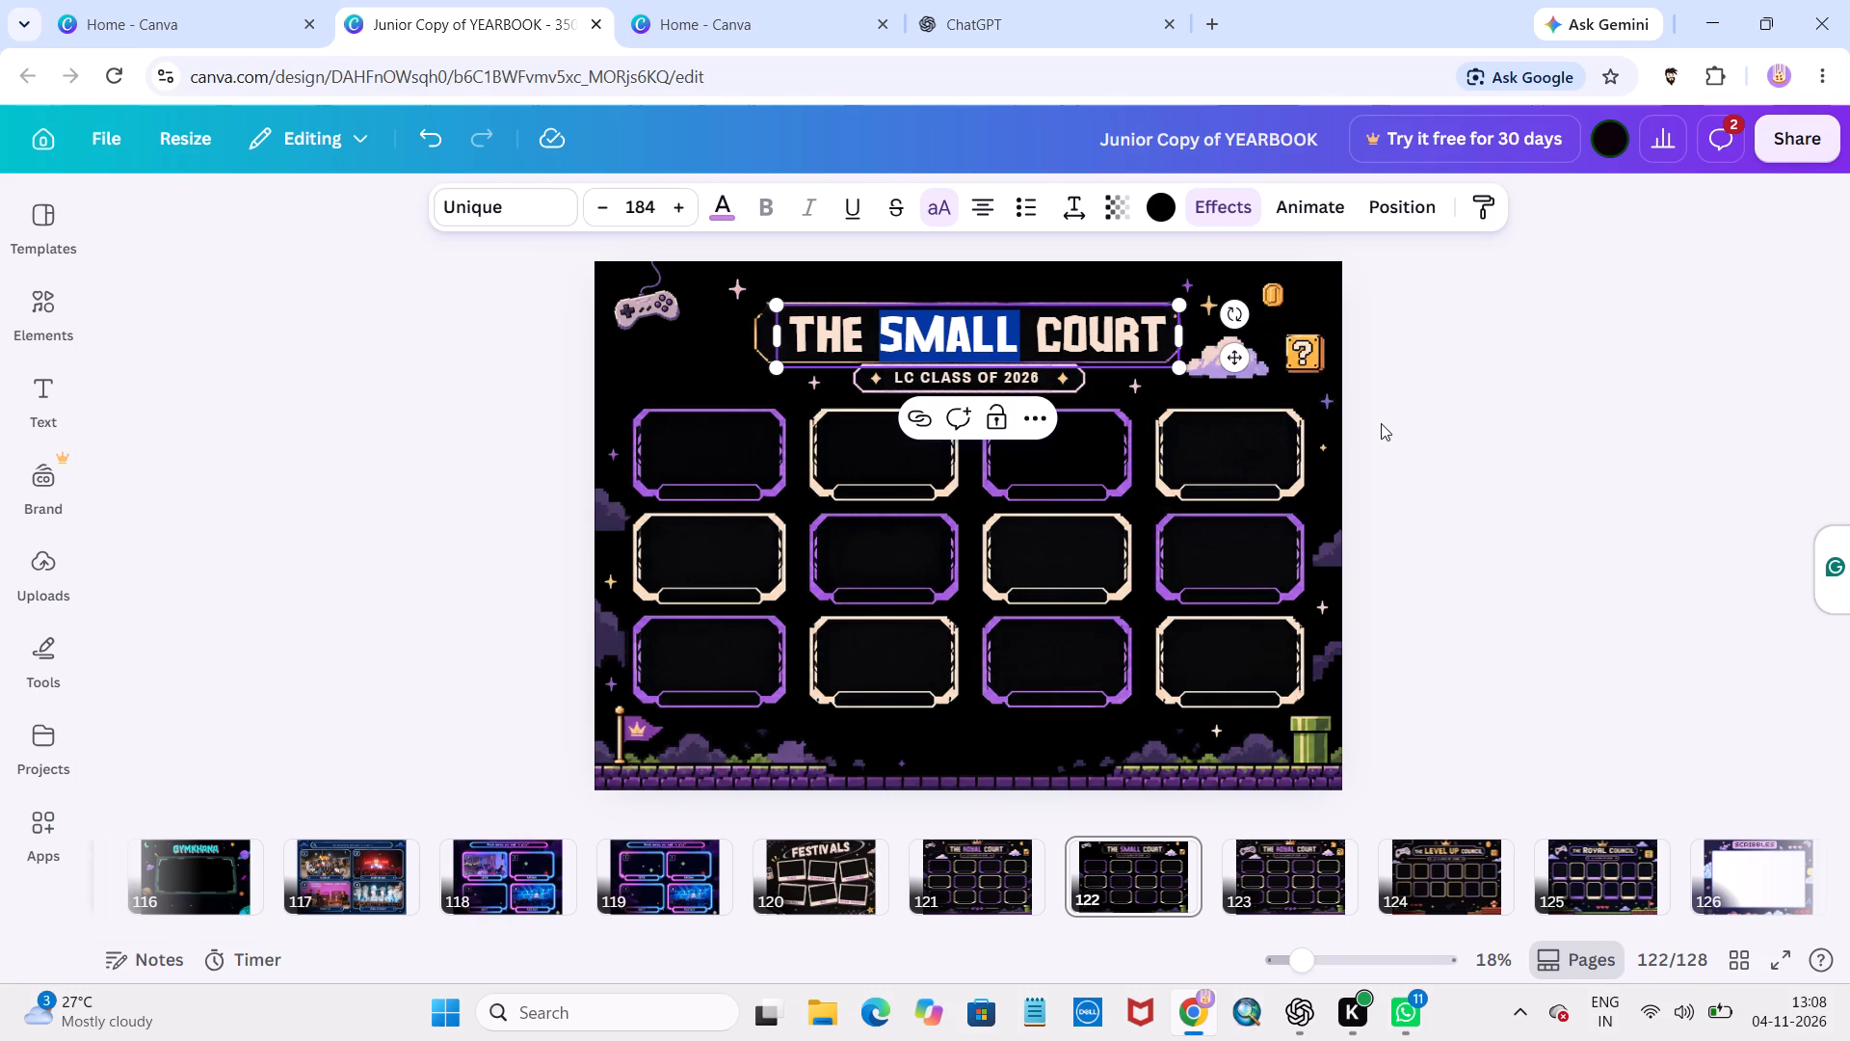
click(1441, 399)
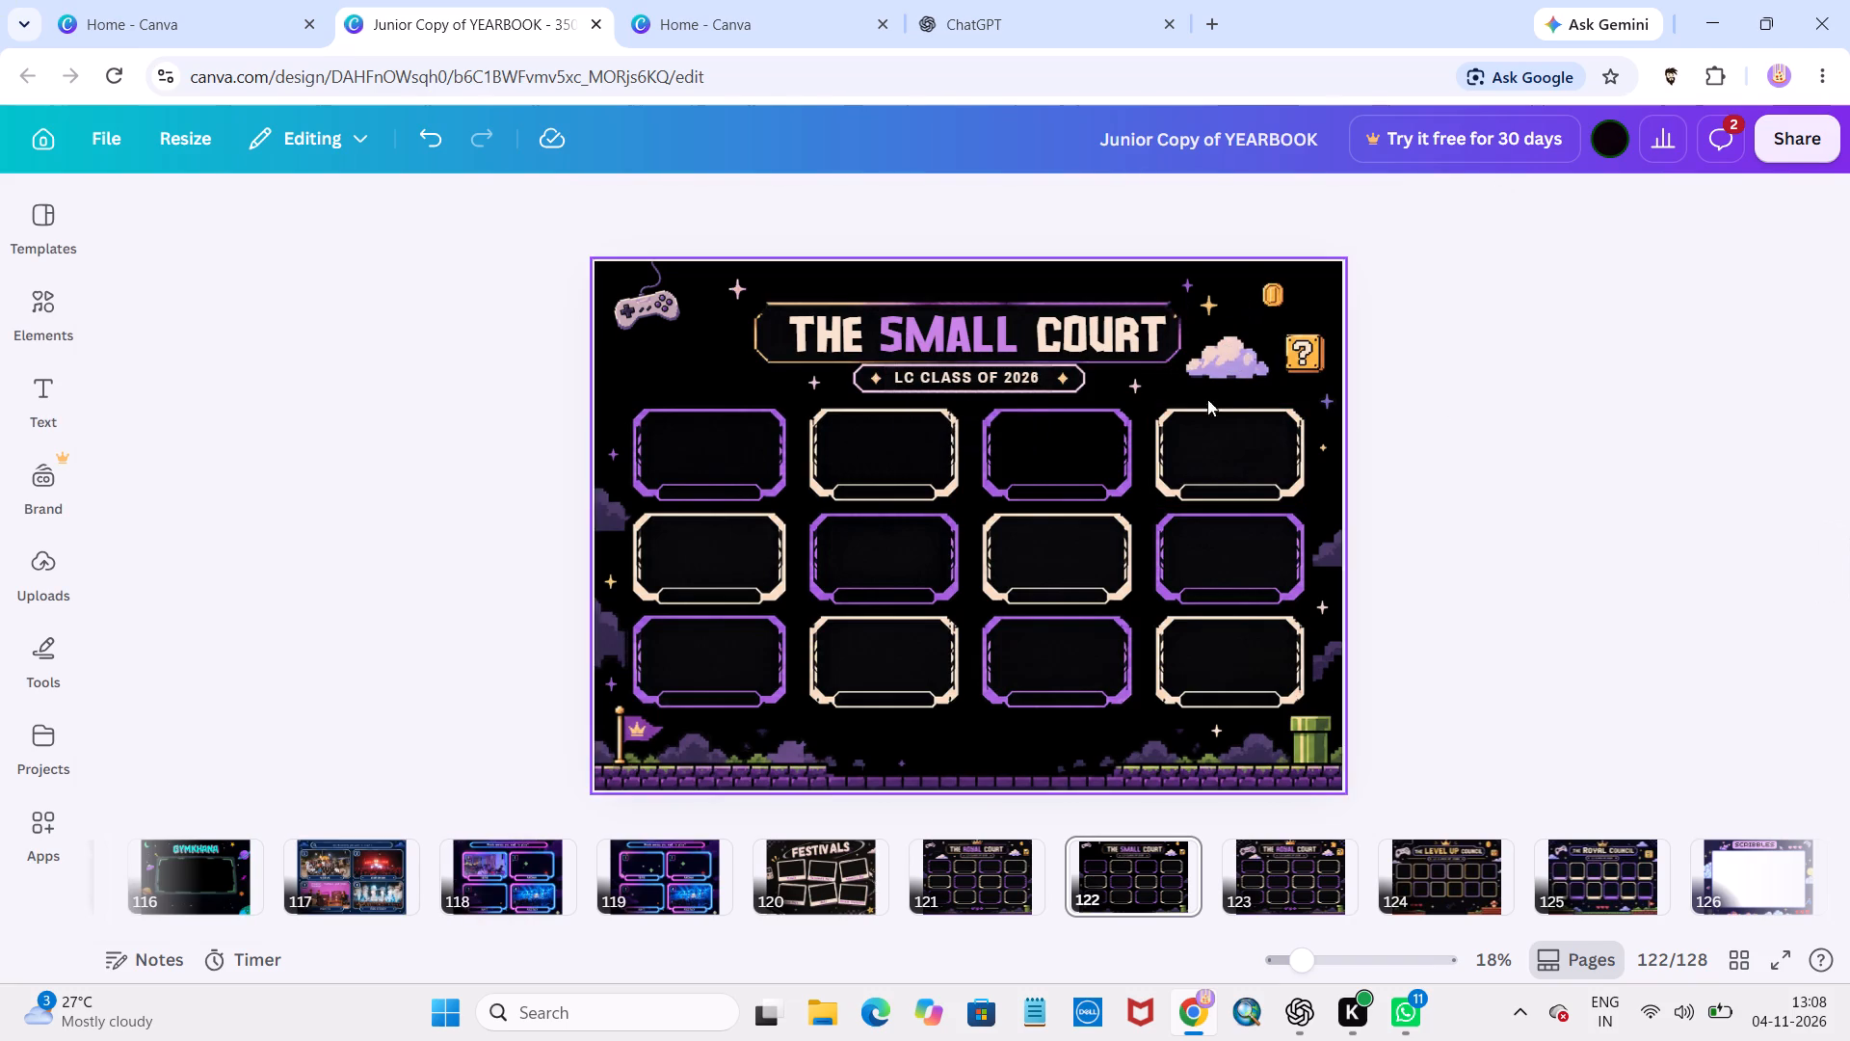
Replace COURT with COUNCIL in the title and widen its text box to about 1995 px.
click(1104, 327)
click(1154, 330)
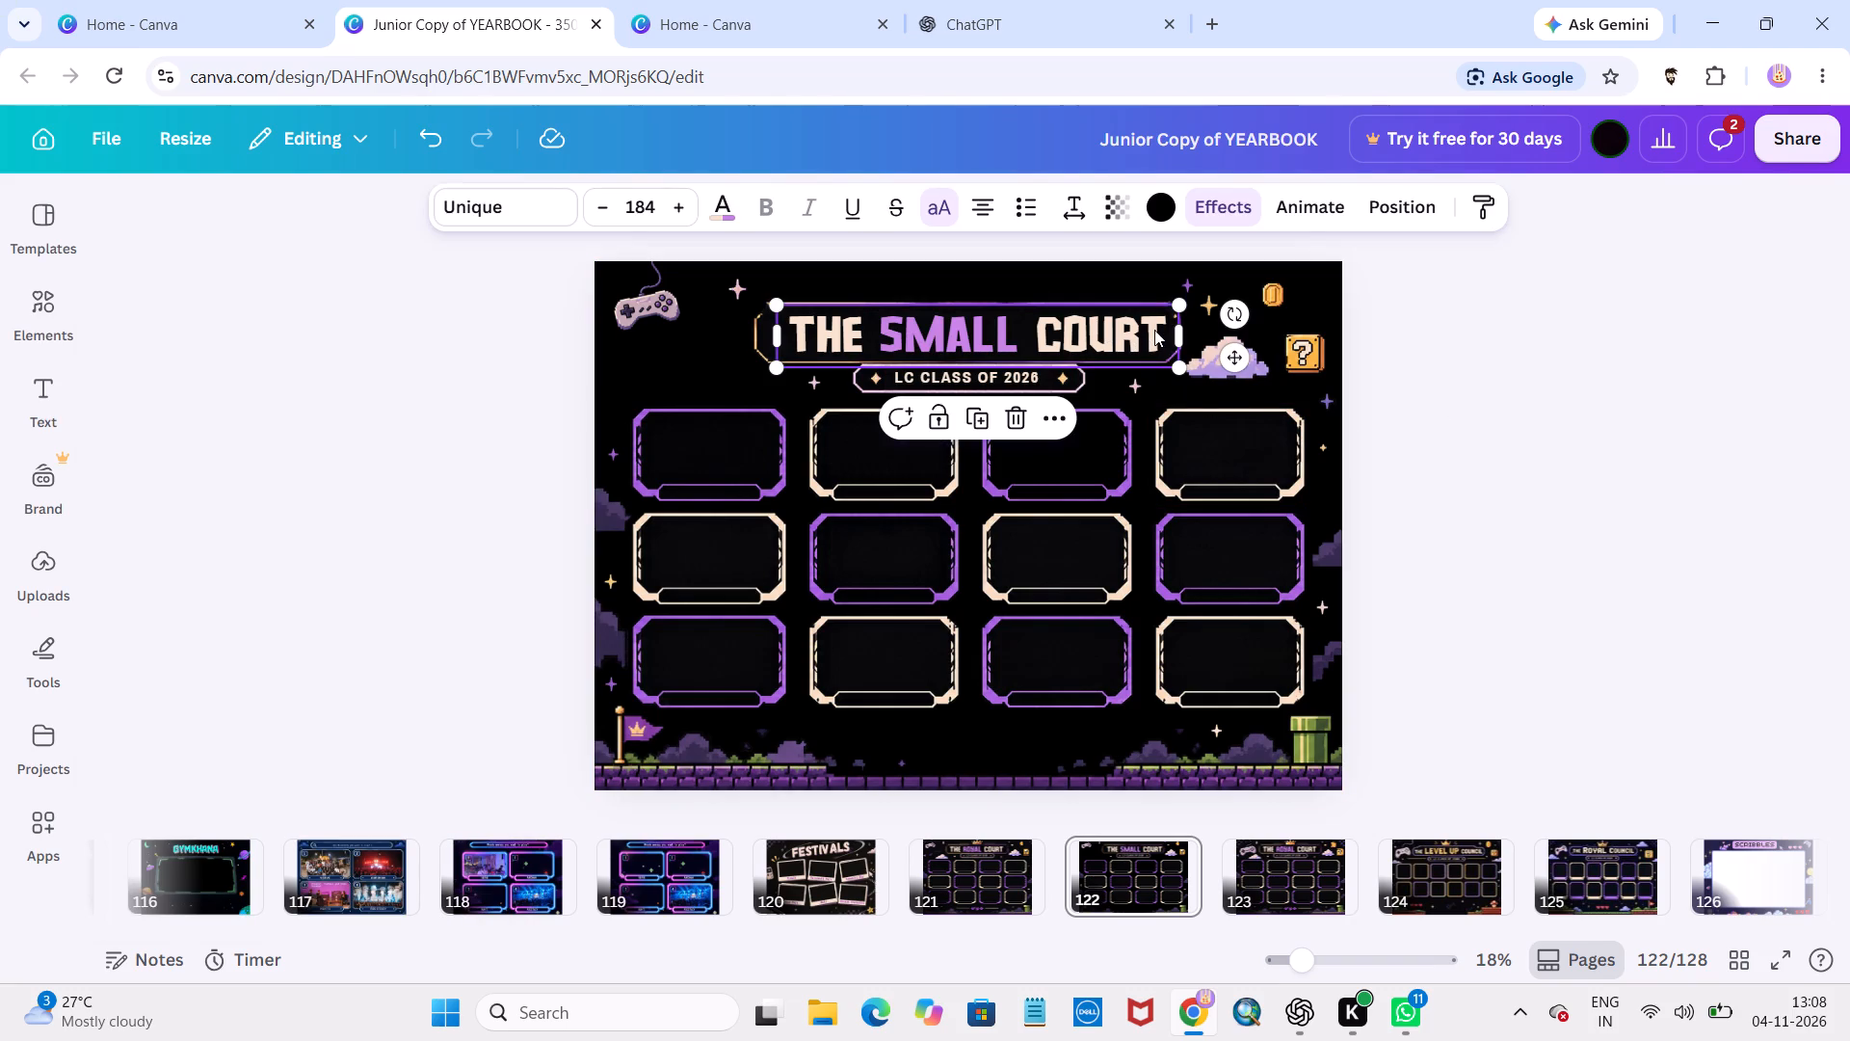
click(1154, 330)
drag(1154, 330, 1065, 338)
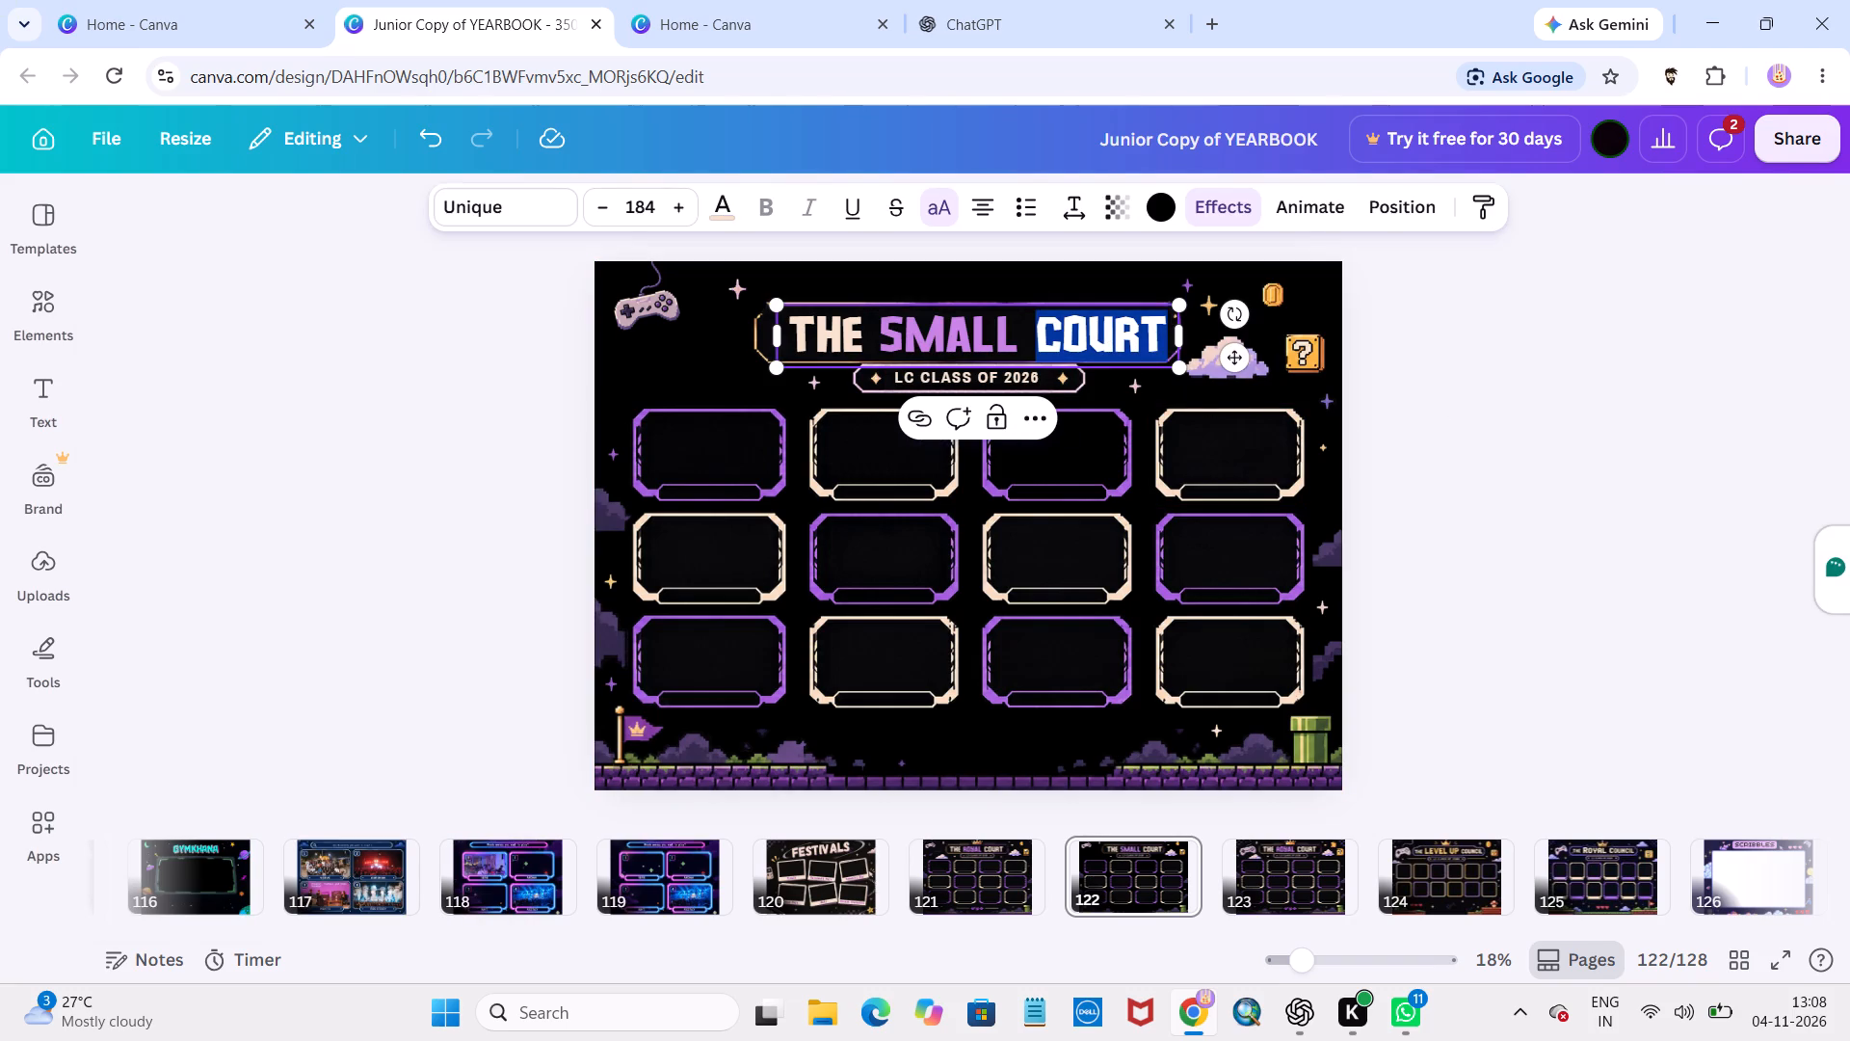
key(BackSpace)
key(c)
text(OUNCIL)
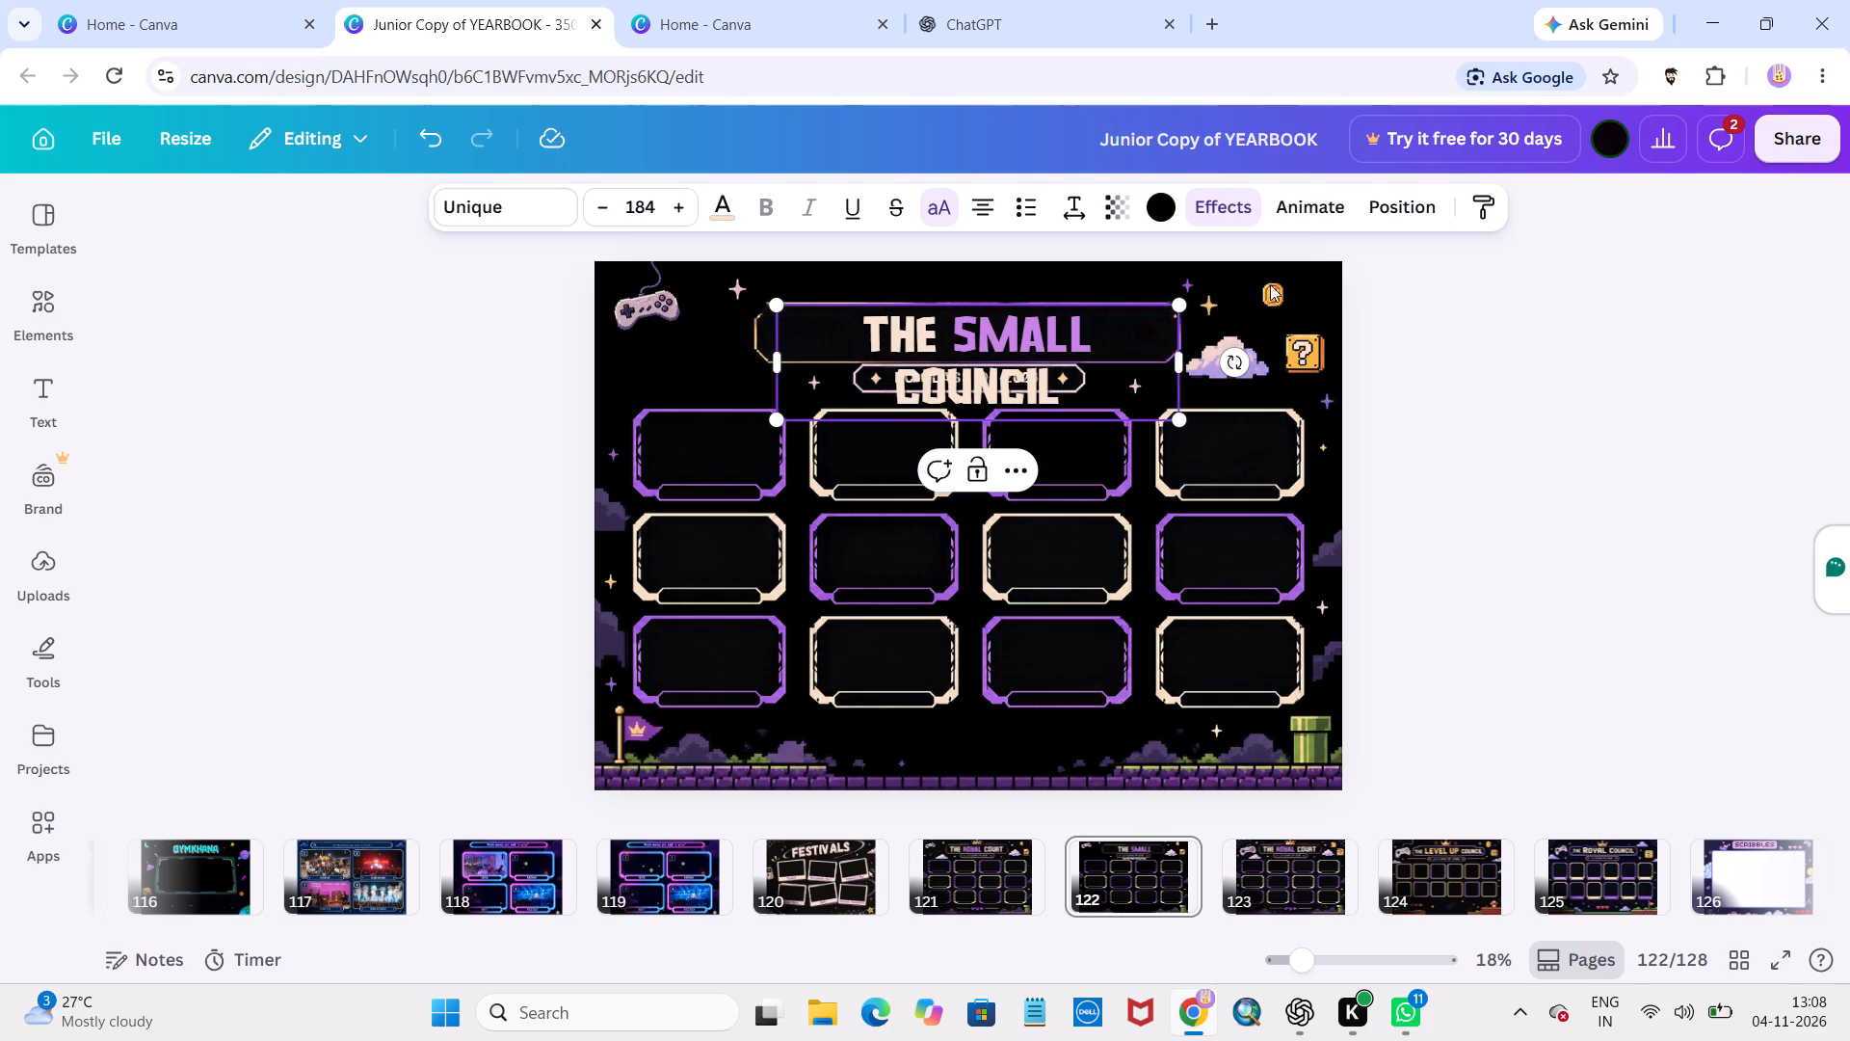
click(1177, 369)
drag(1185, 362, 1209, 360)
click(1599, 370)
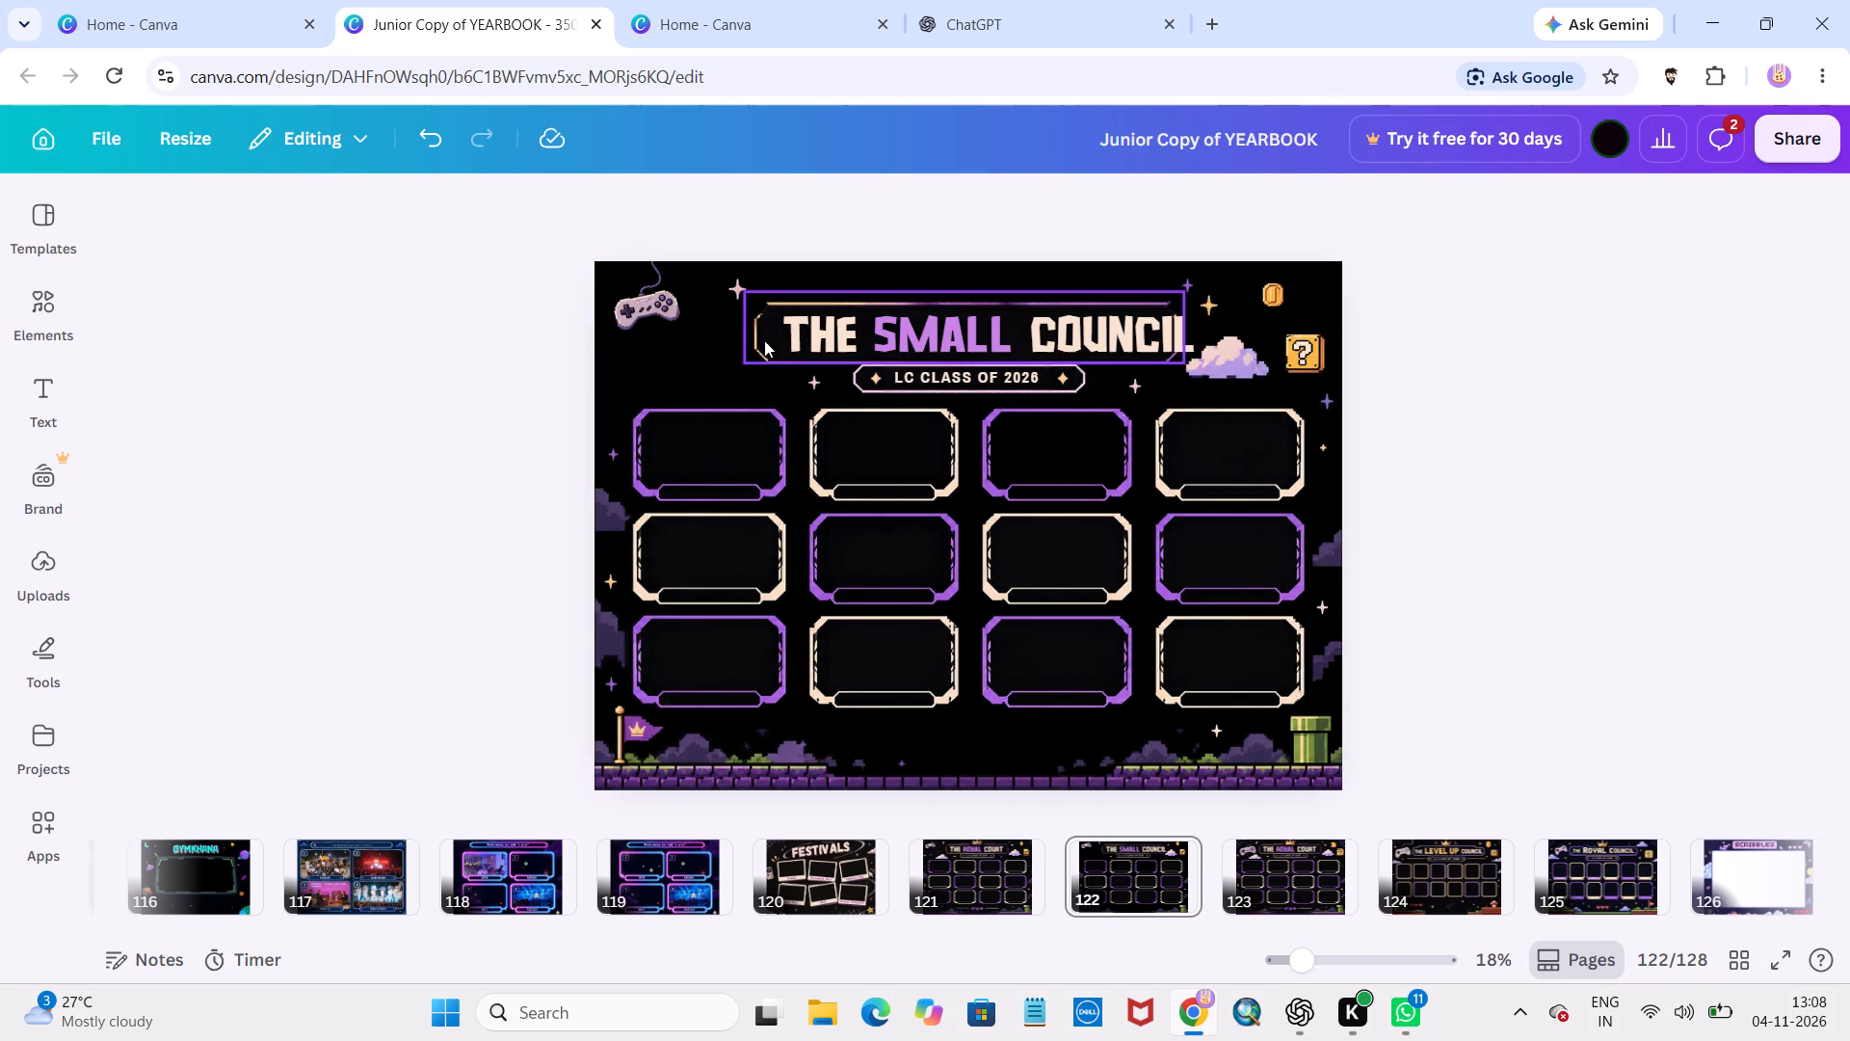
Widen the border image around the title to about 2213 px so it encloses THE SMALL COUNCIL.
click(760, 338)
drag(1186, 330, 1213, 332)
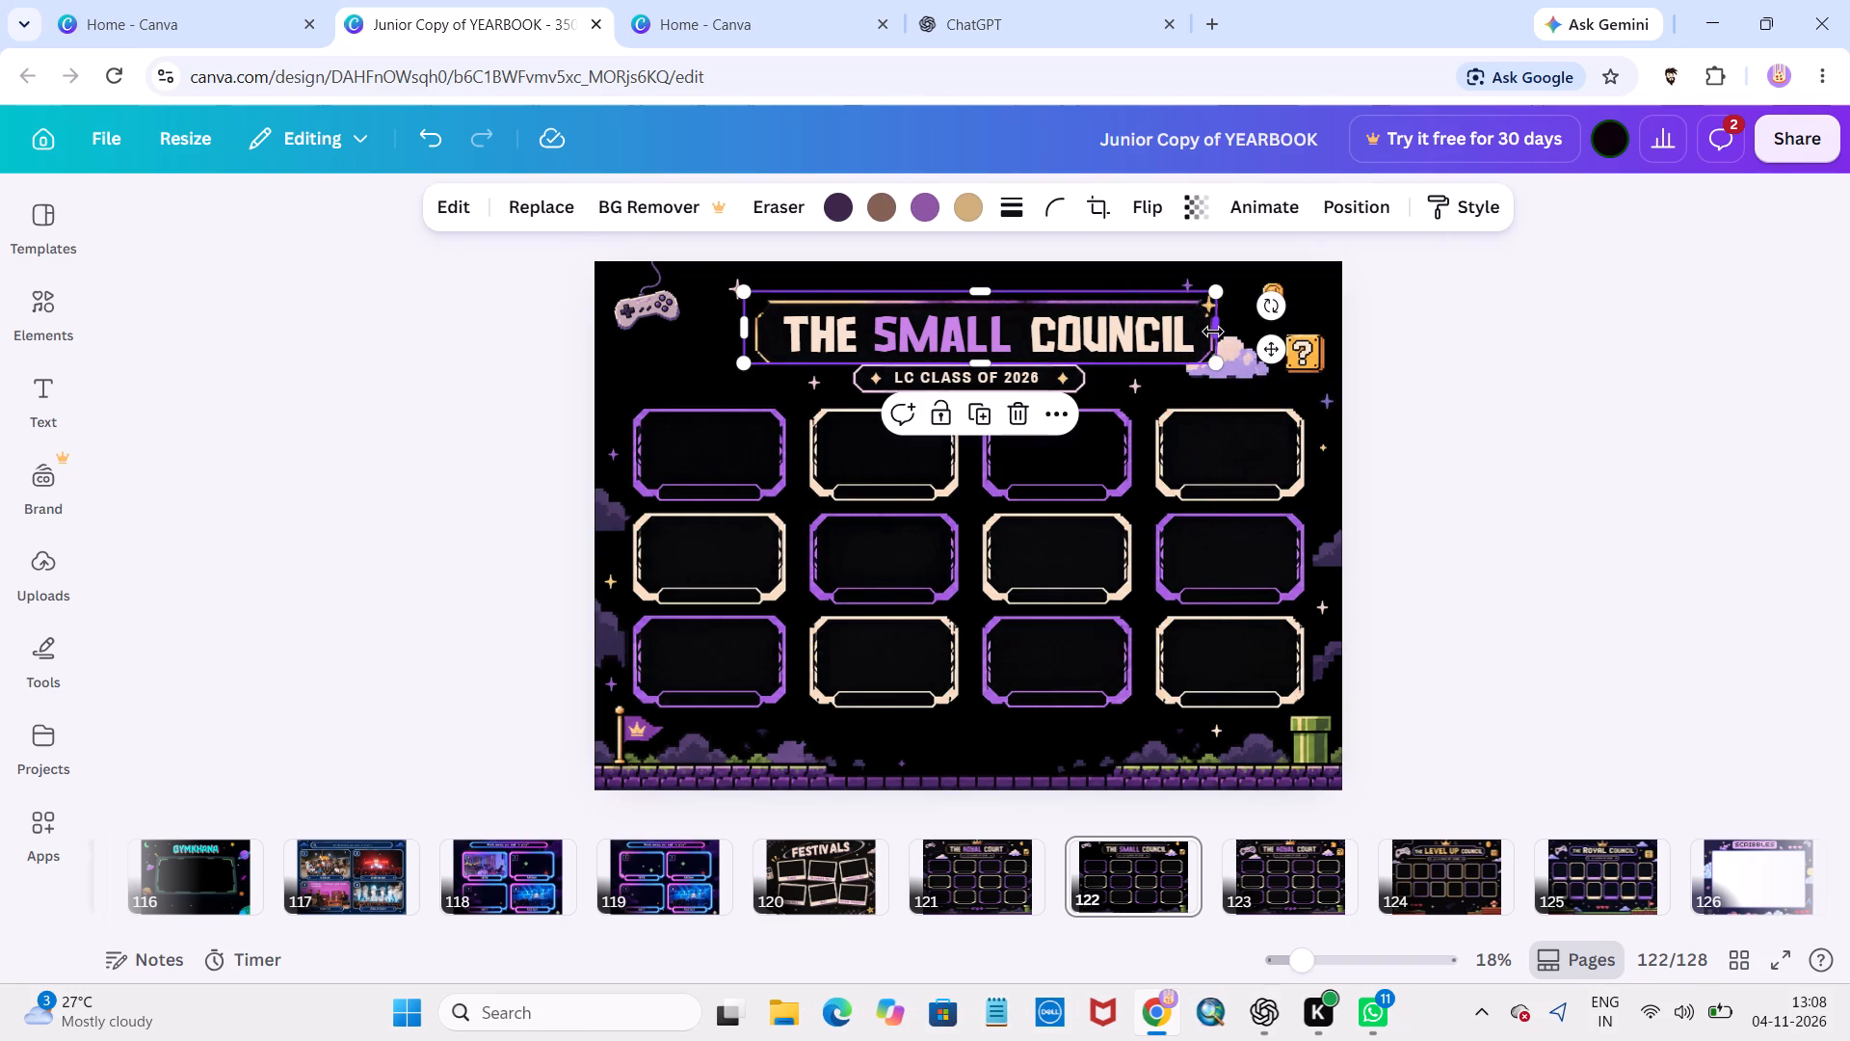
click(1495, 343)
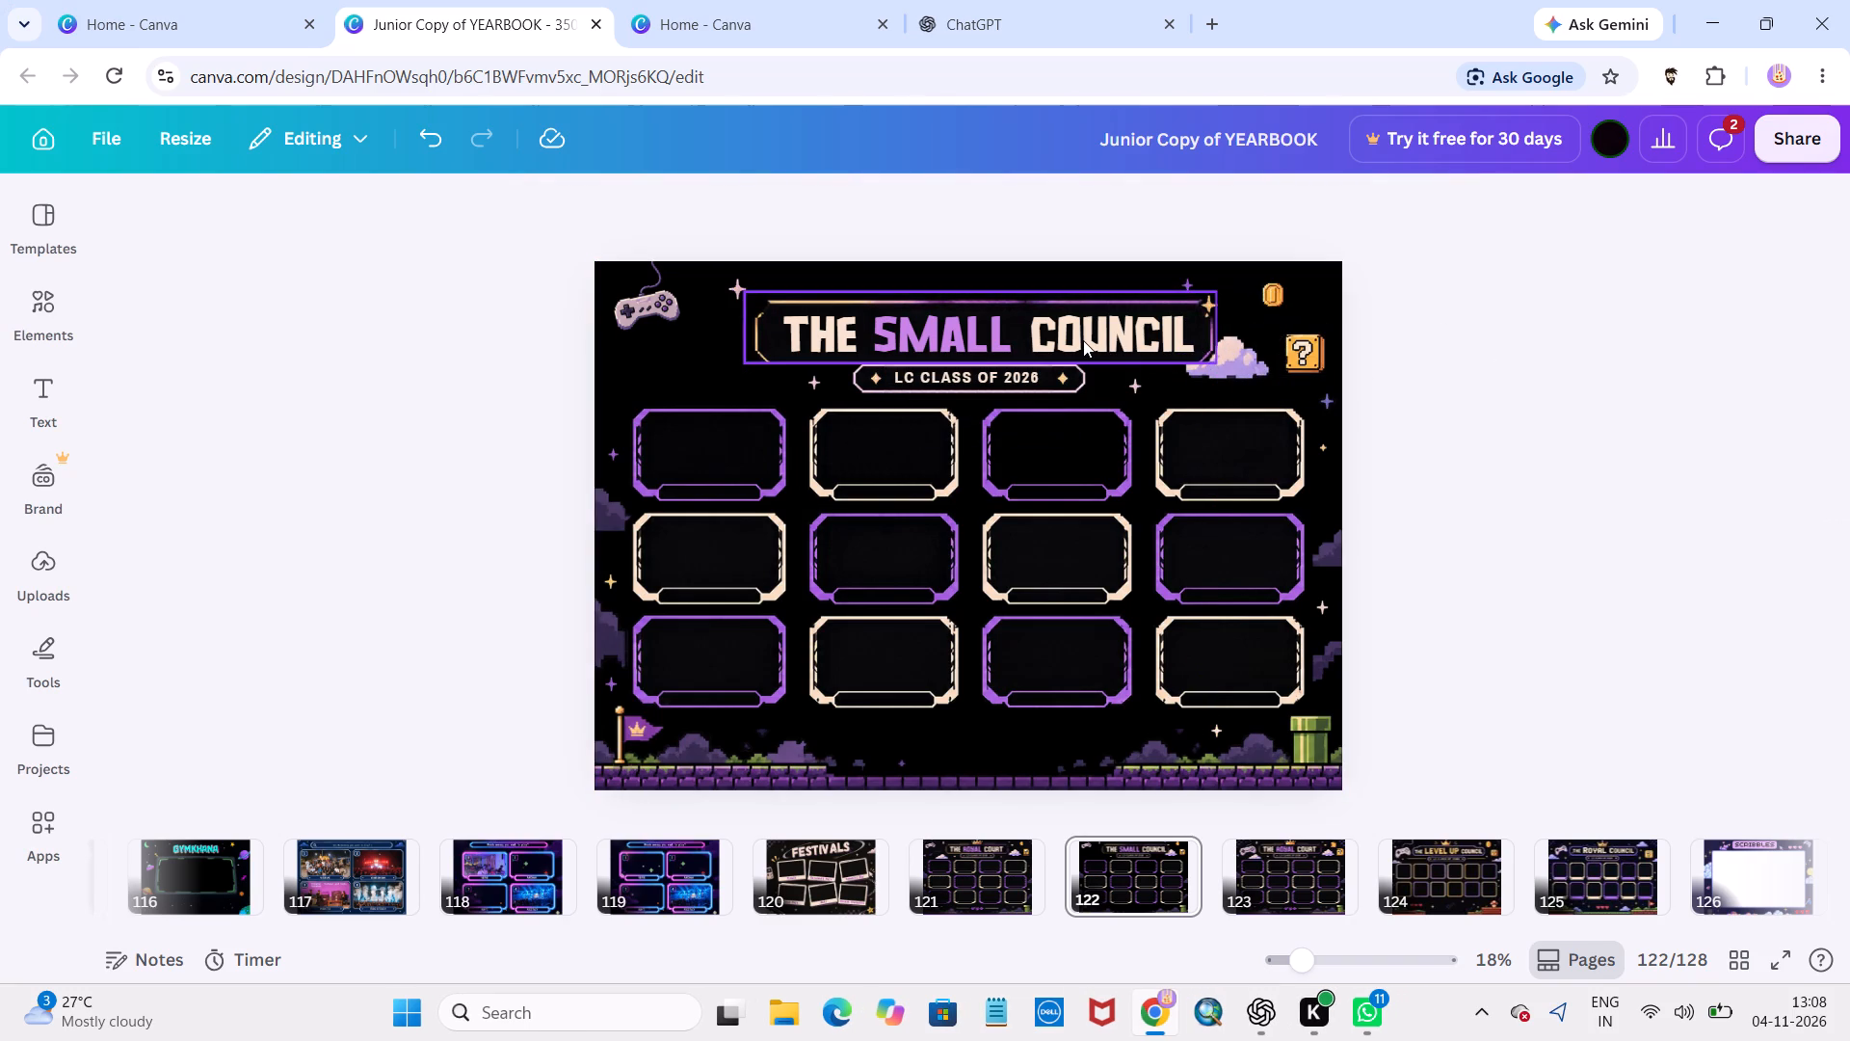
Centre THE SMALL COUNCIL title and its border horizontally on the page.
click(1083, 340)
click(1401, 208)
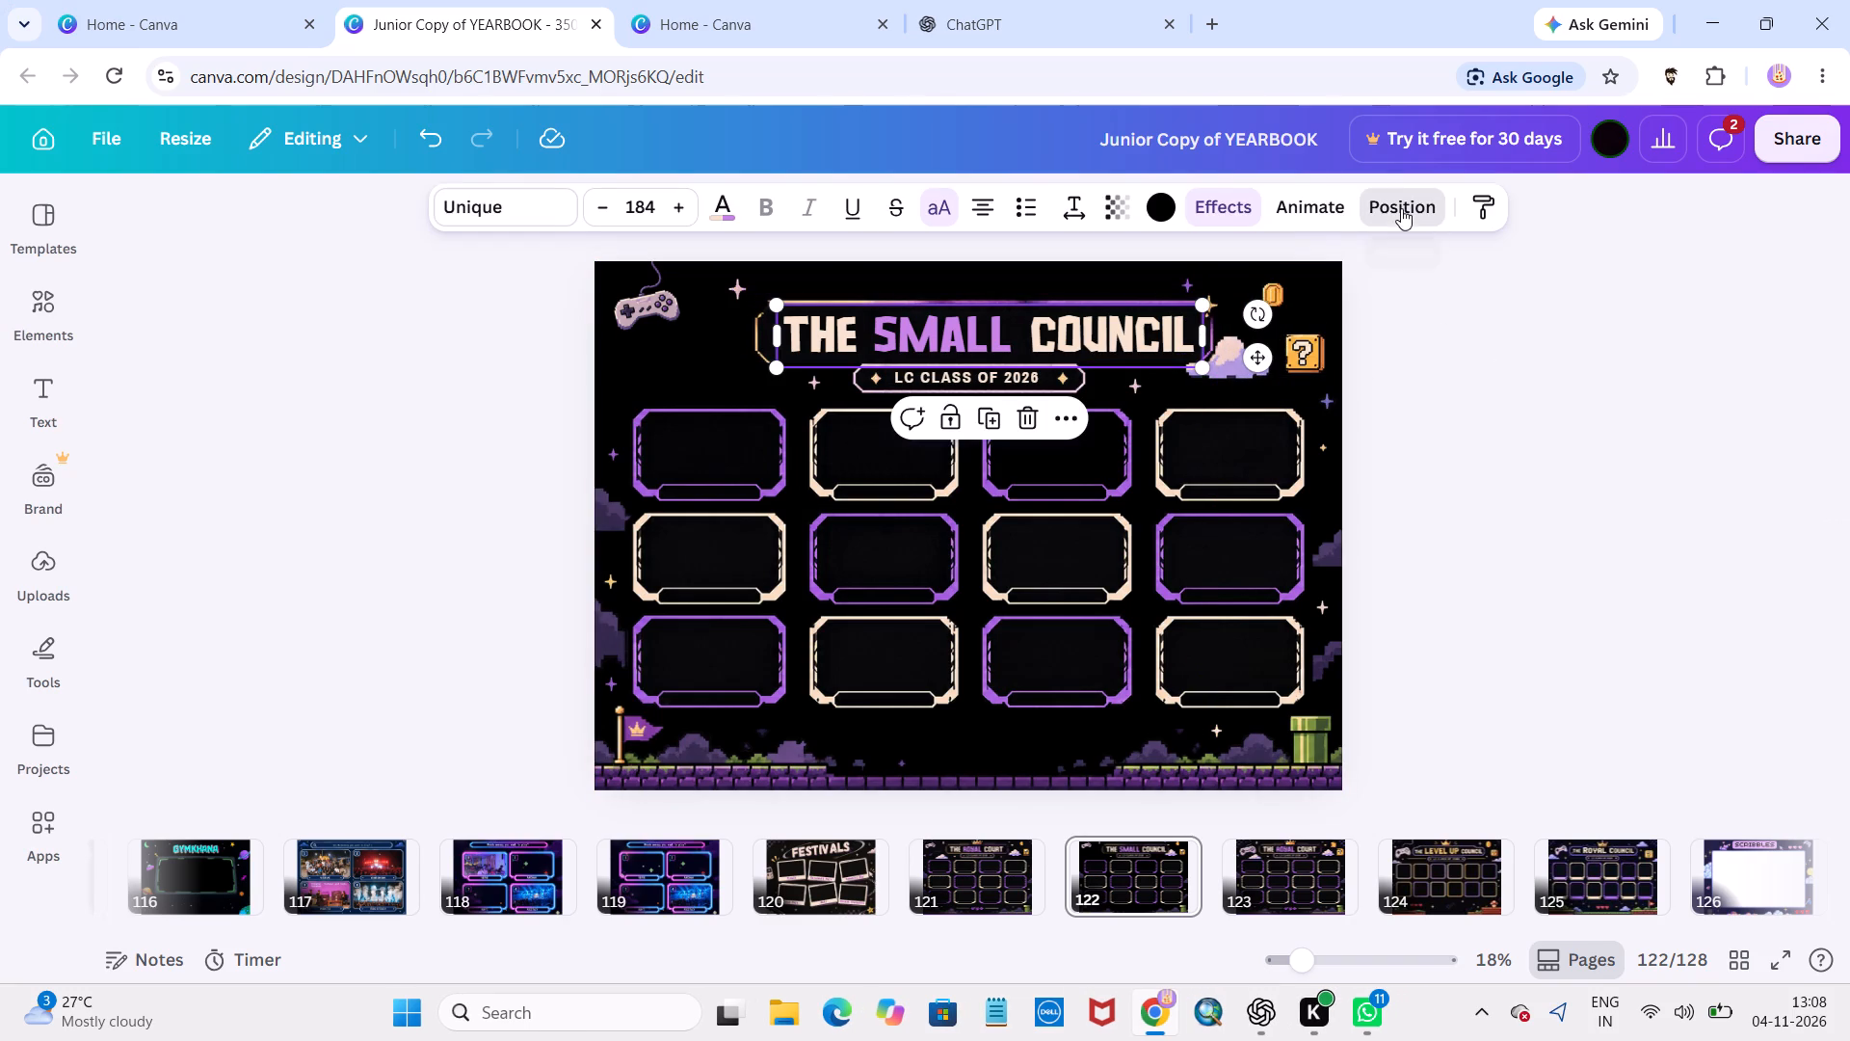
click(368, 614)
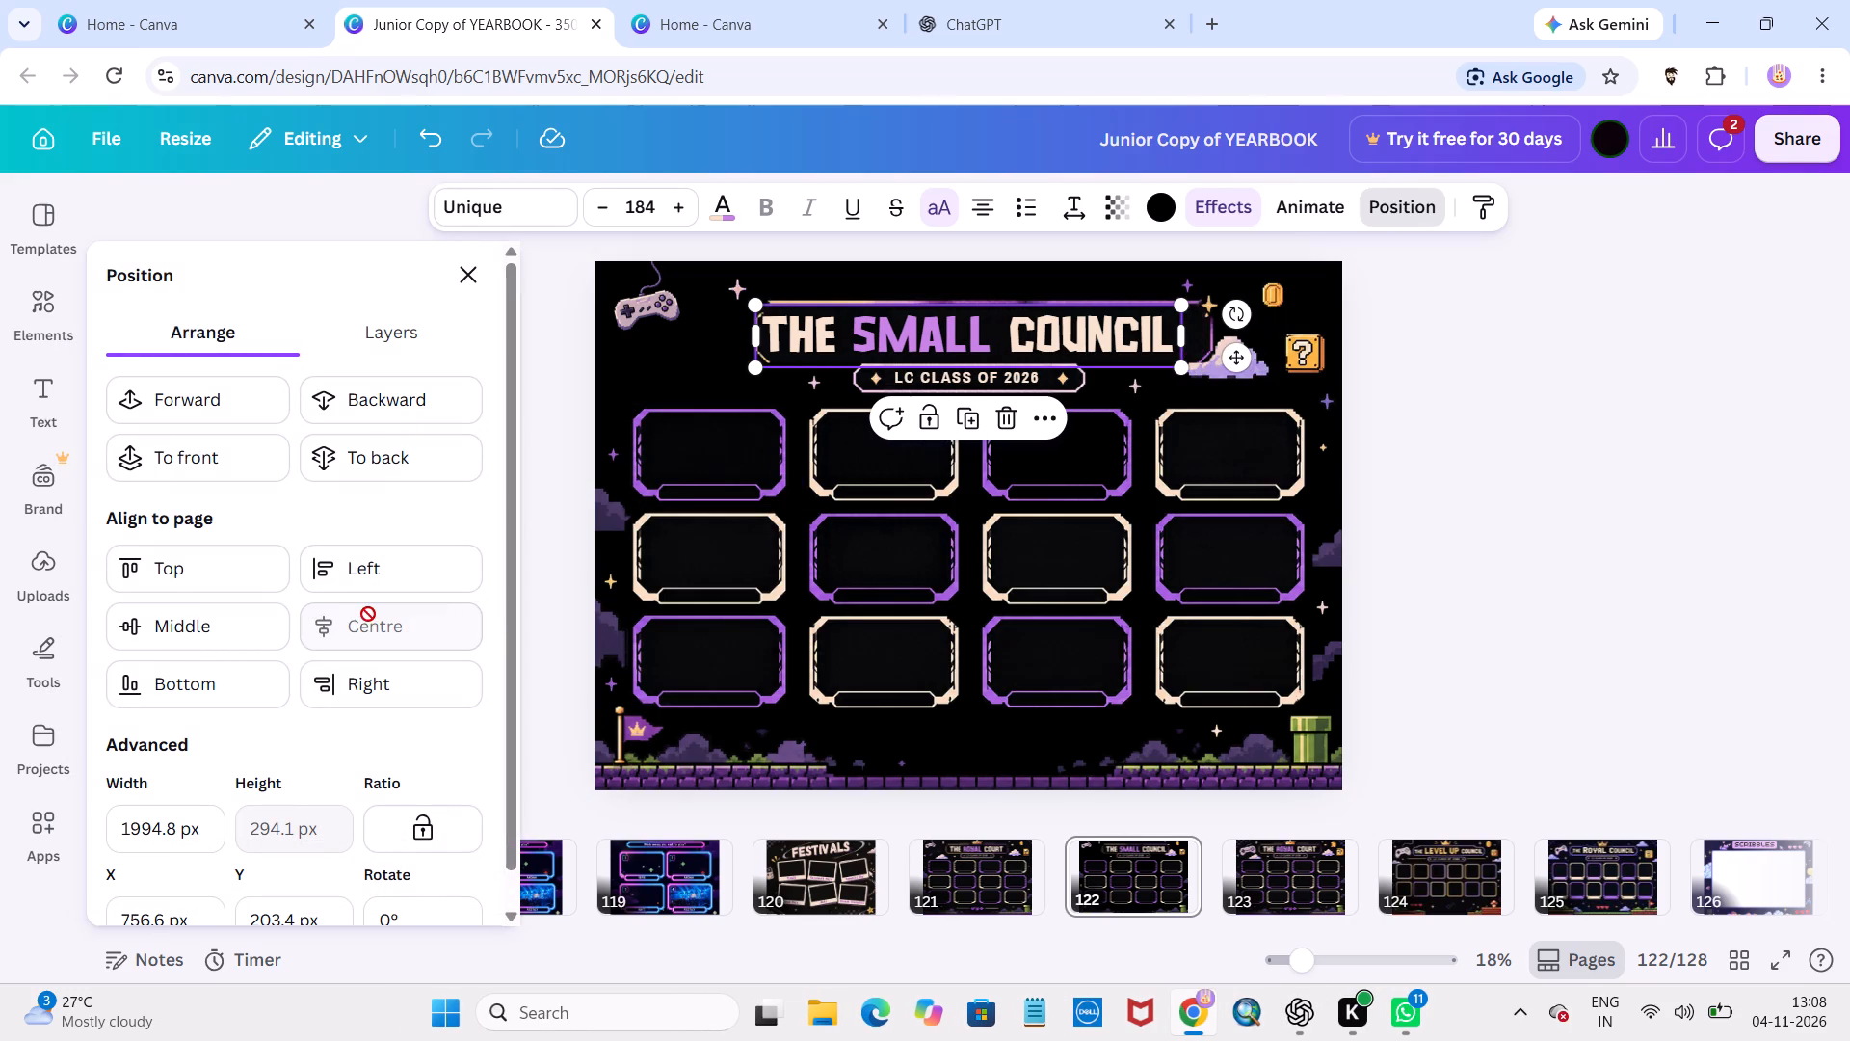
click(1565, 475)
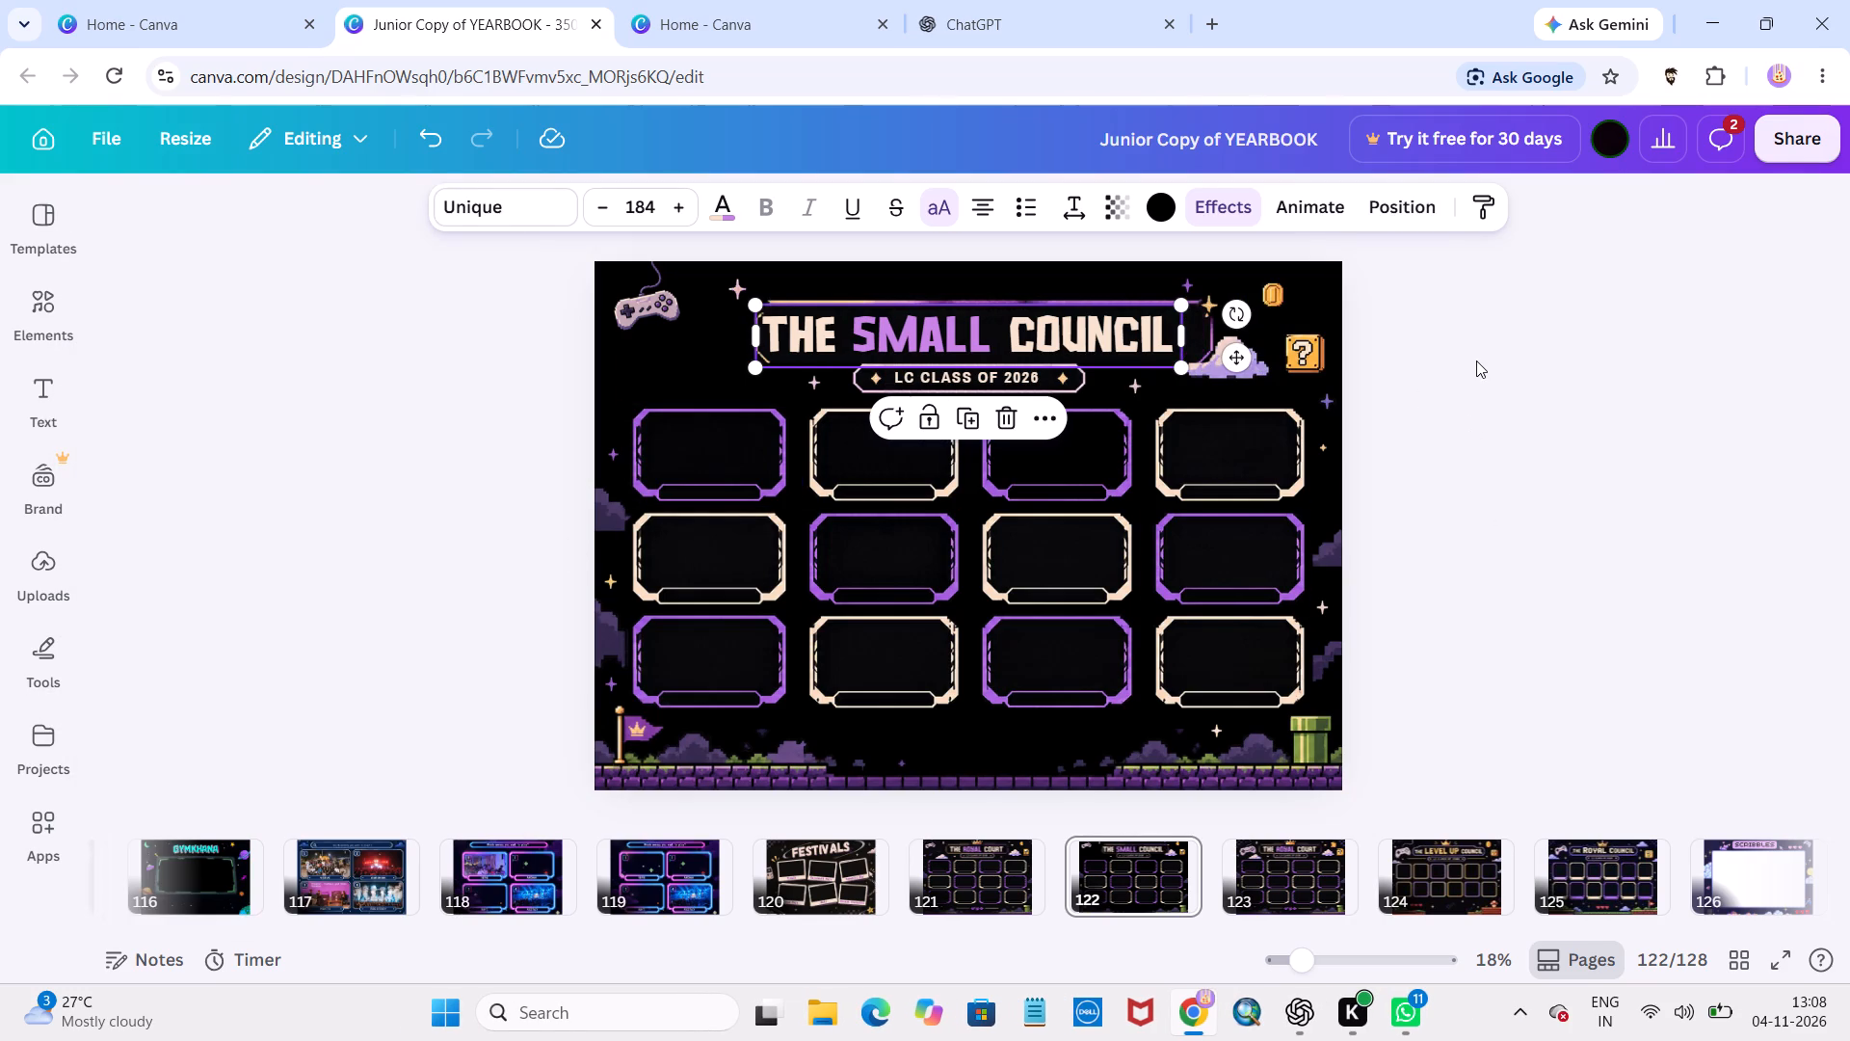
click(1476, 360)
click(1191, 319)
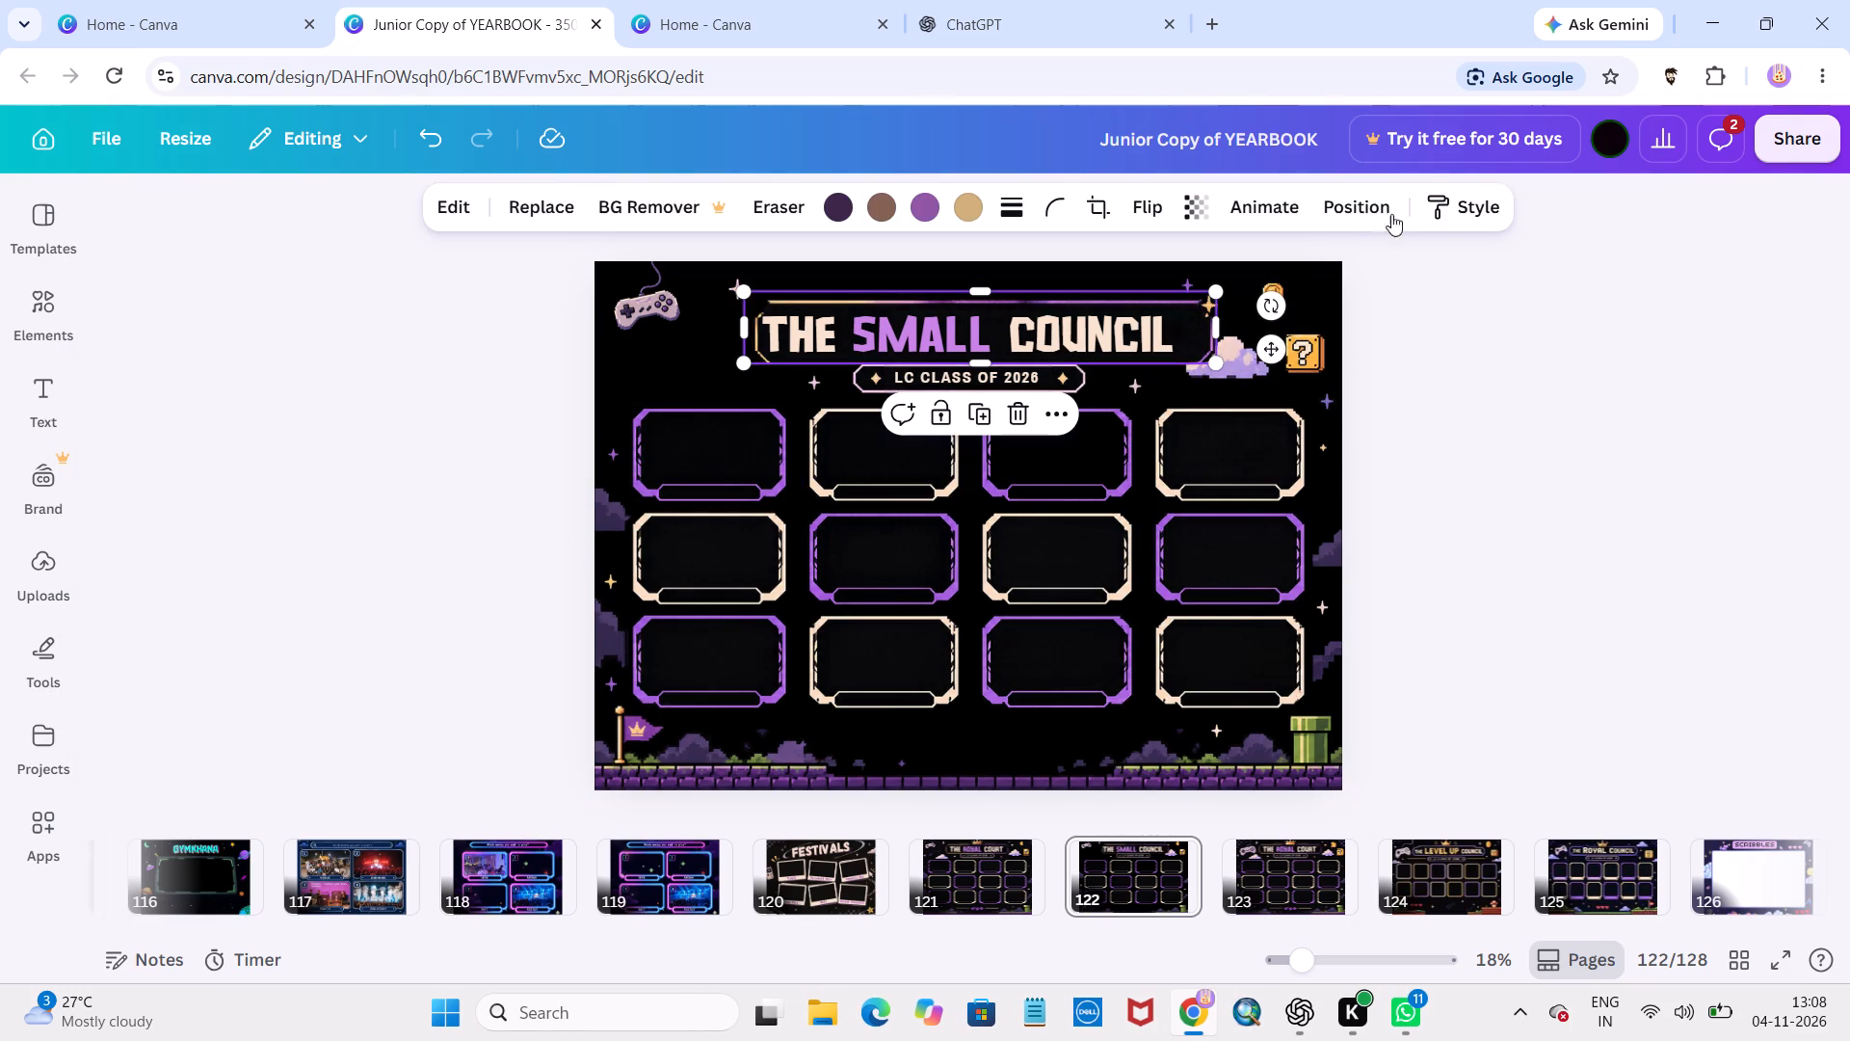
click(1370, 204)
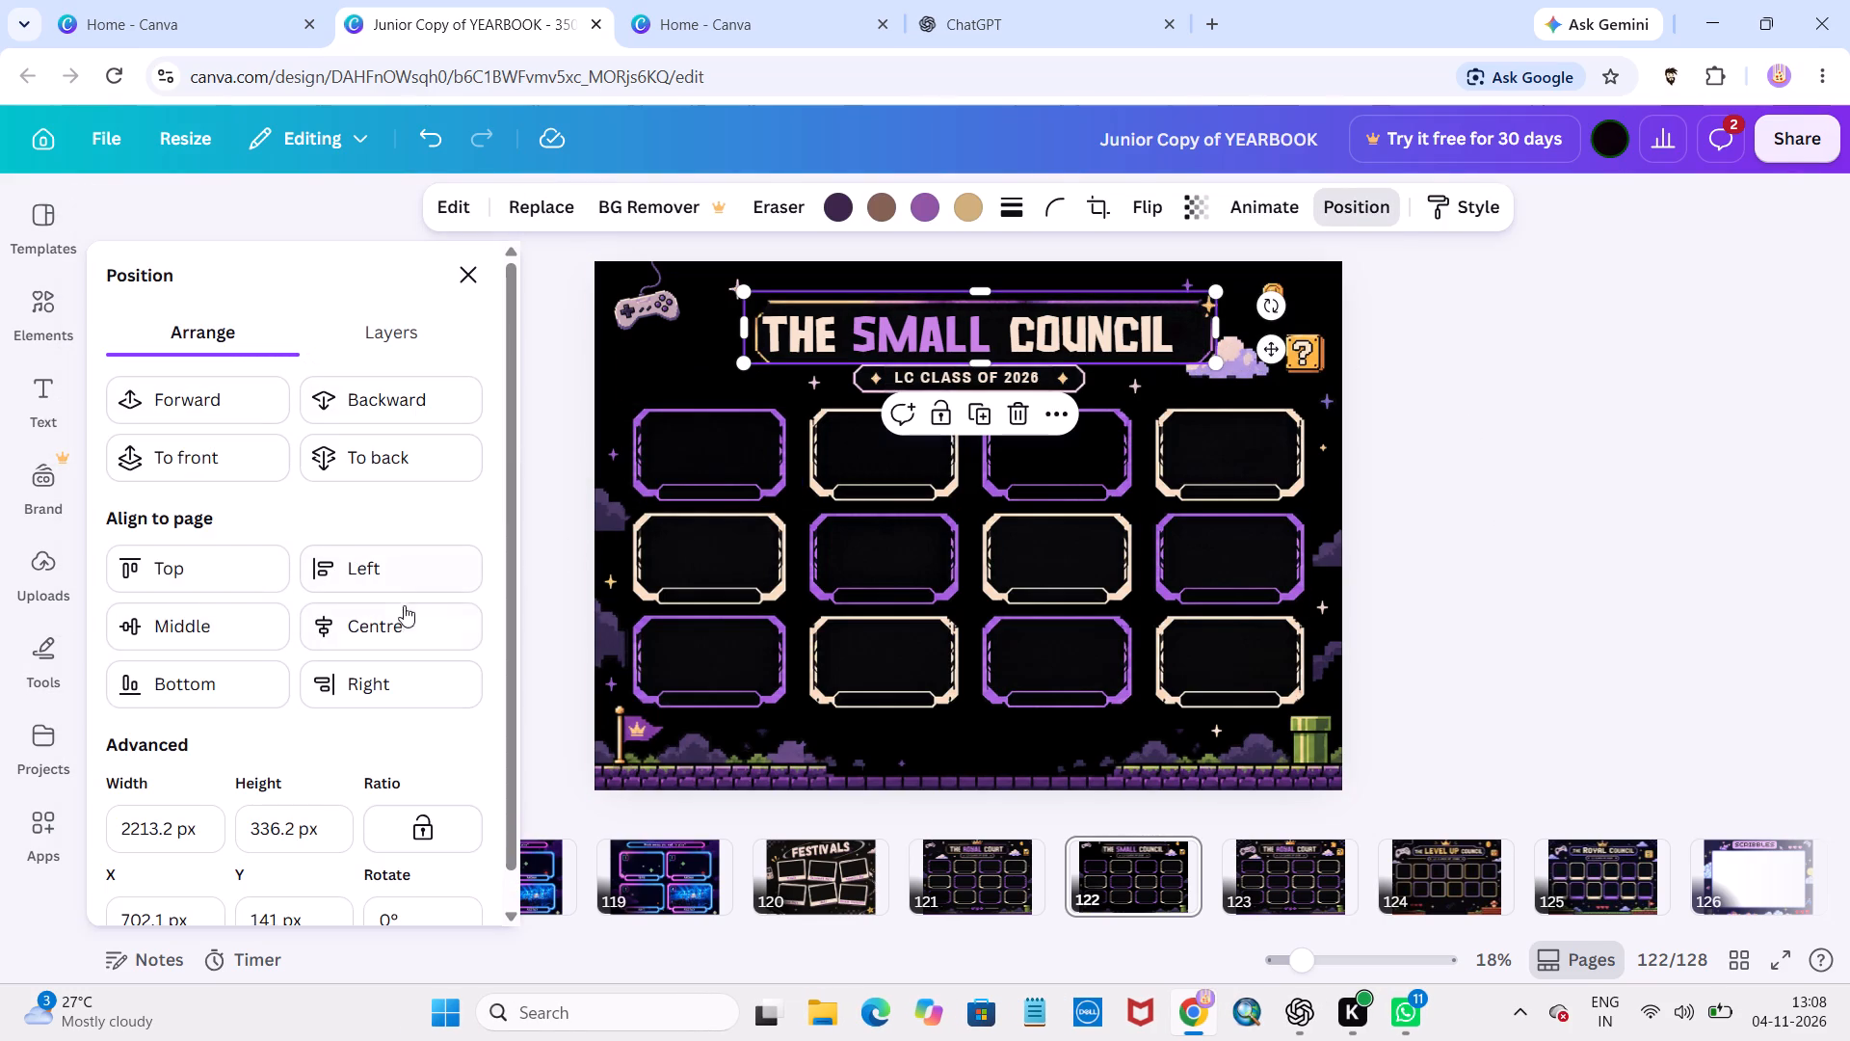
click(410, 620)
click(1574, 510)
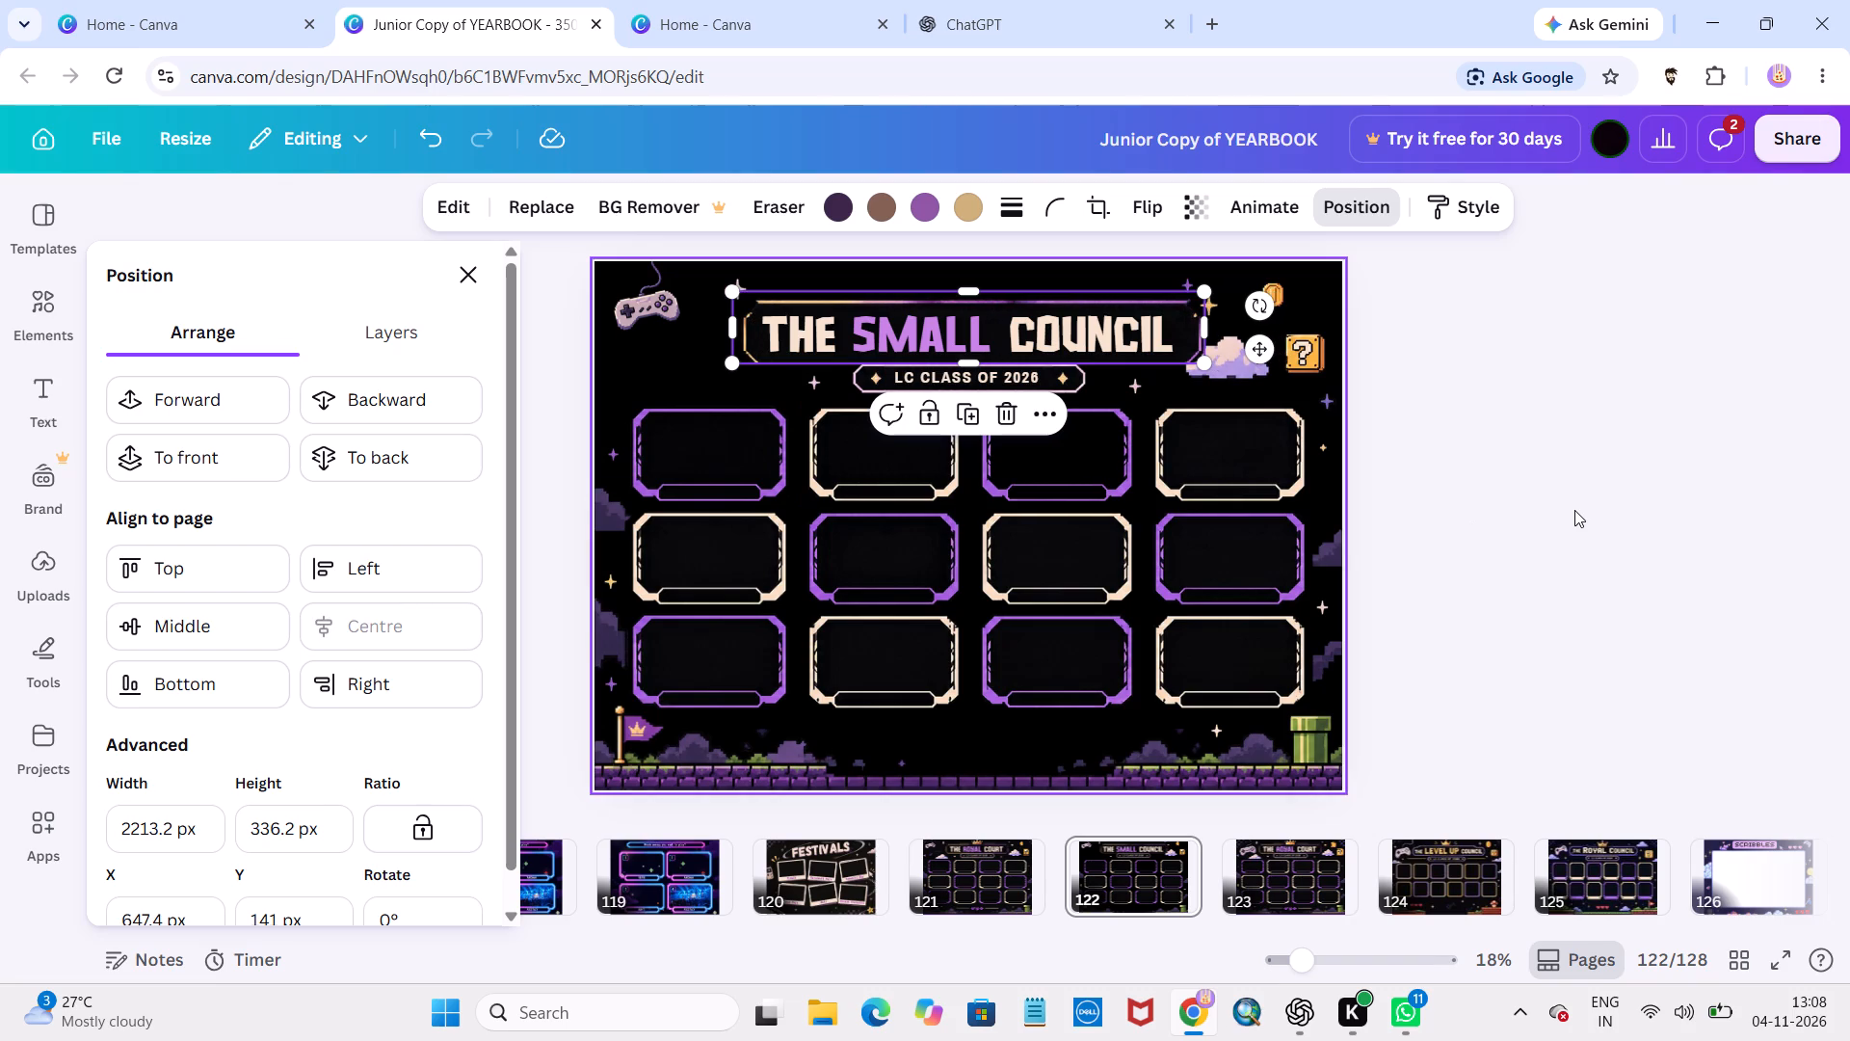
Ungroup page 121's Royal Court layout and copy the pink-lavender cloud above its first frame onto page 122.
click(1574, 510)
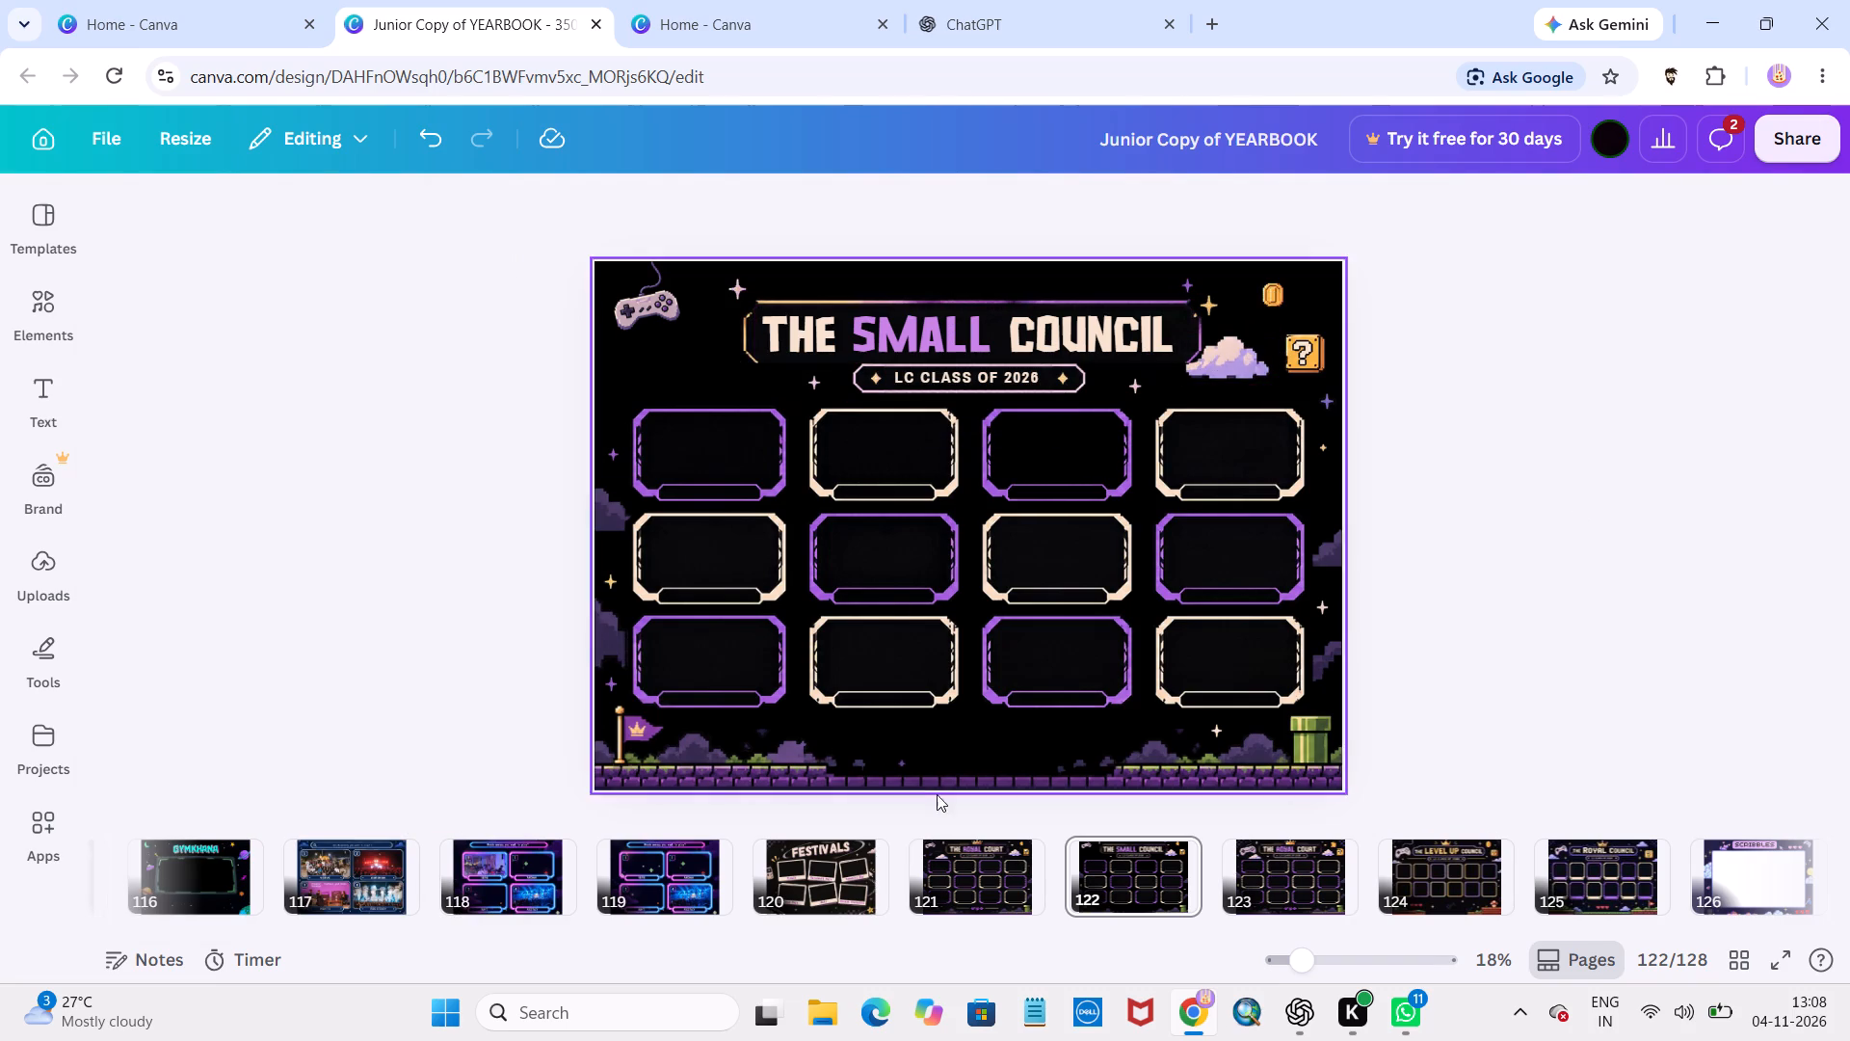
click(1001, 878)
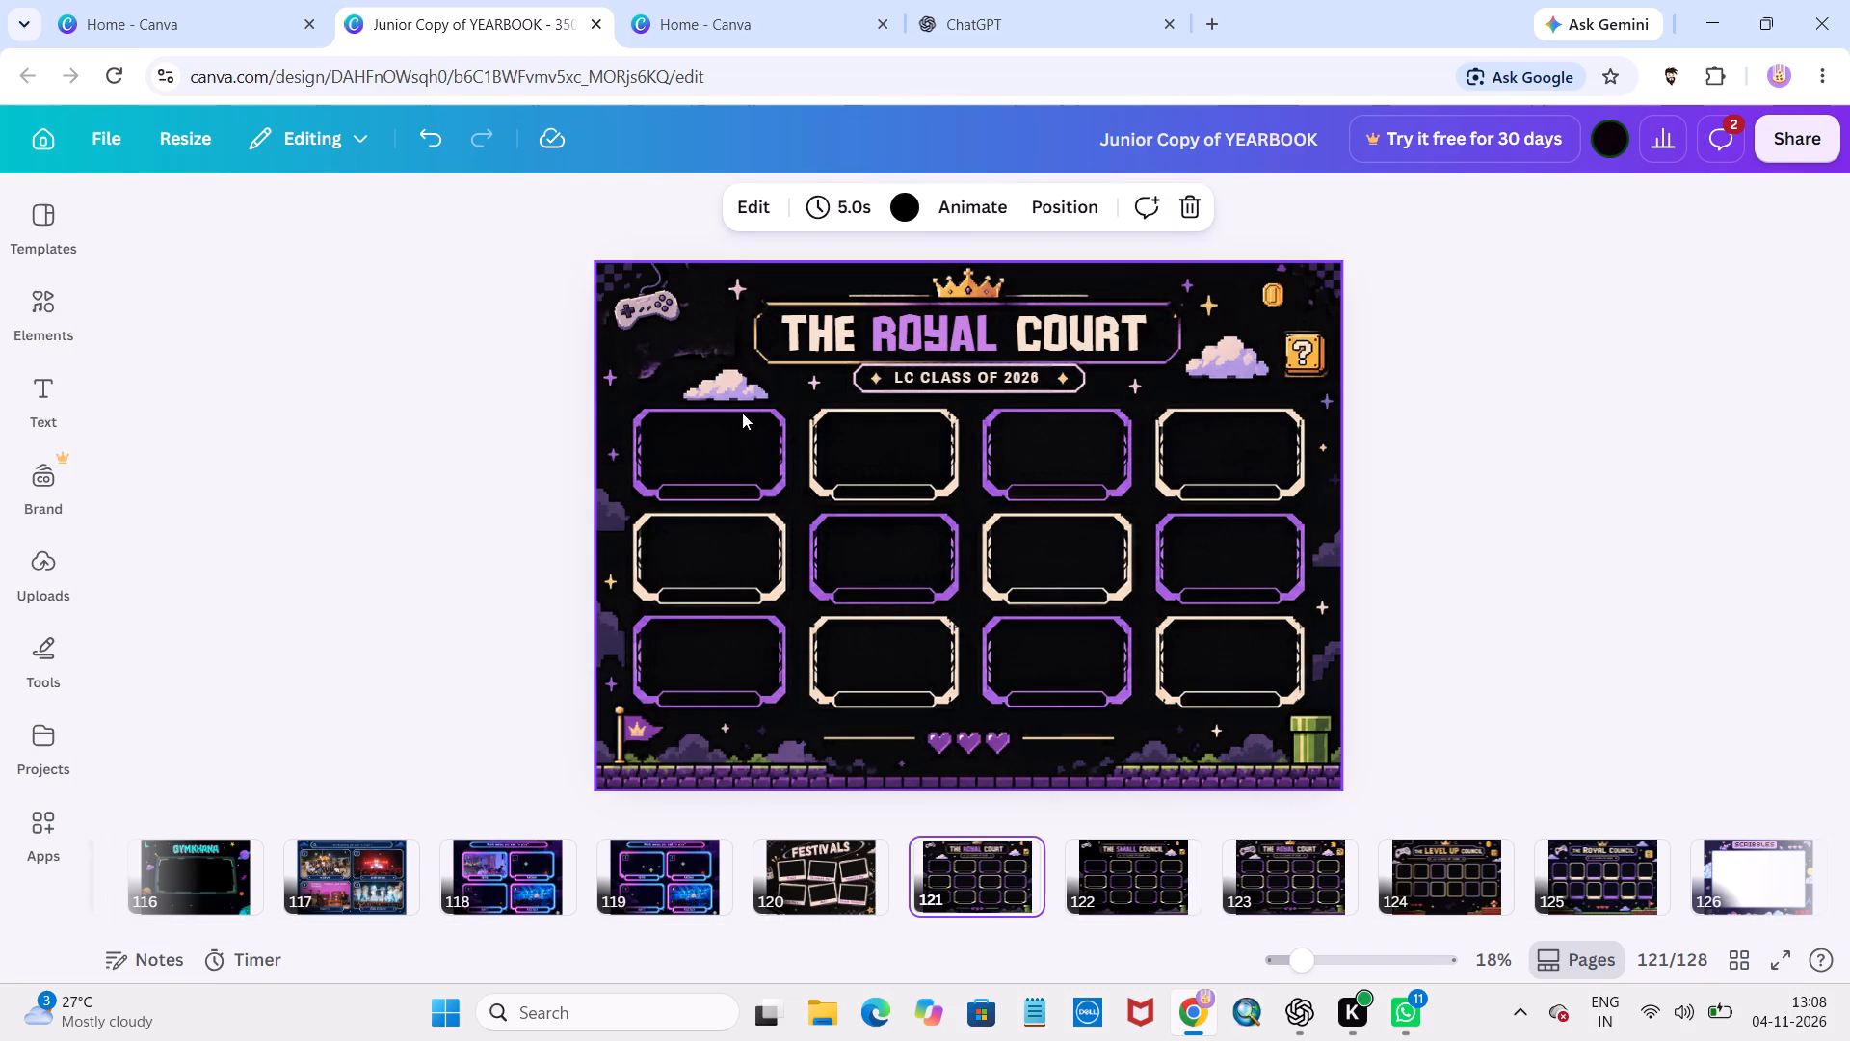
click(730, 378)
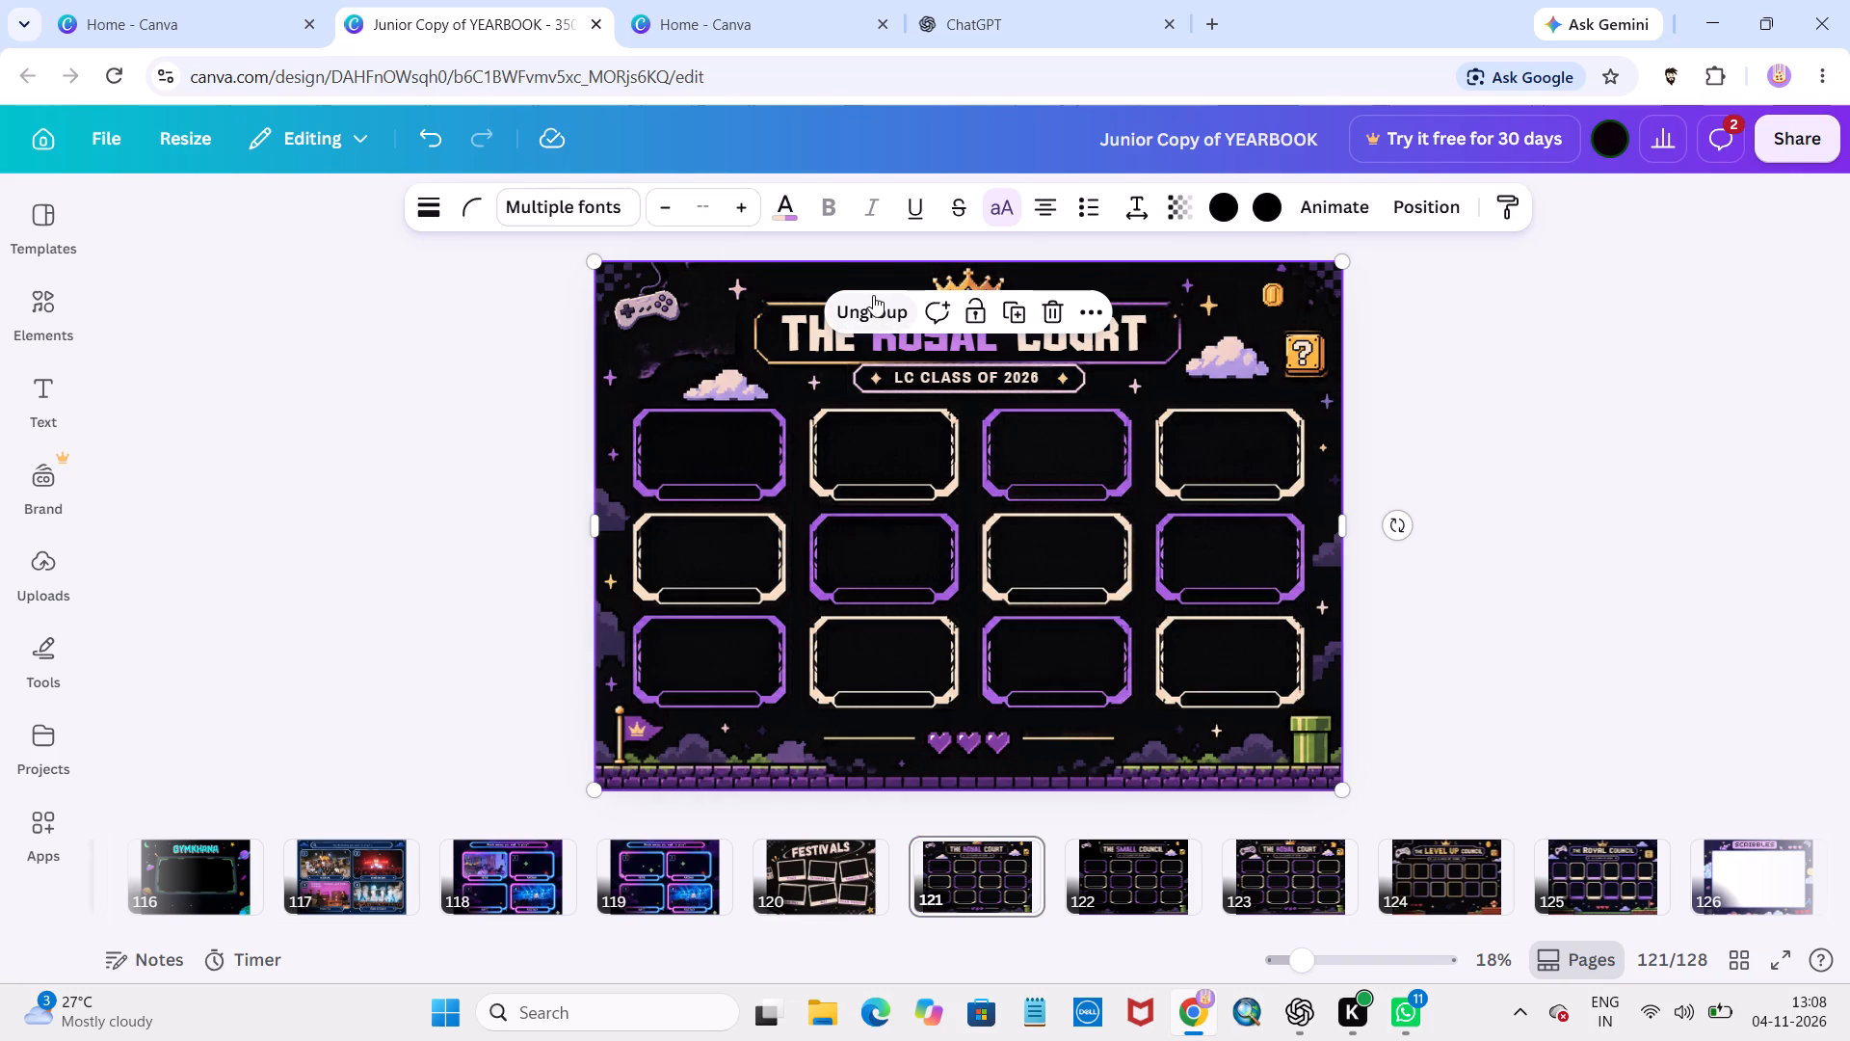
click(873, 295)
click(1715, 331)
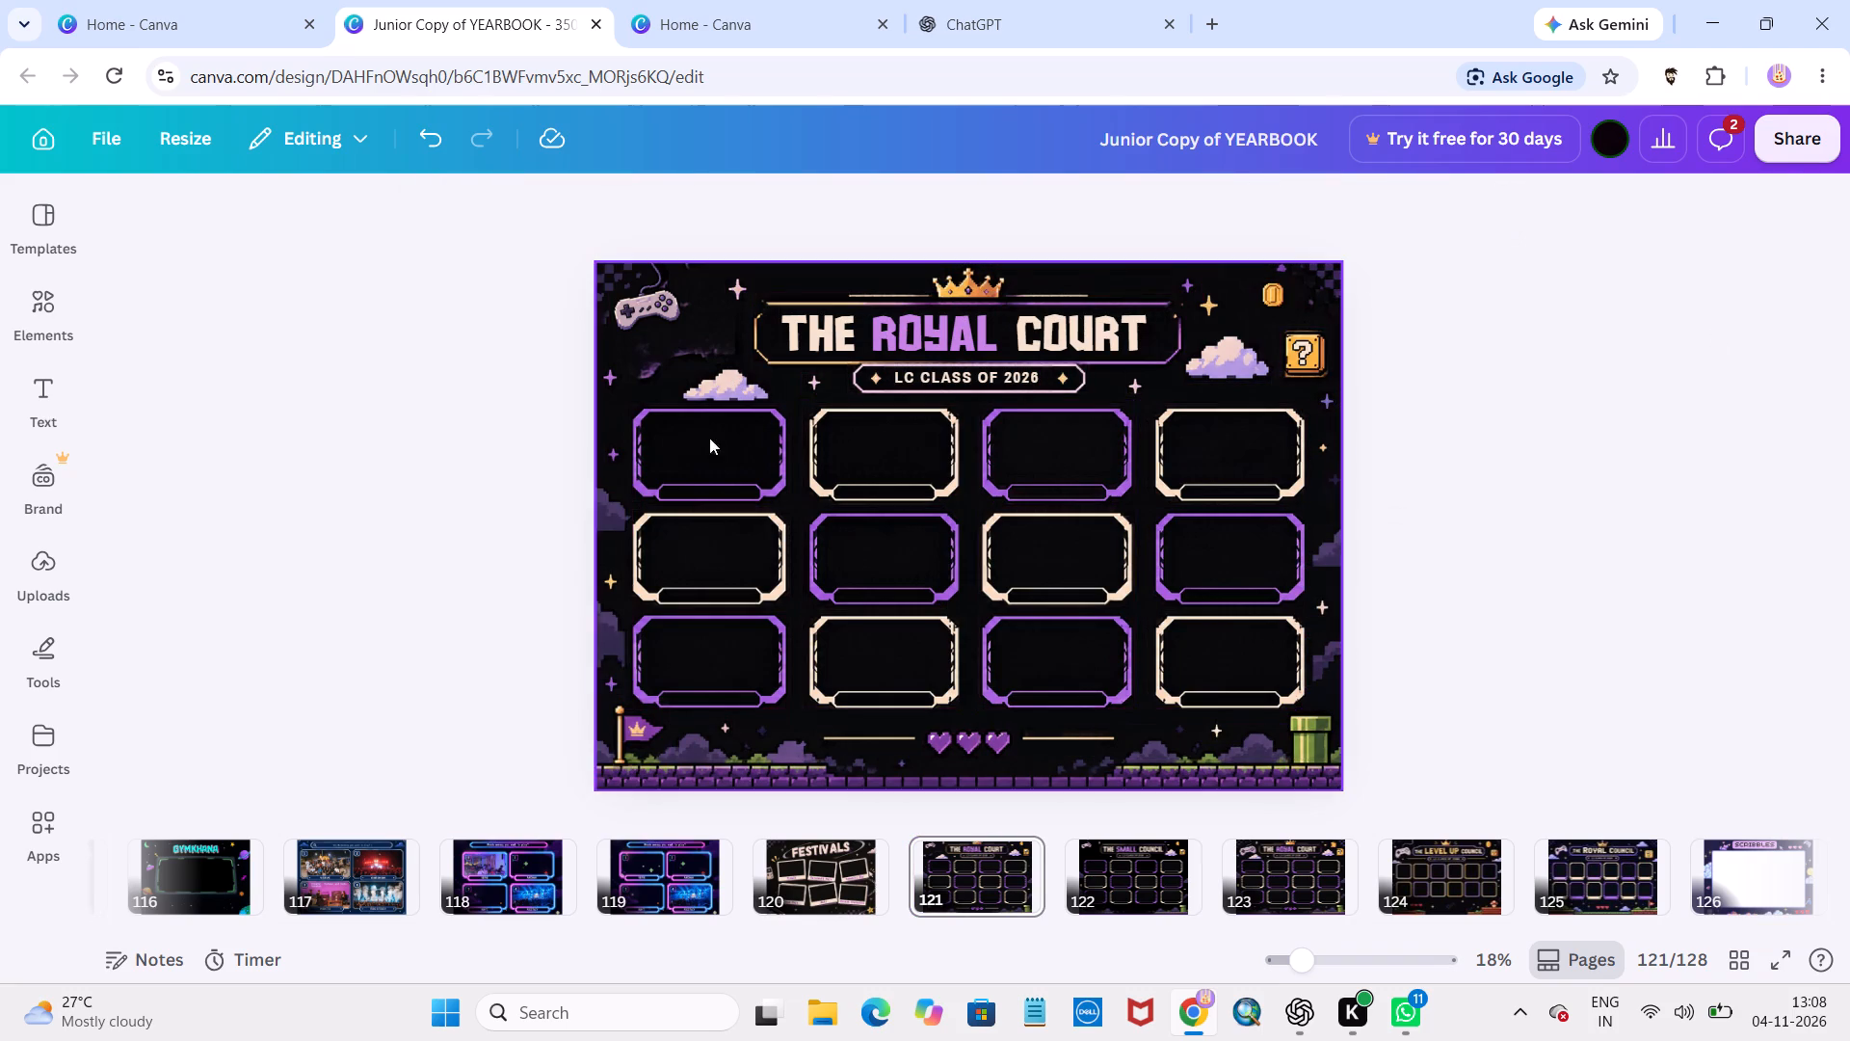
click(726, 387)
key(ctrl+c)
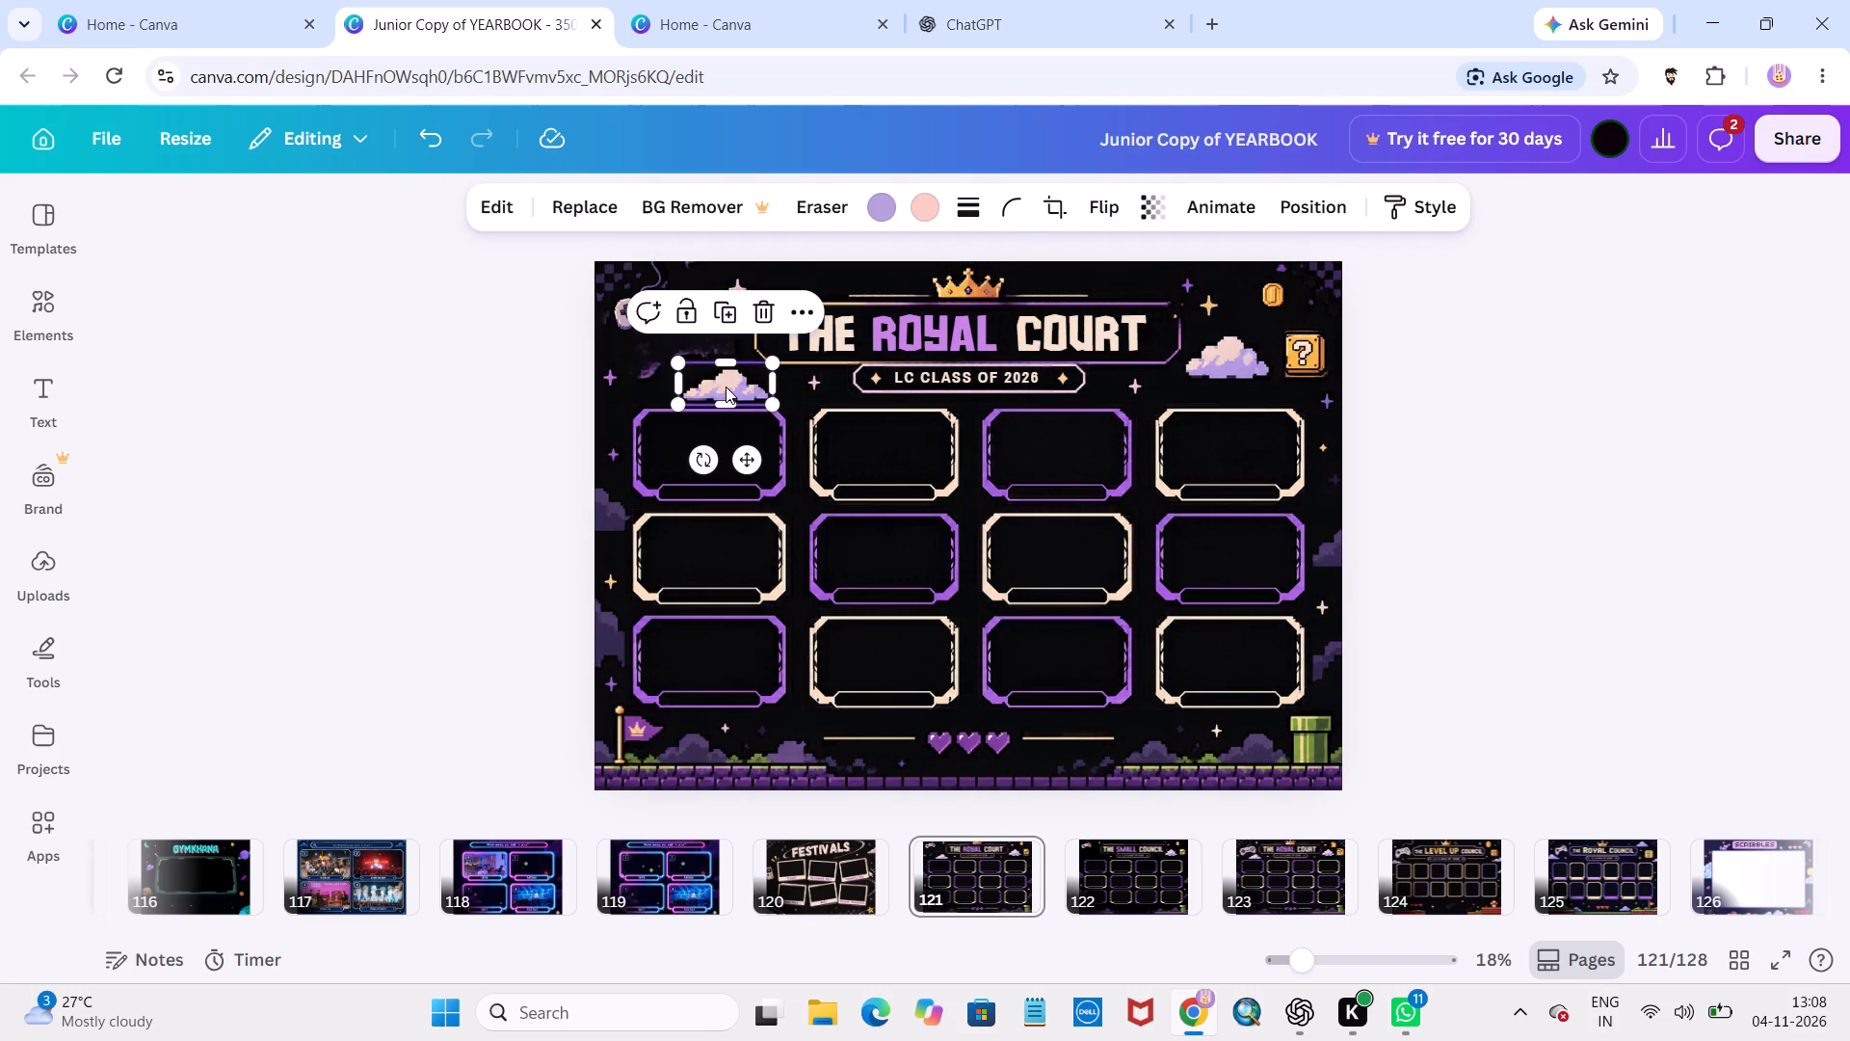
click(1131, 876)
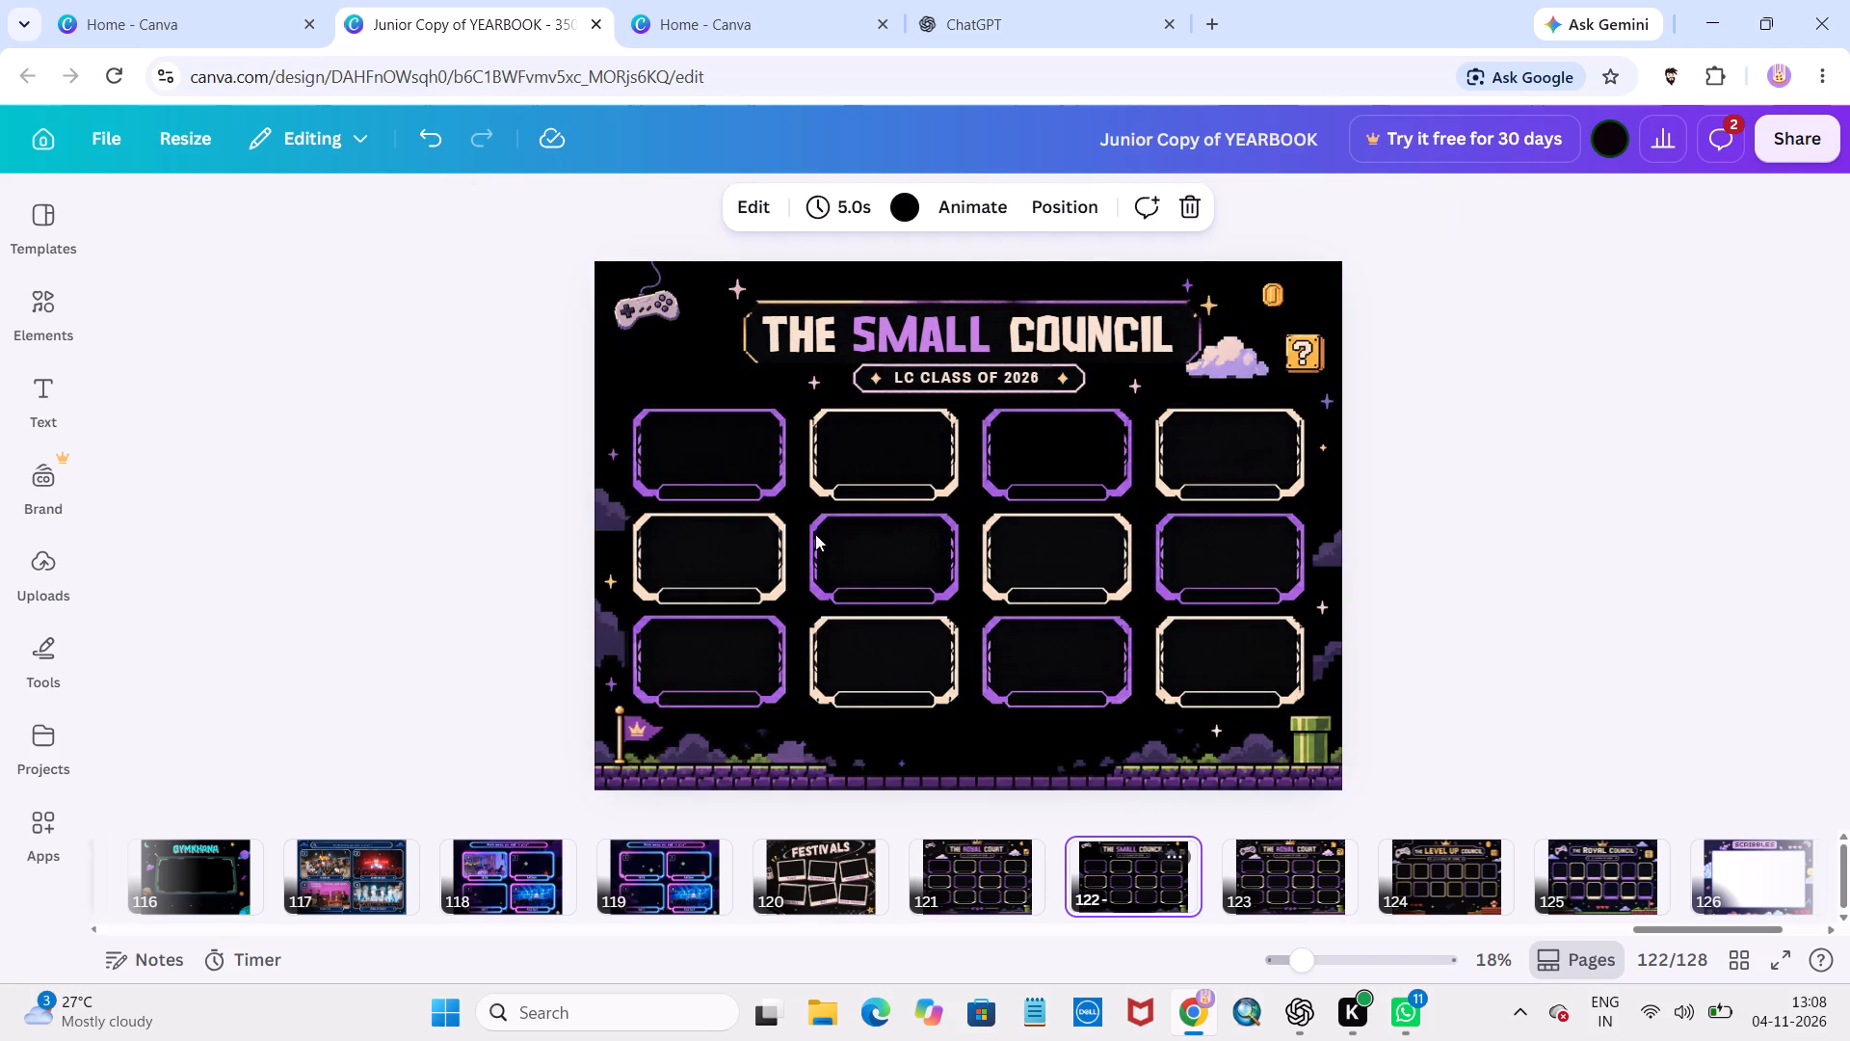
key(ctrl+v)
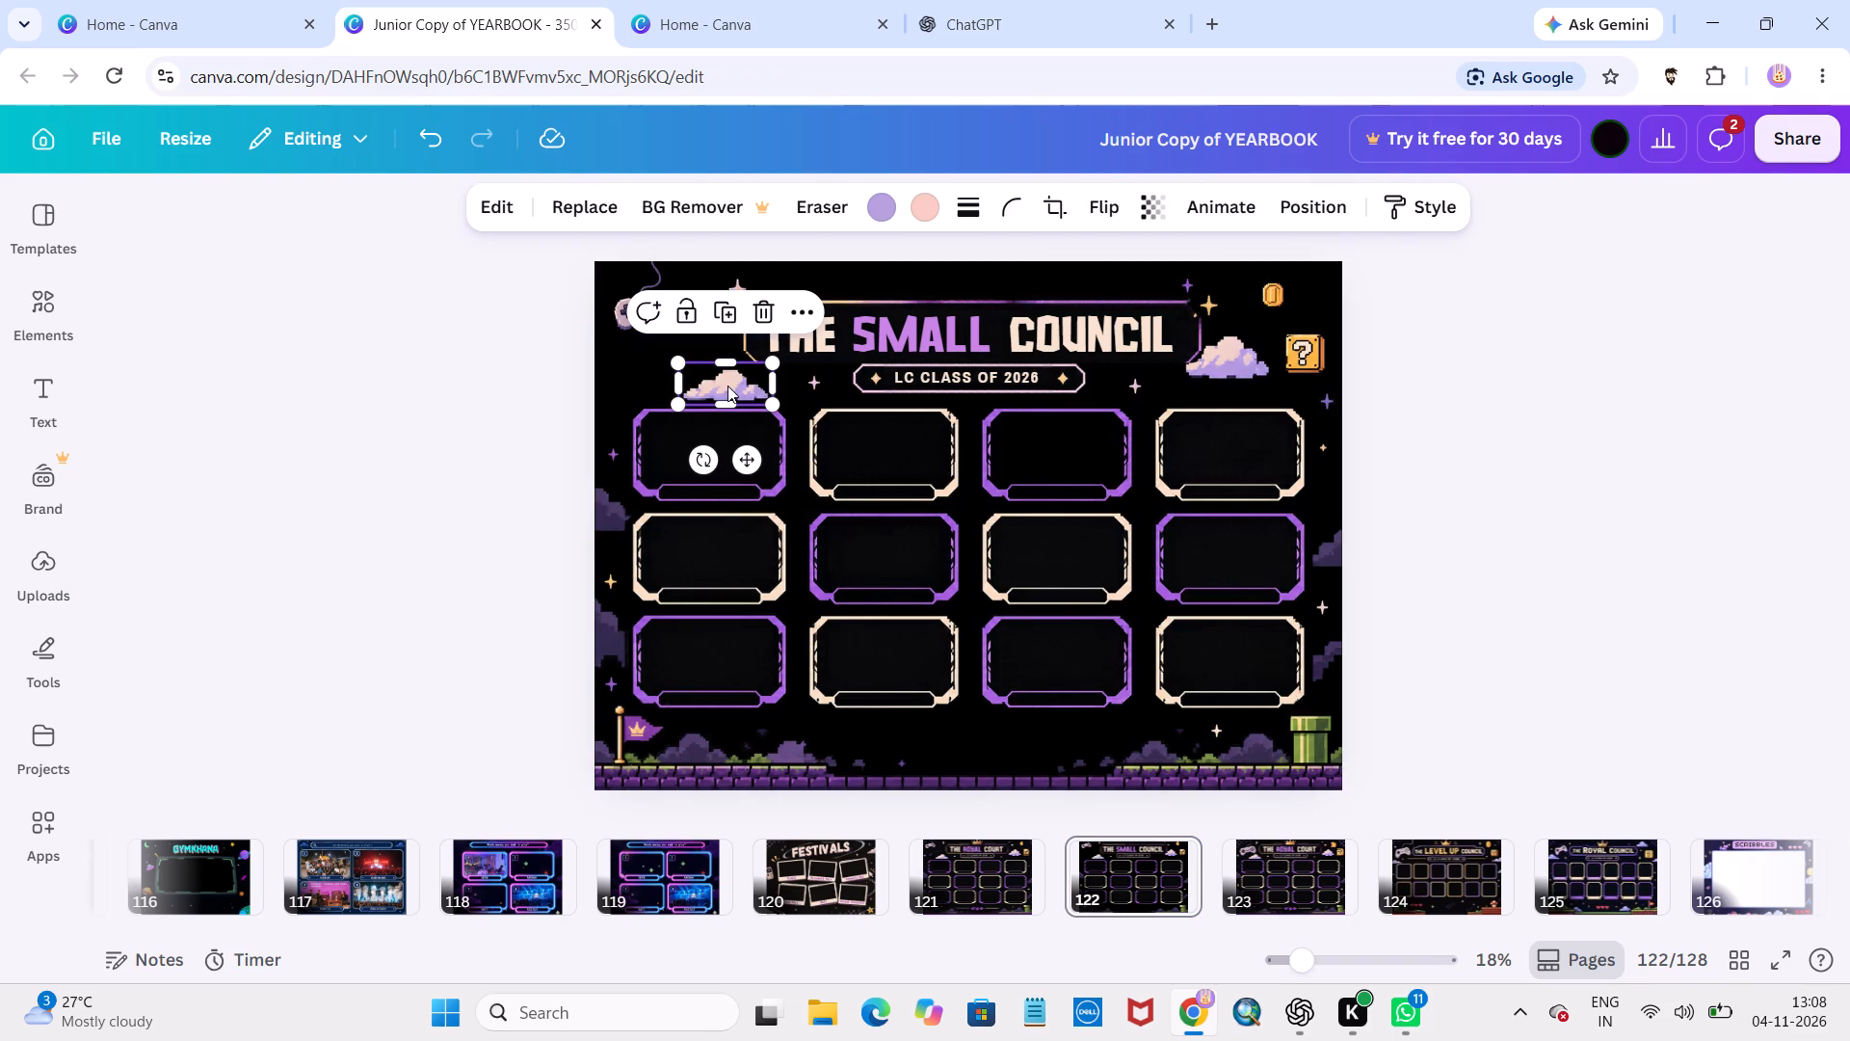
Shrink the pasted cloud to about three quarters of its size and place it just beneath the game controller.
drag(674, 404, 723, 390)
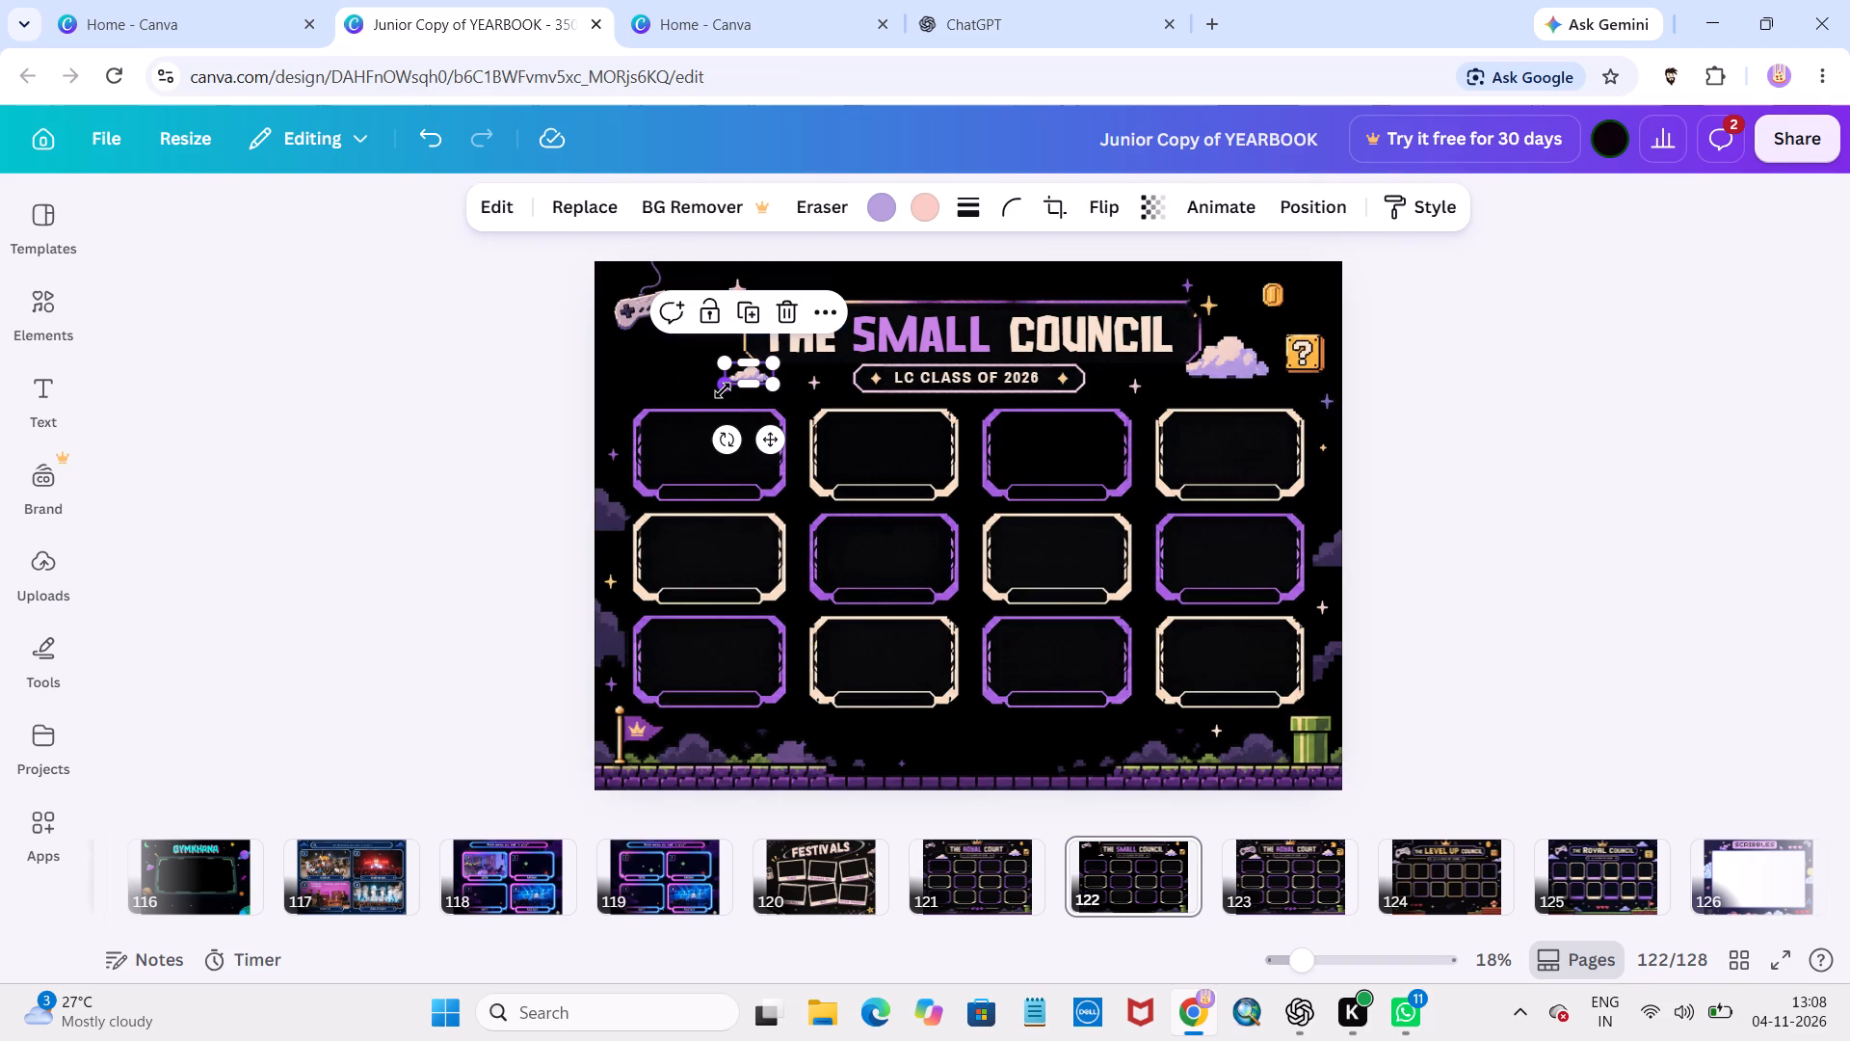
click(723, 390)
drag(723, 390, 701, 400)
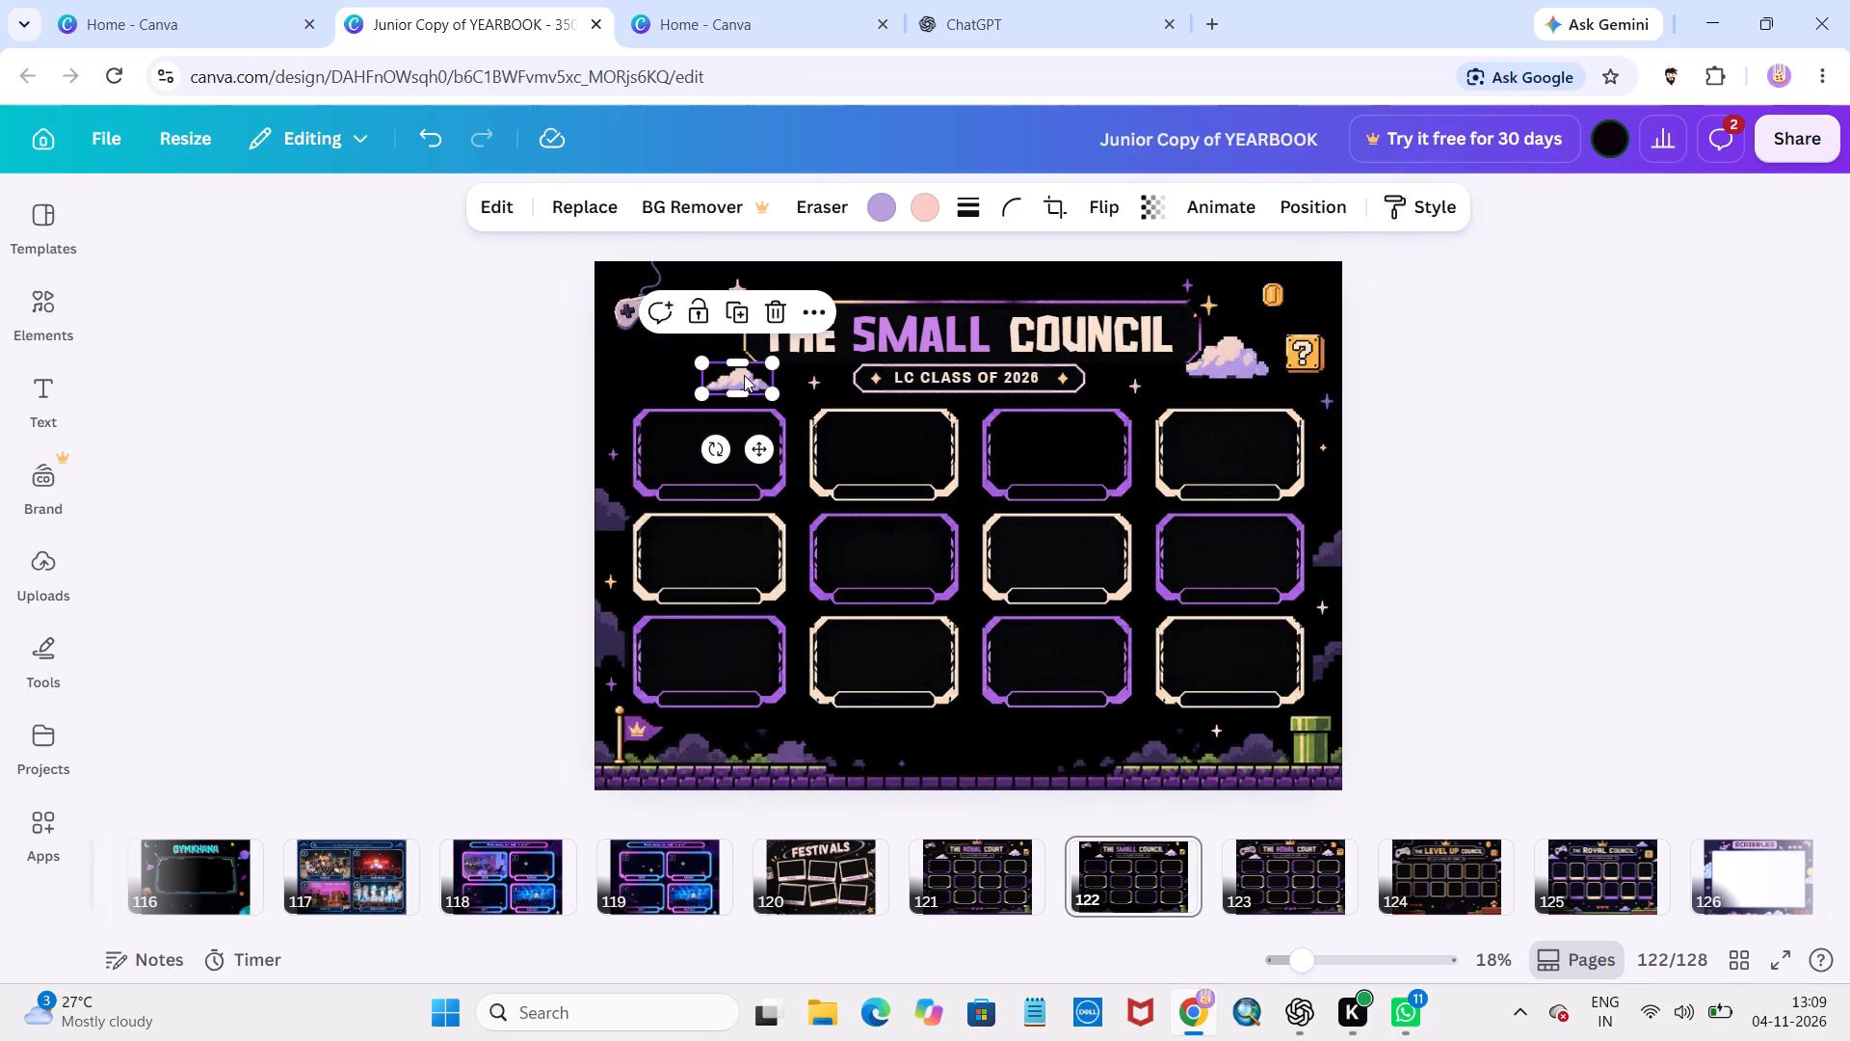
drag(744, 375, 643, 337)
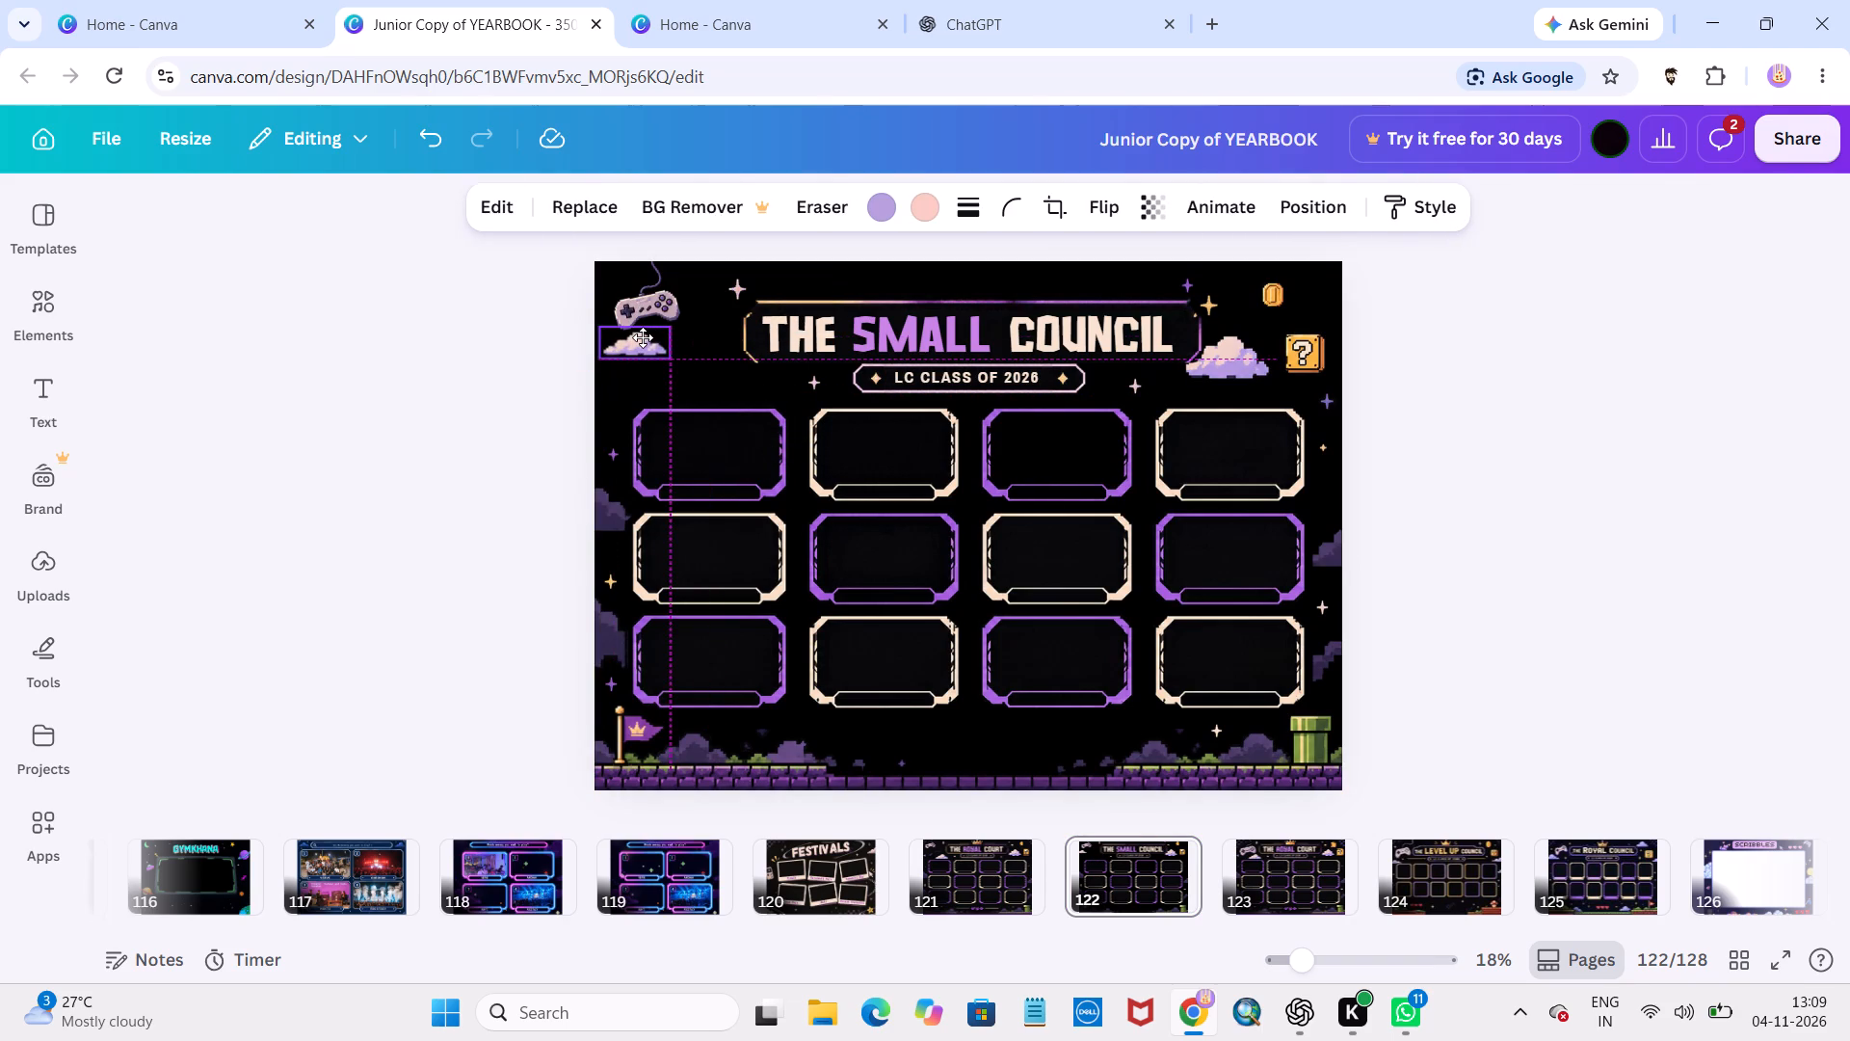
drag(643, 337, 640, 337)
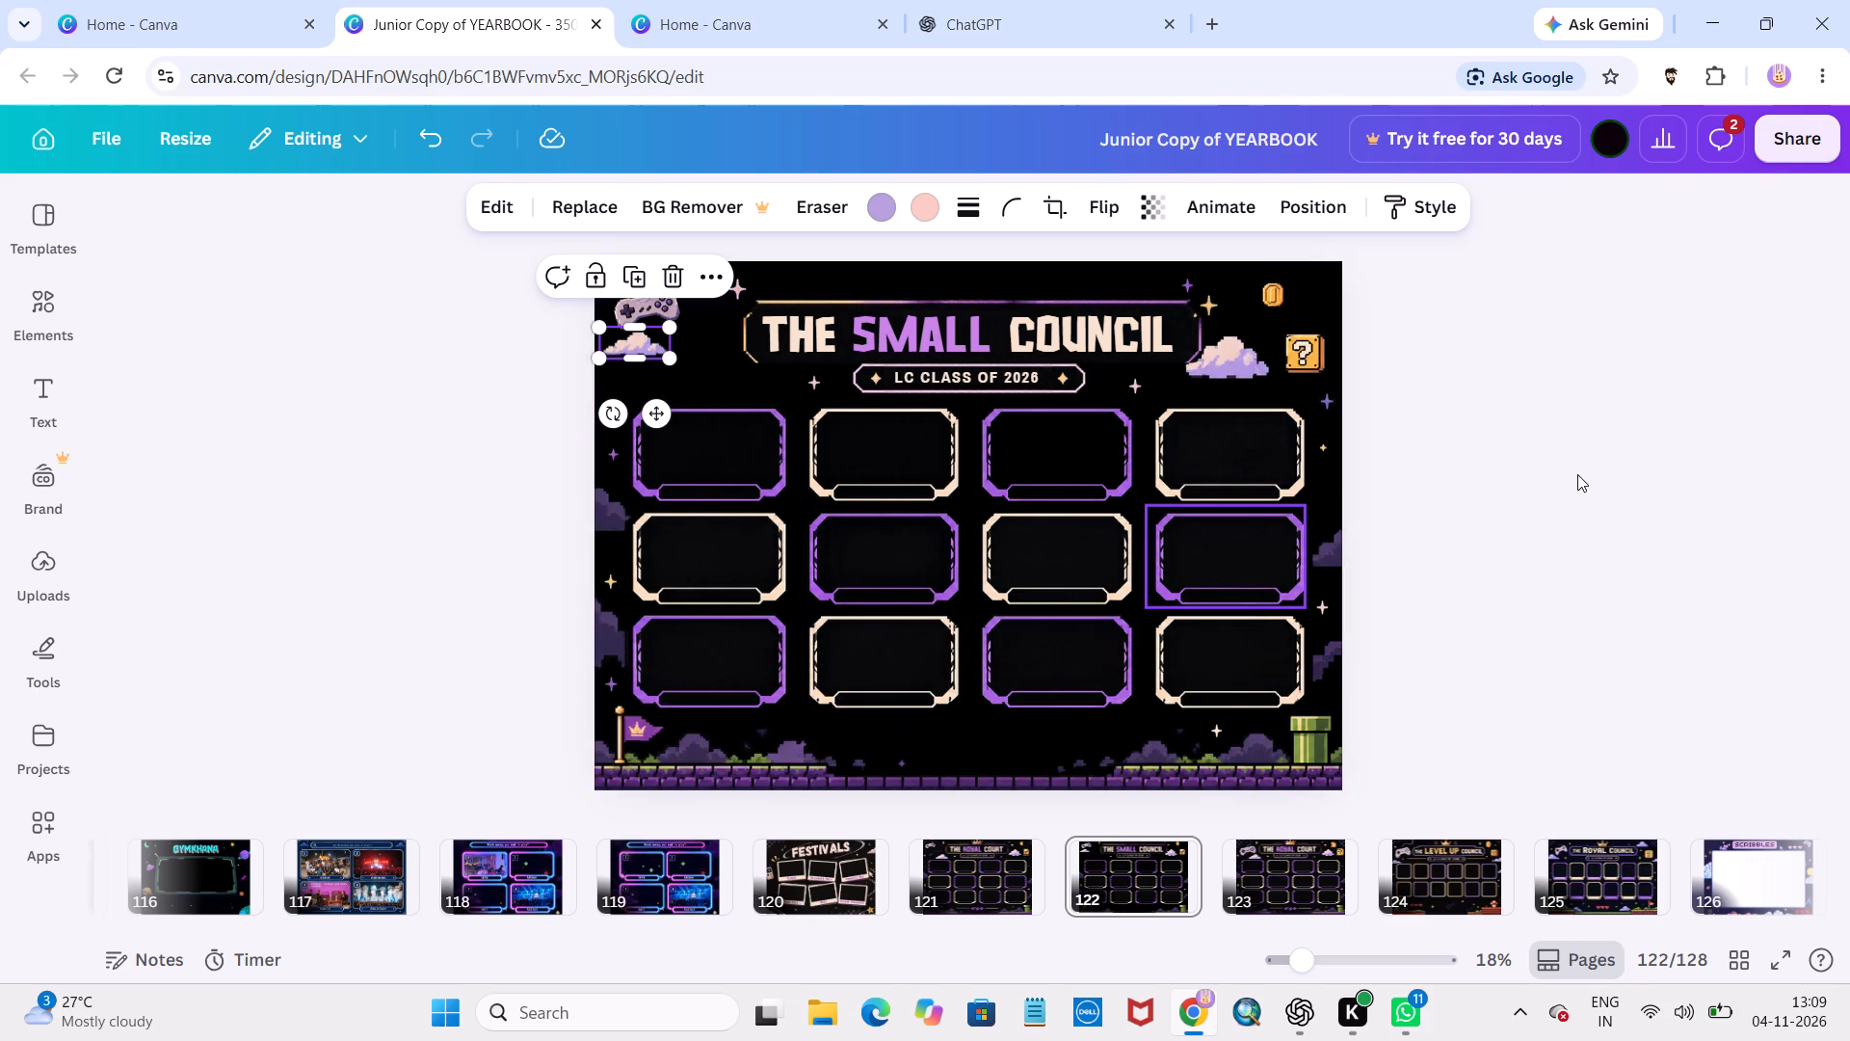
click(1581, 472)
Download only page 122, The Small Council, as a PNG at size 1 and high quality.
scroll(1581, 472, down, 1)
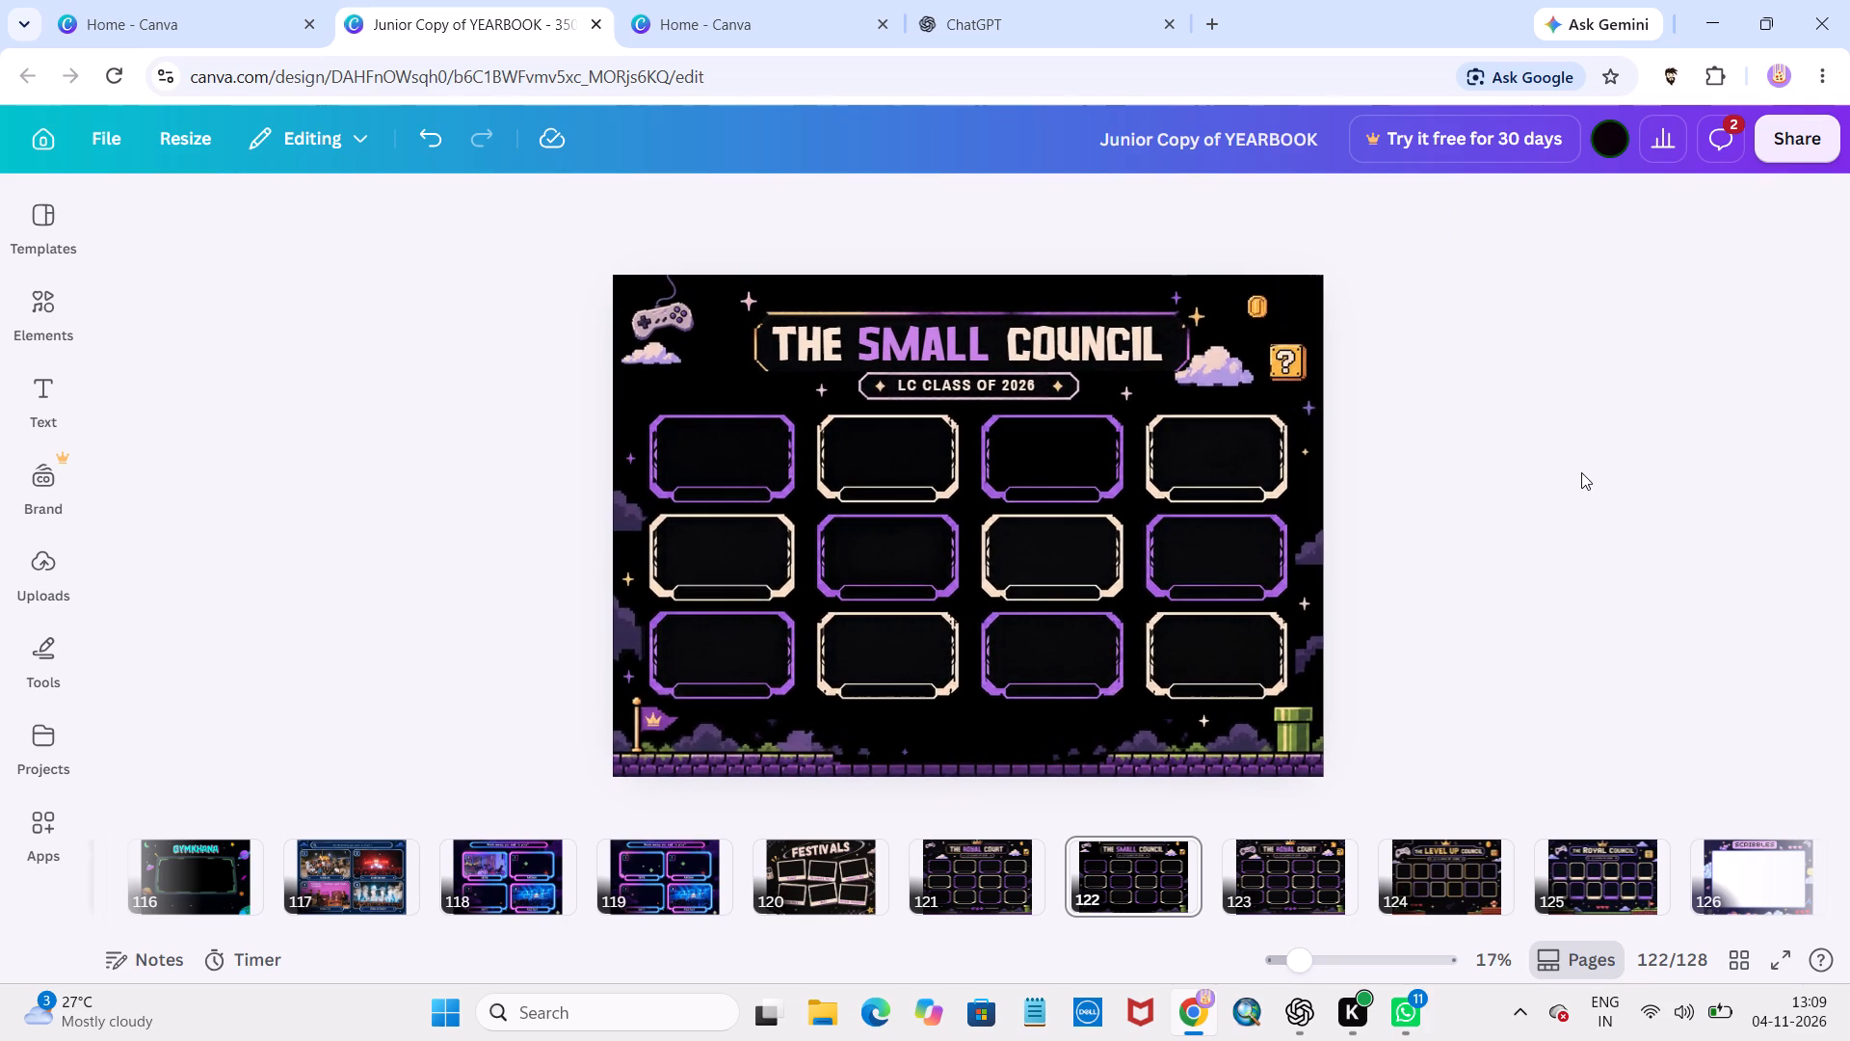
scroll(1581, 472, down, 1)
click(1804, 137)
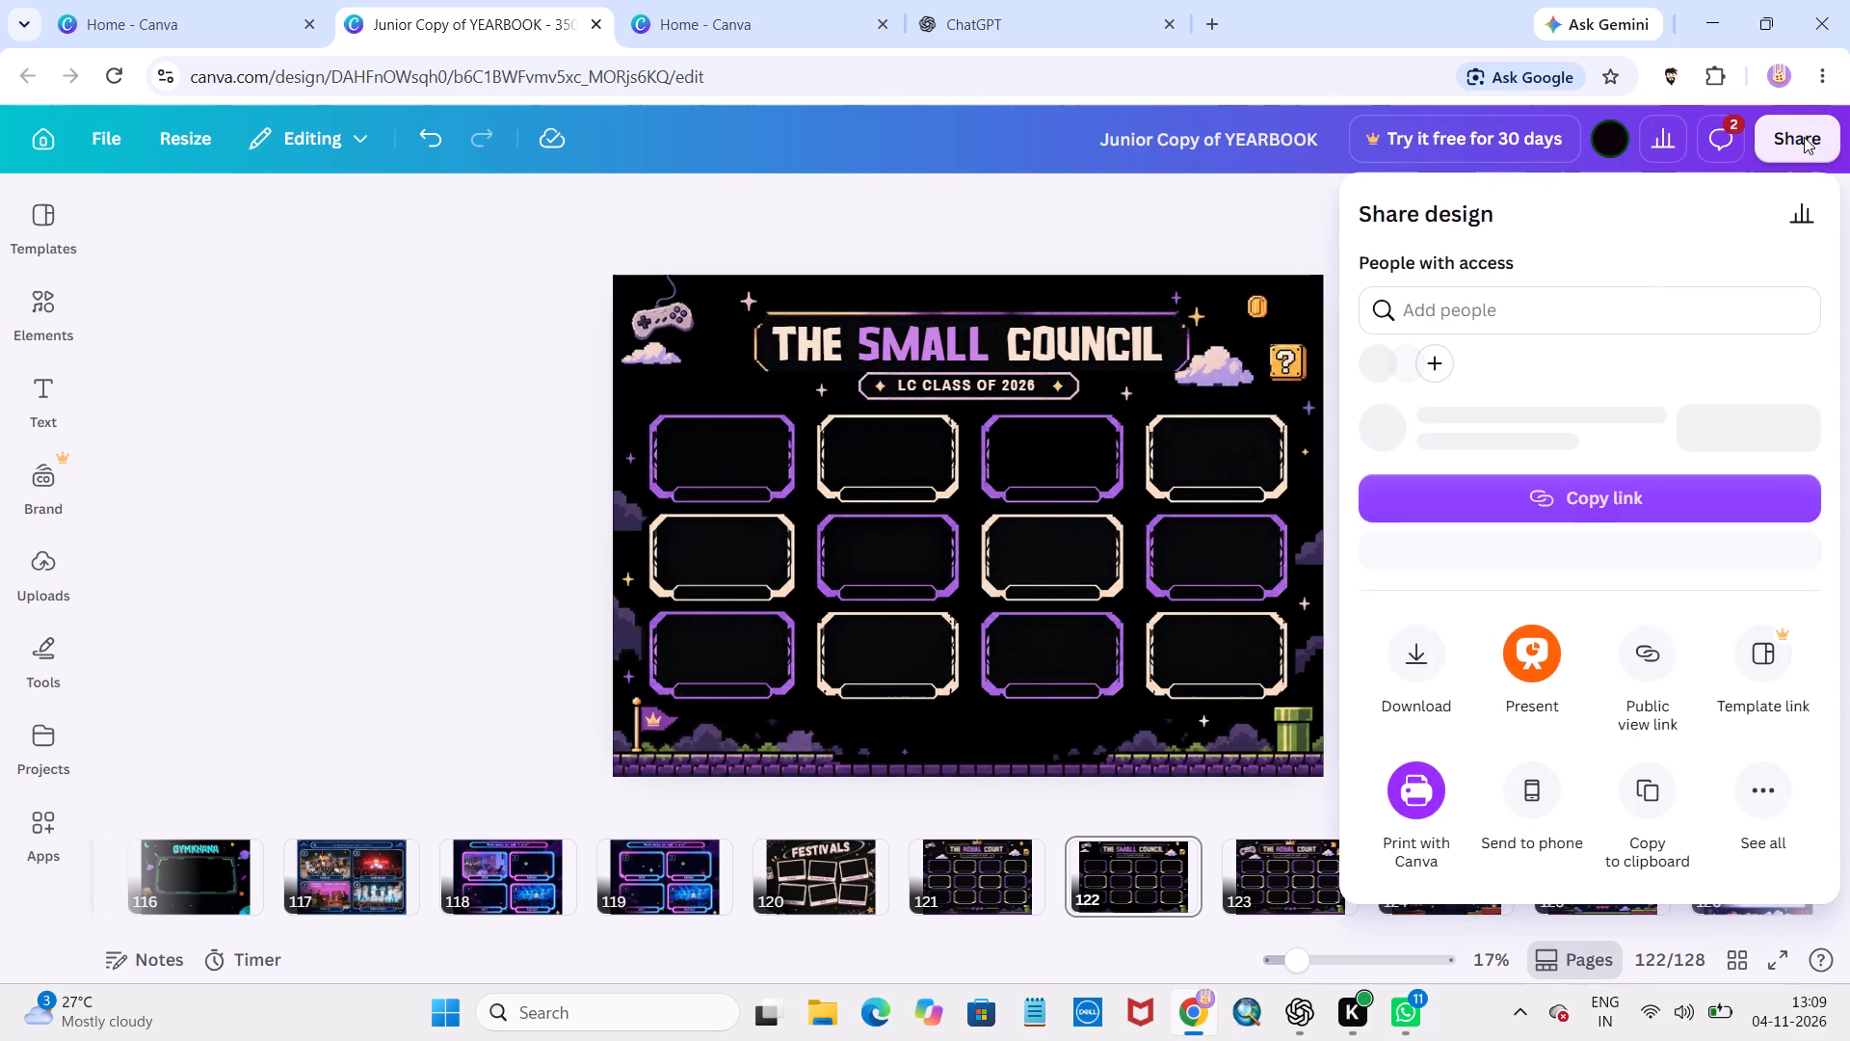
click(1414, 696)
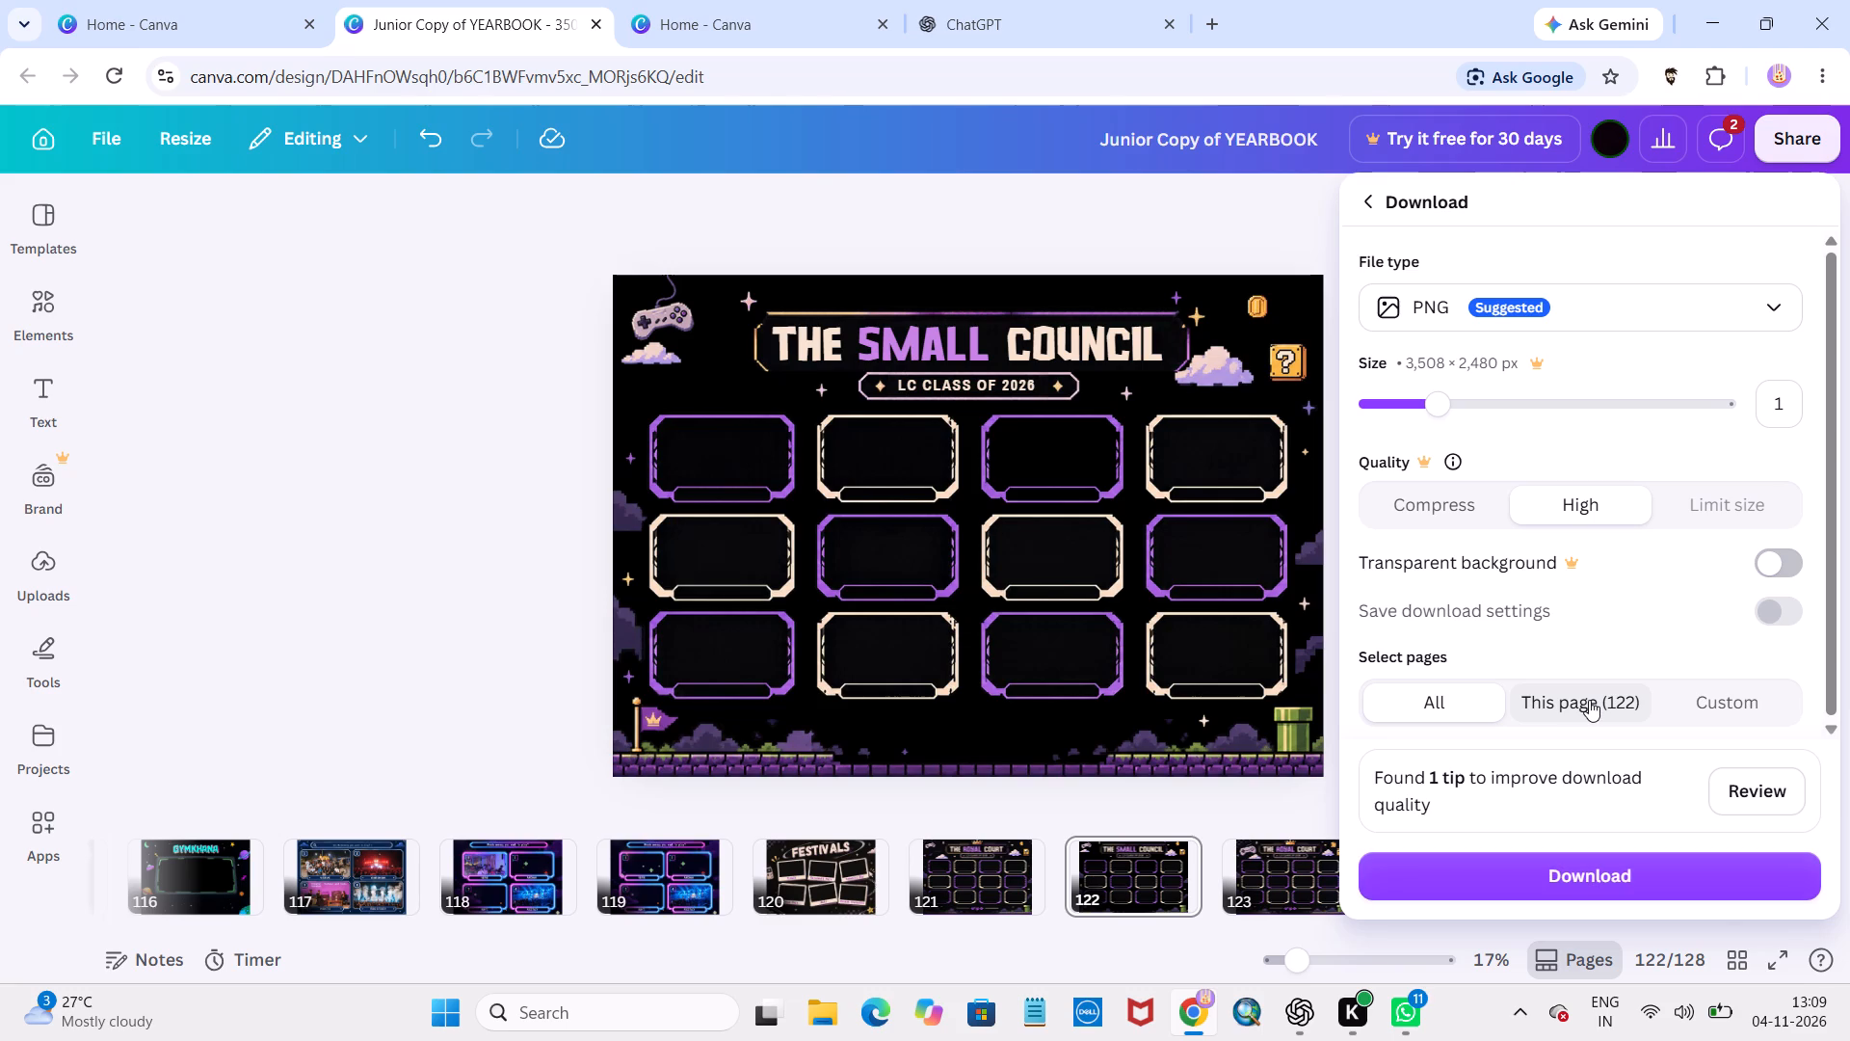
click(1599, 703)
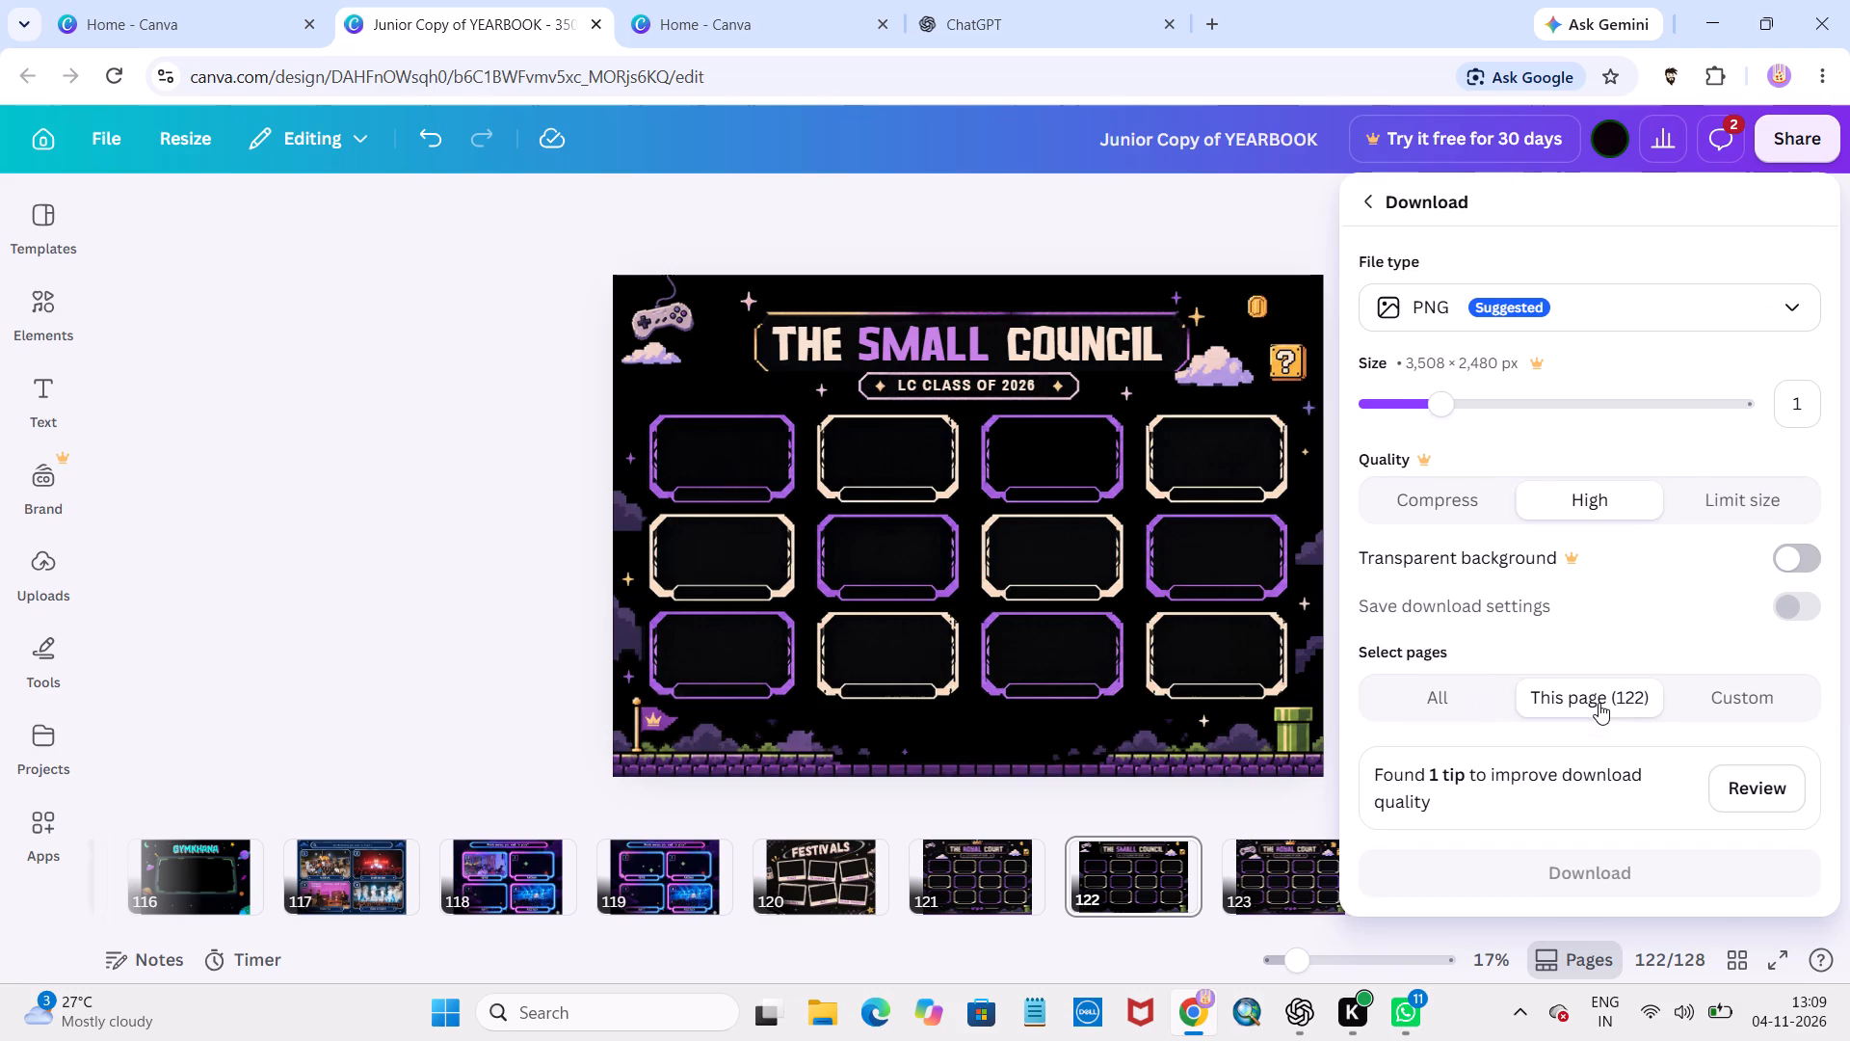
click(1562, 882)
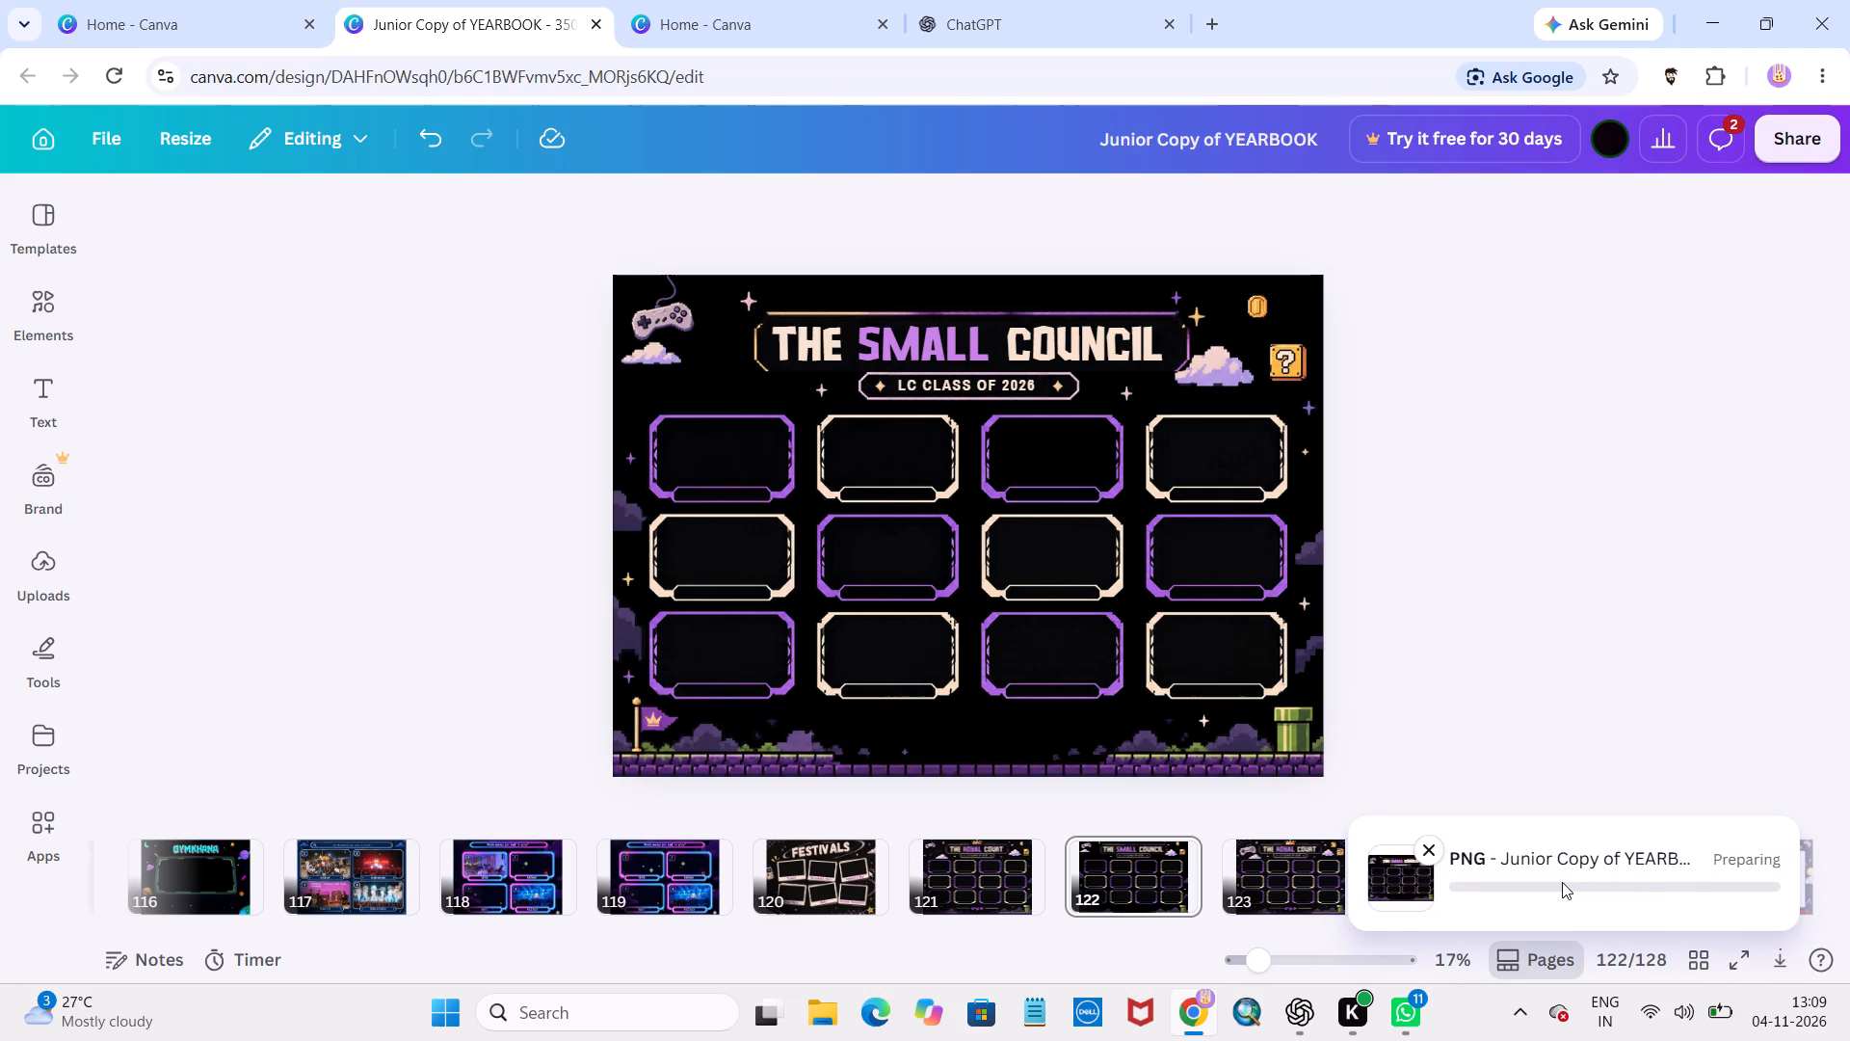
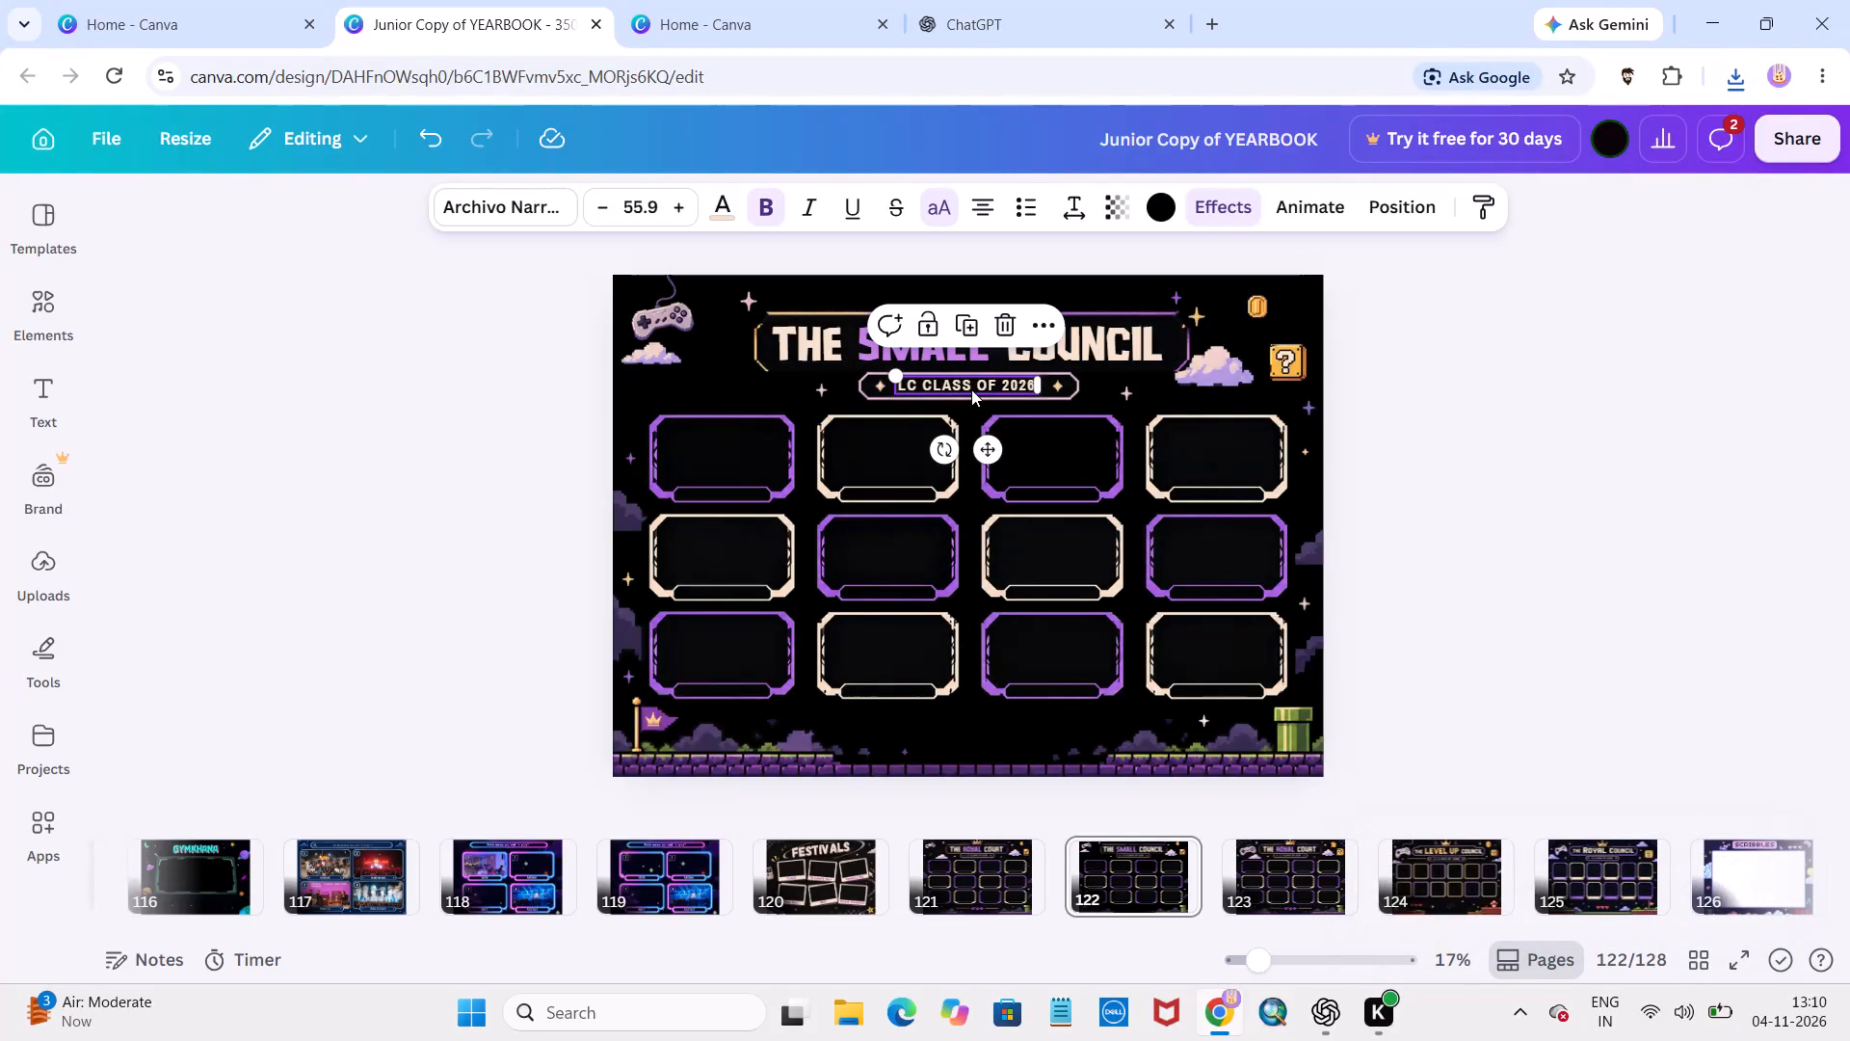
Centre the LC CLASS OF 2026 text horizontally on page 122 and align it within its badge frame.
click(1380, 204)
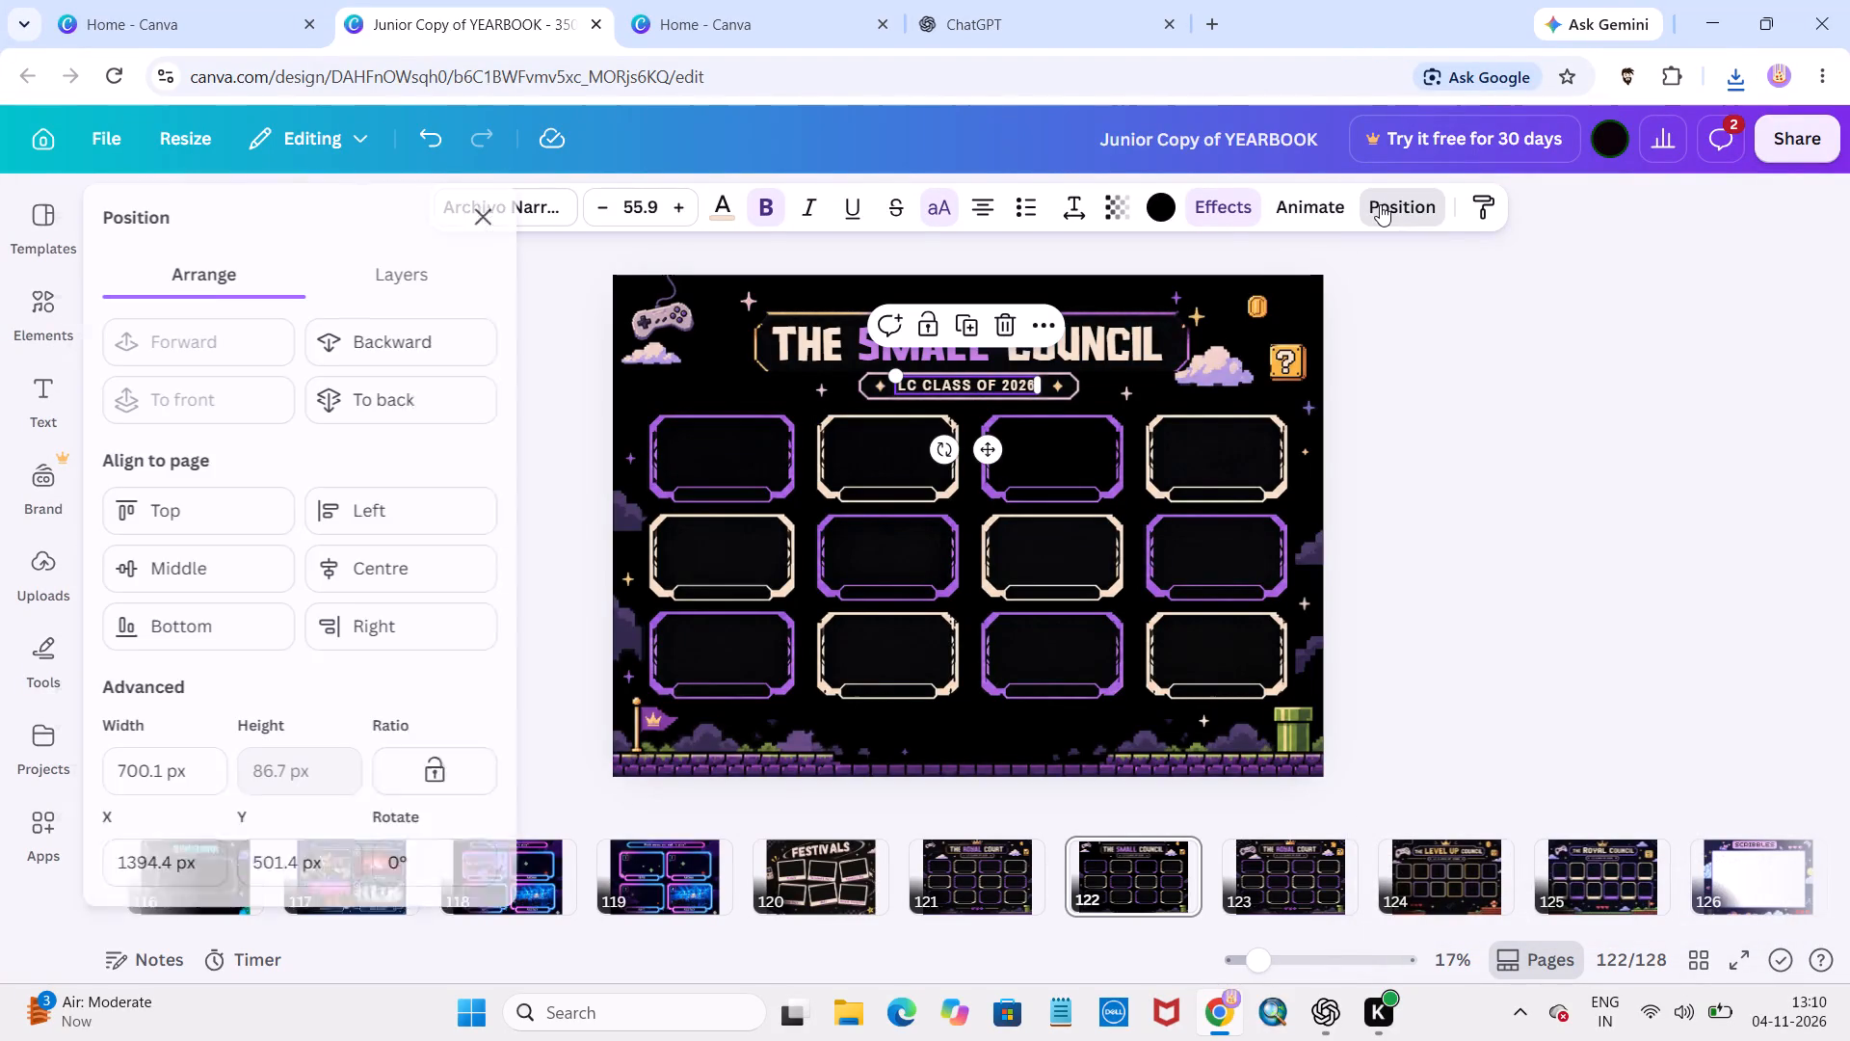
click(341, 631)
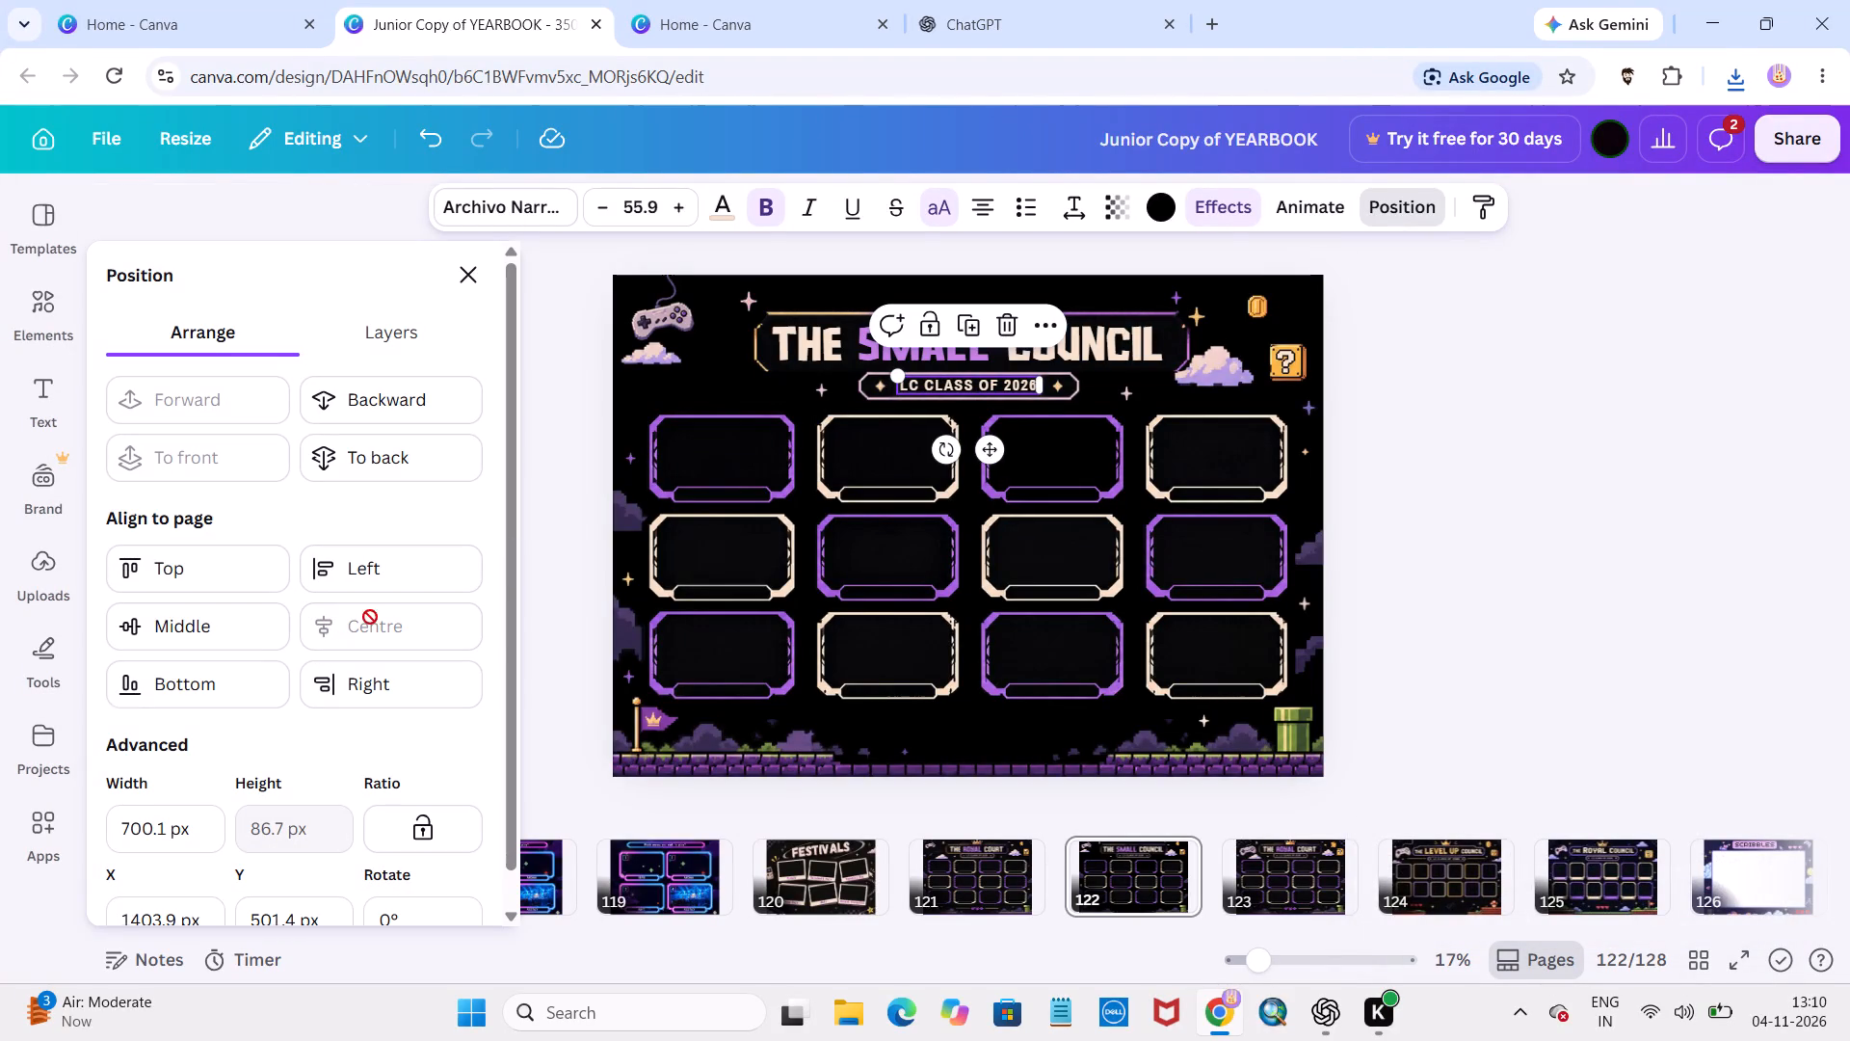
click(860, 387)
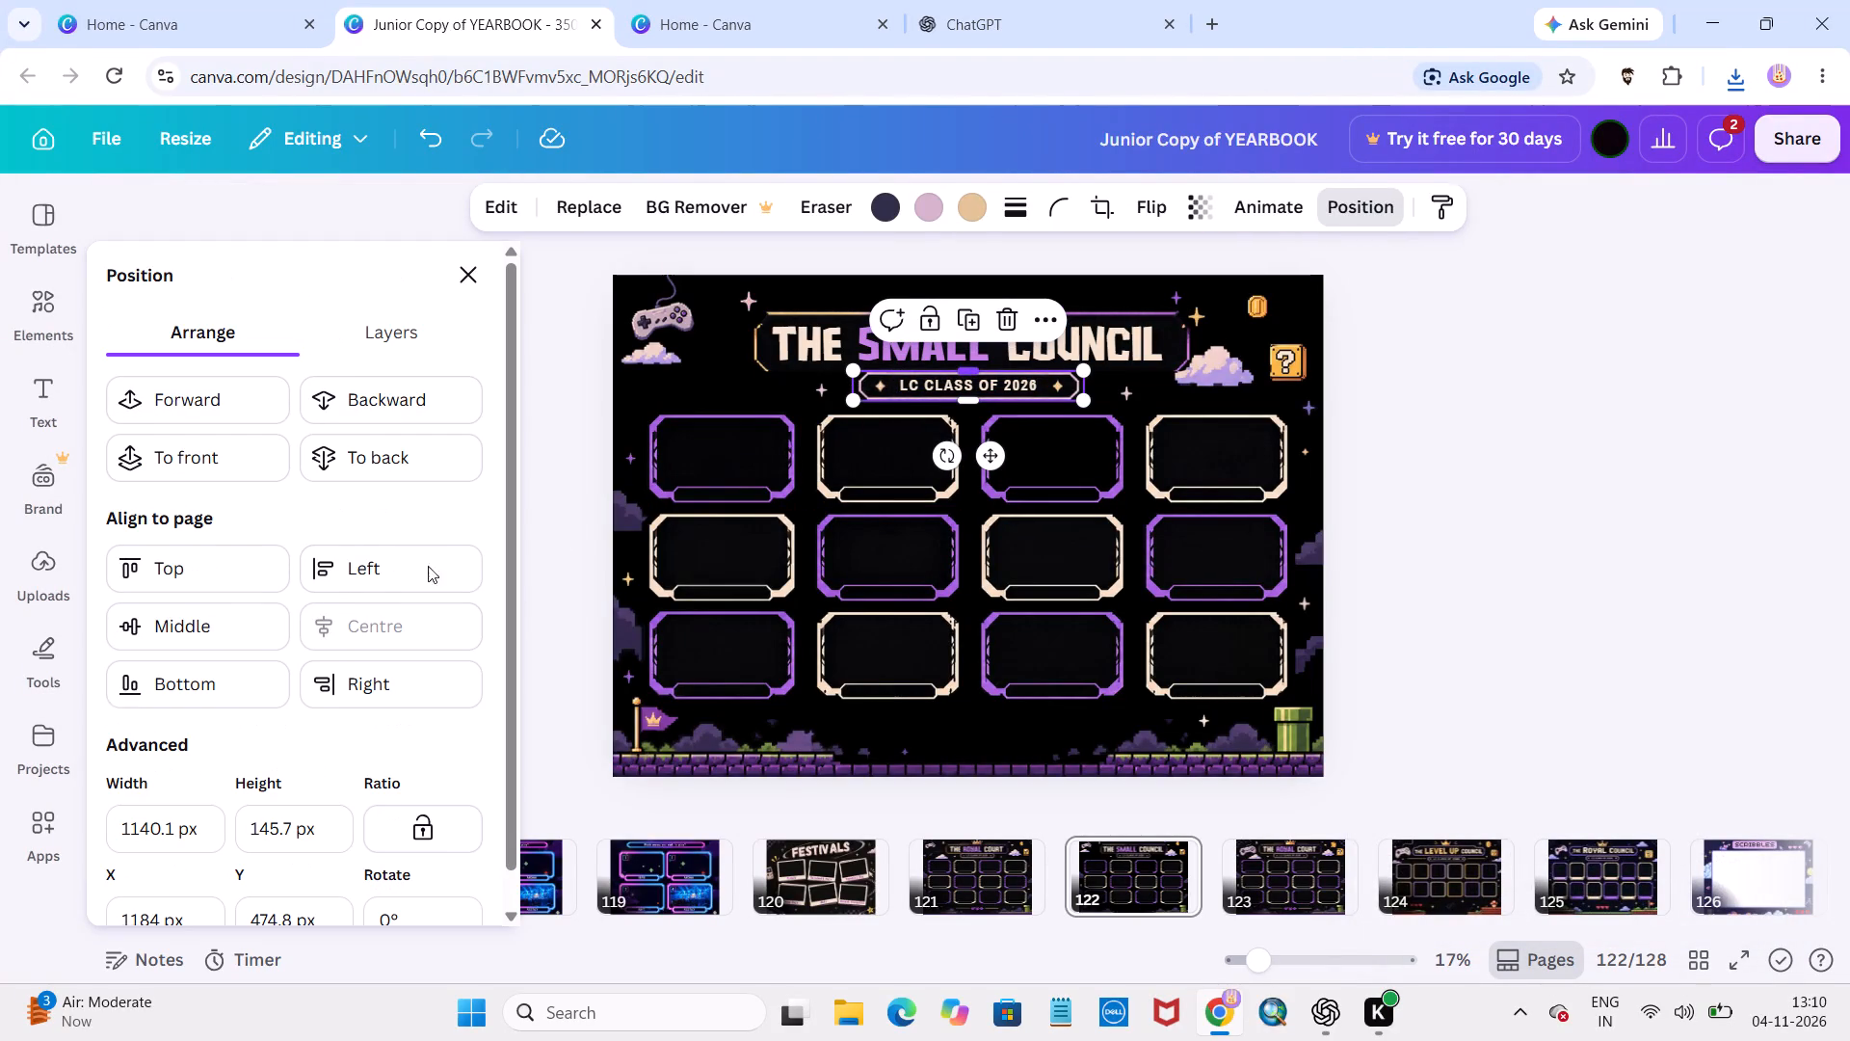
click(1496, 372)
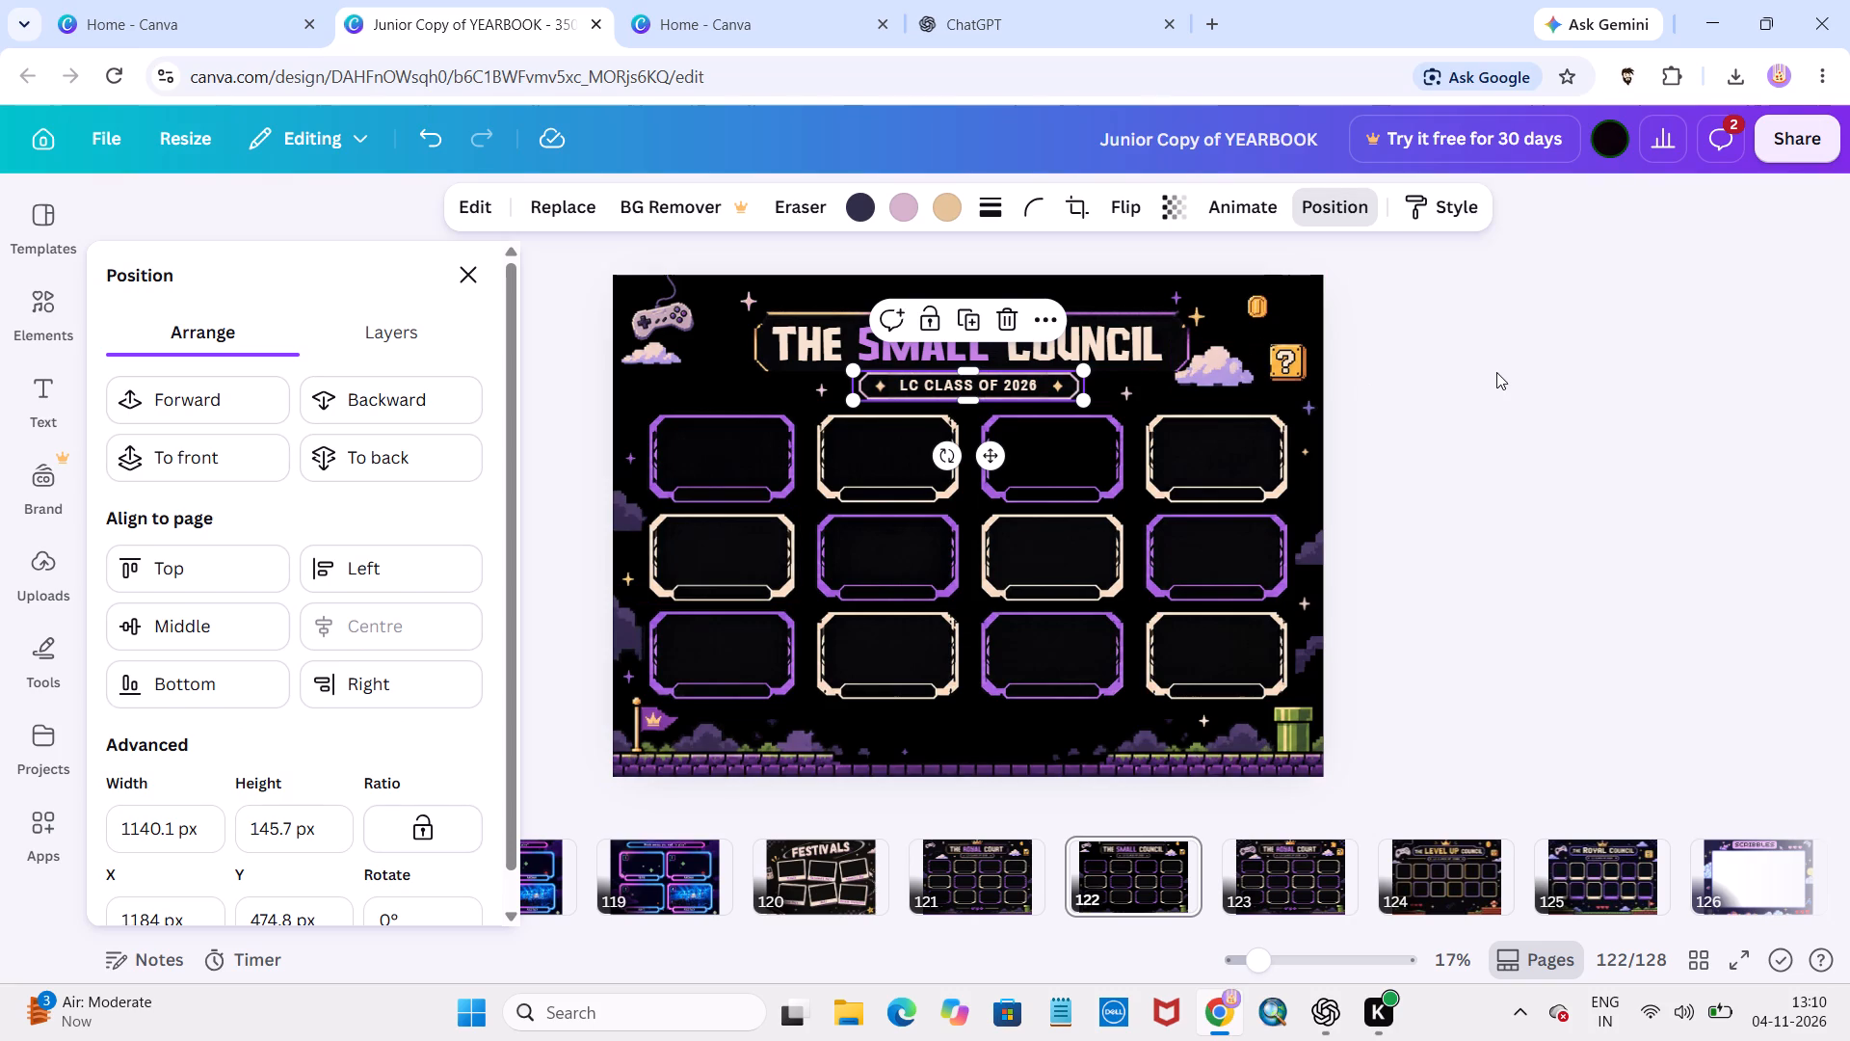
click(1512, 308)
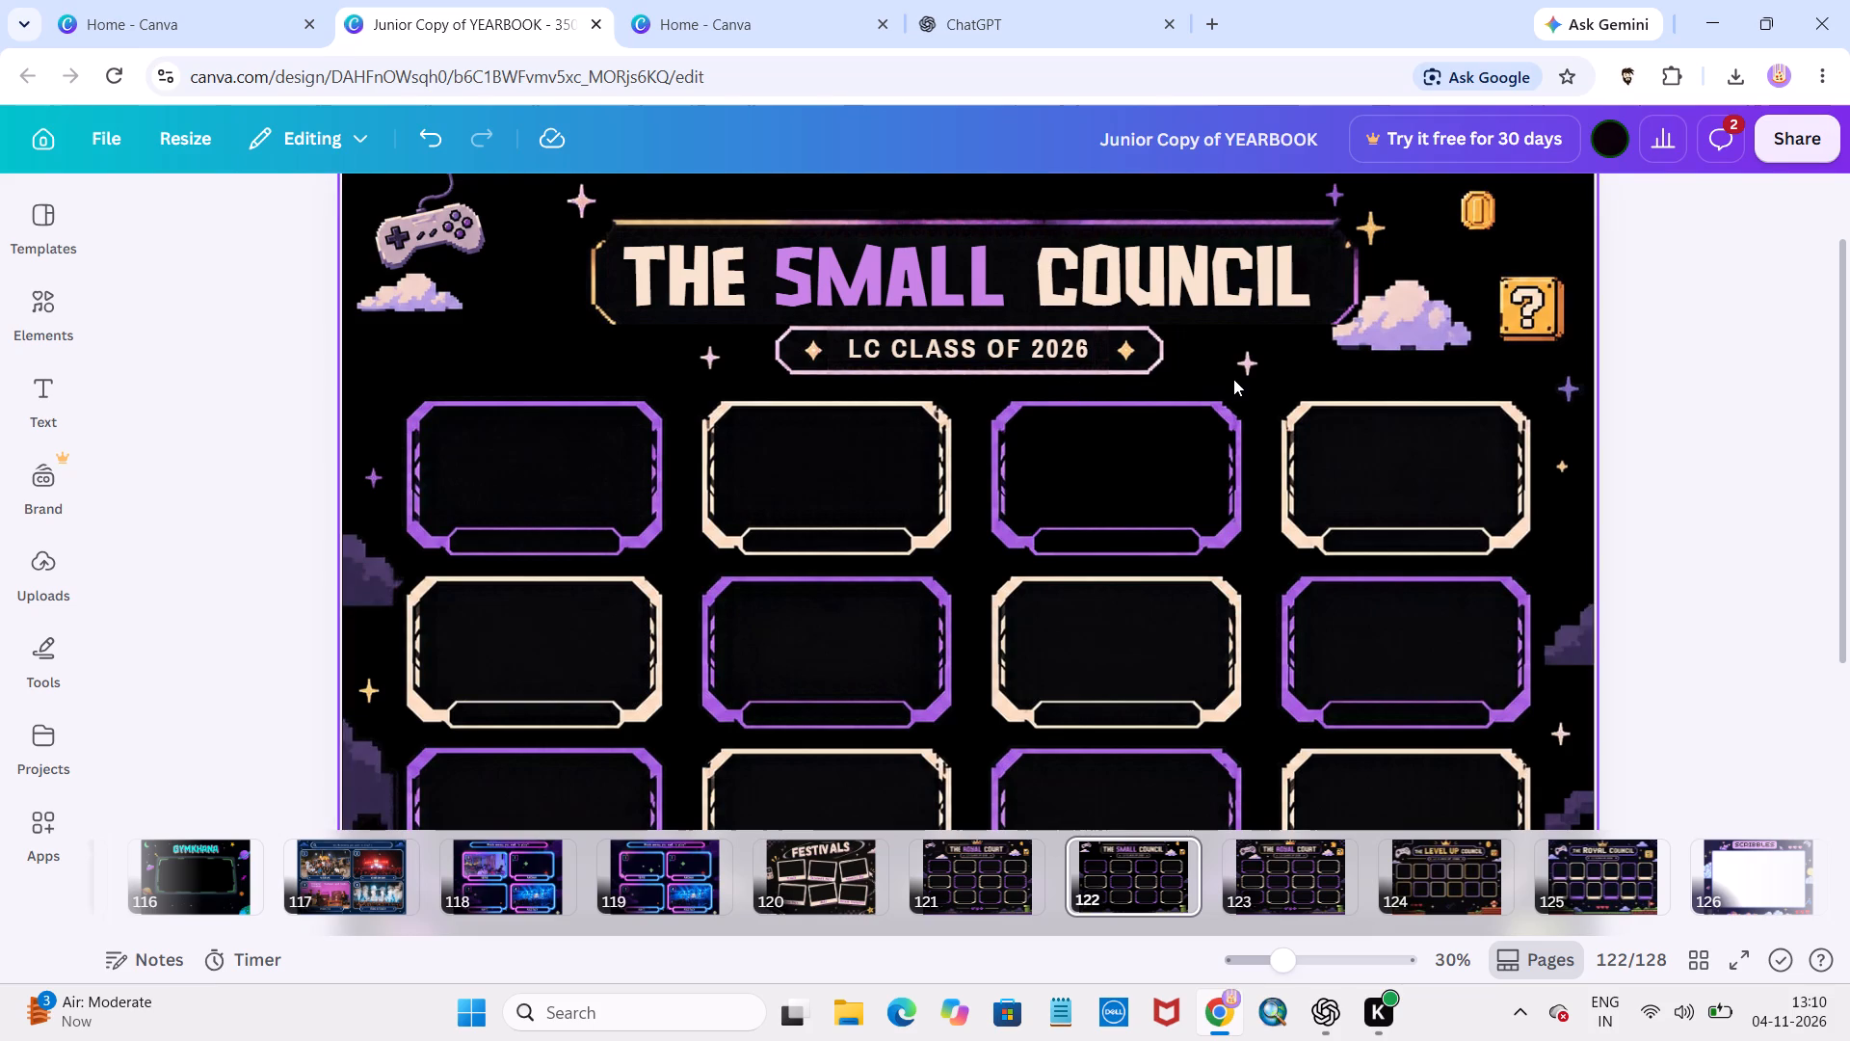
click(949, 339)
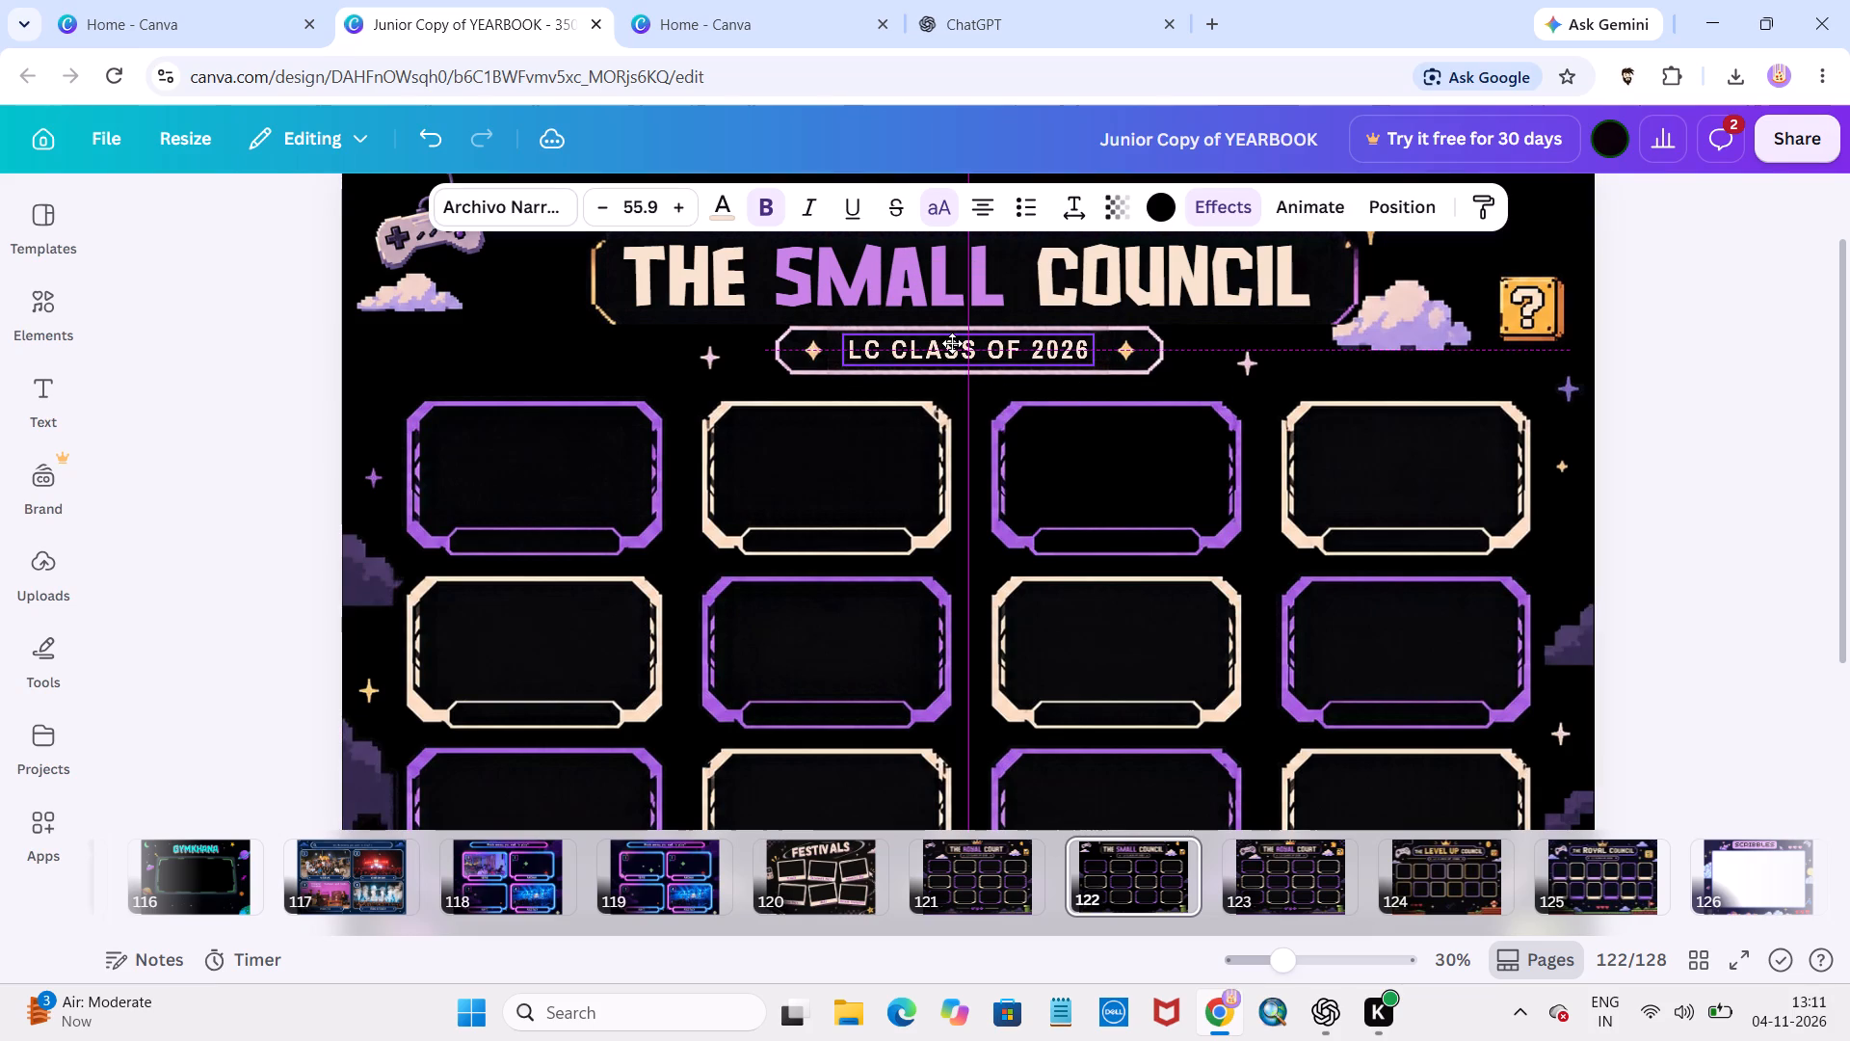
click(1440, 366)
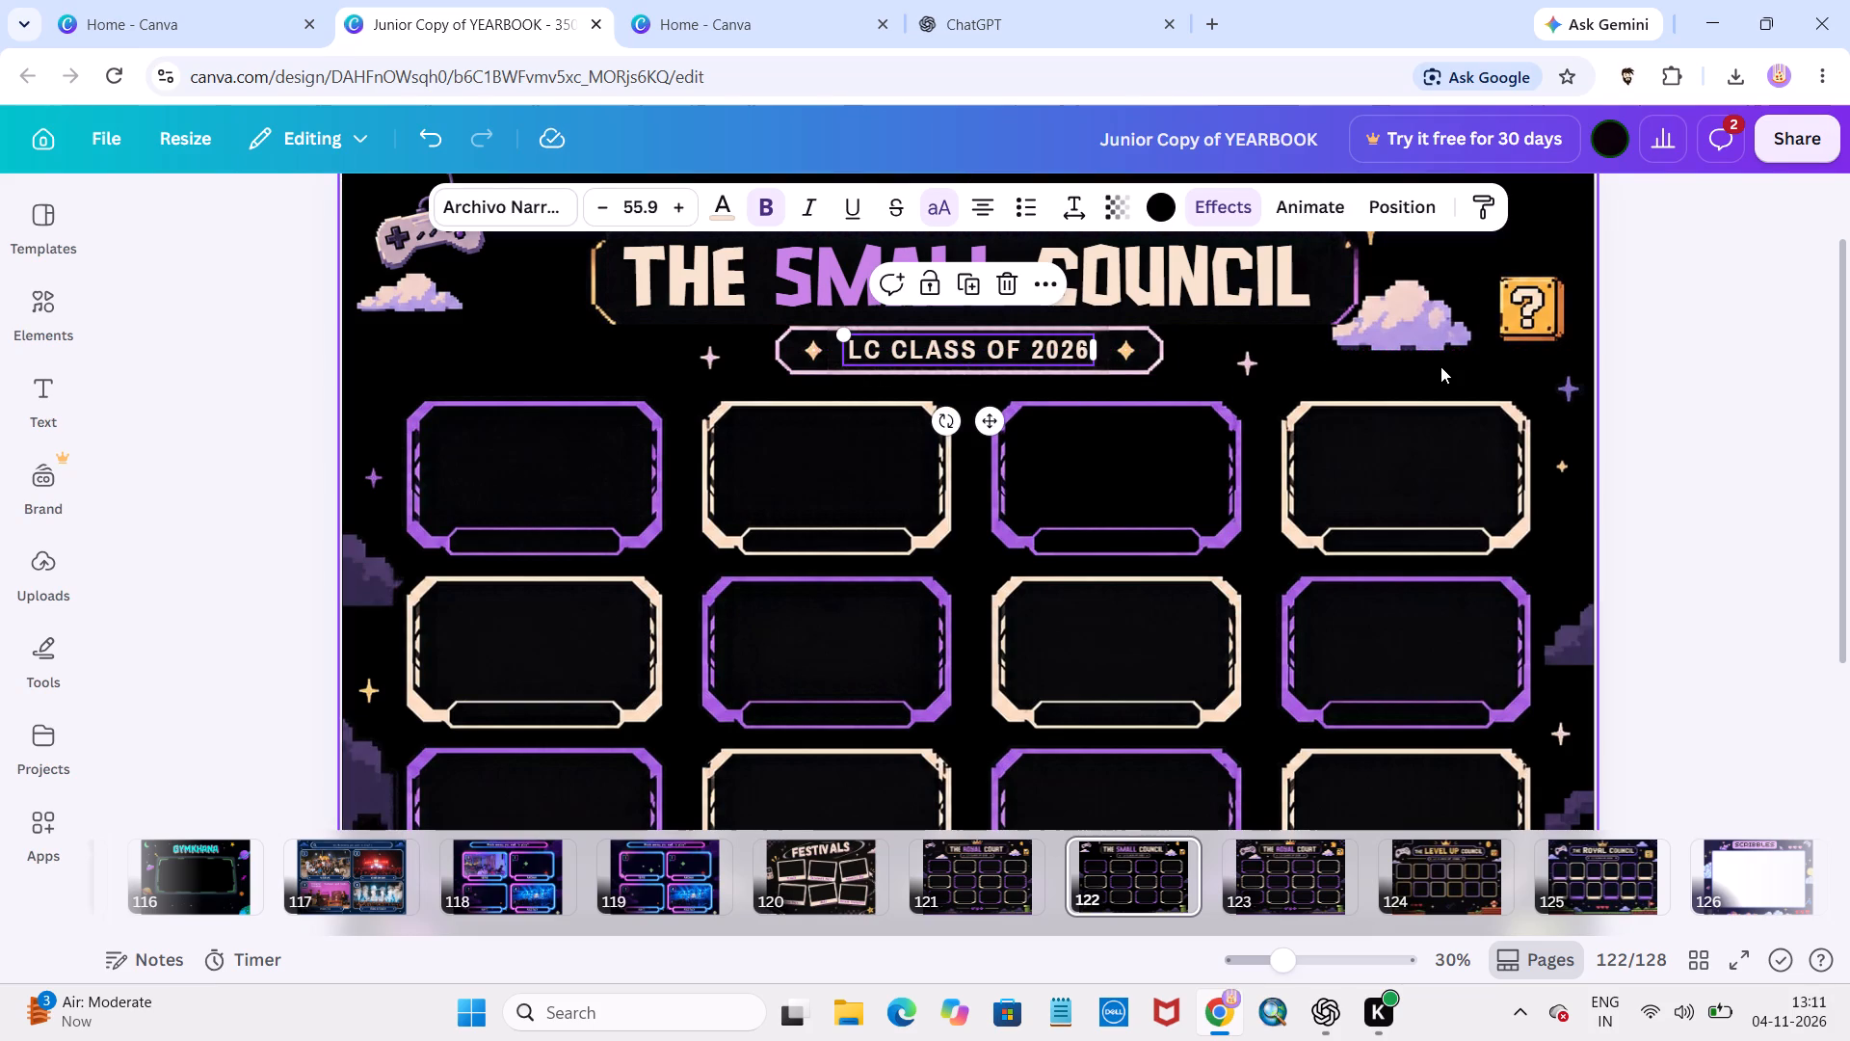
Nudge THE SMALL COUNCIL title slightly to the right within its border on page 122.
scroll(1440, 366, down, 1)
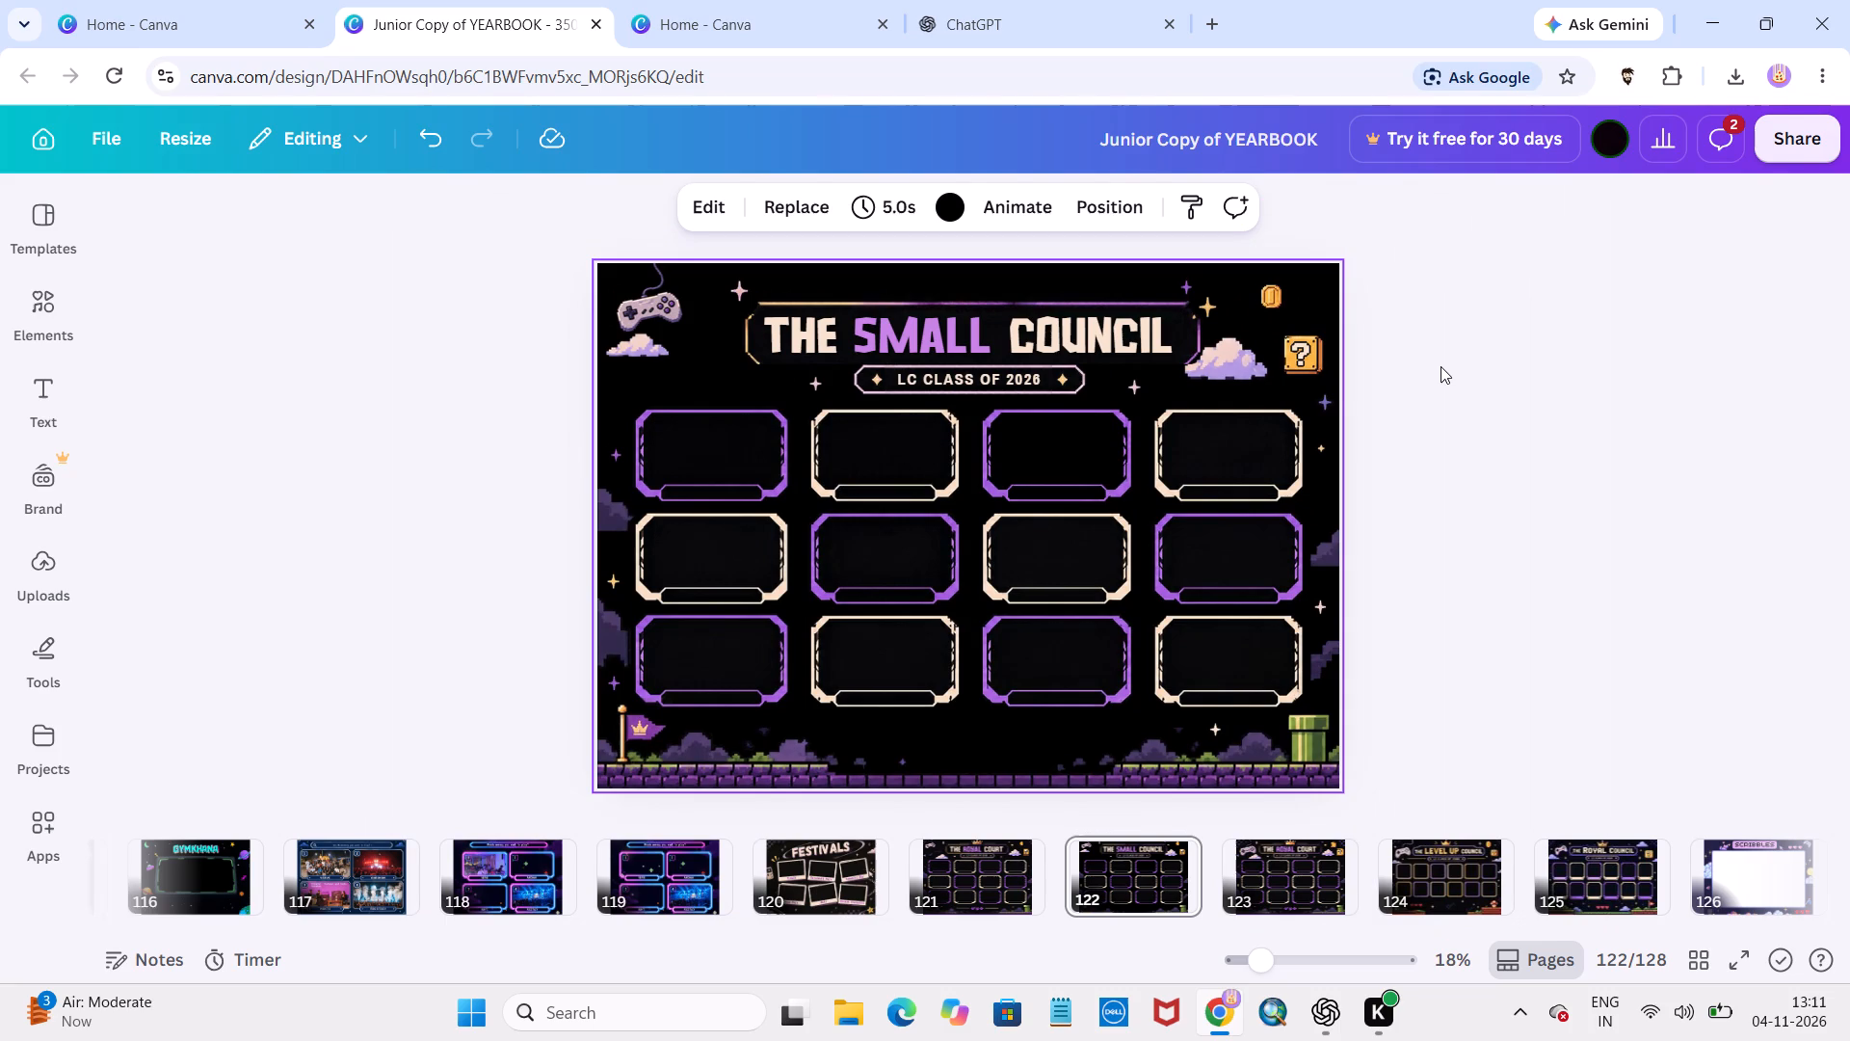
click(1792, 144)
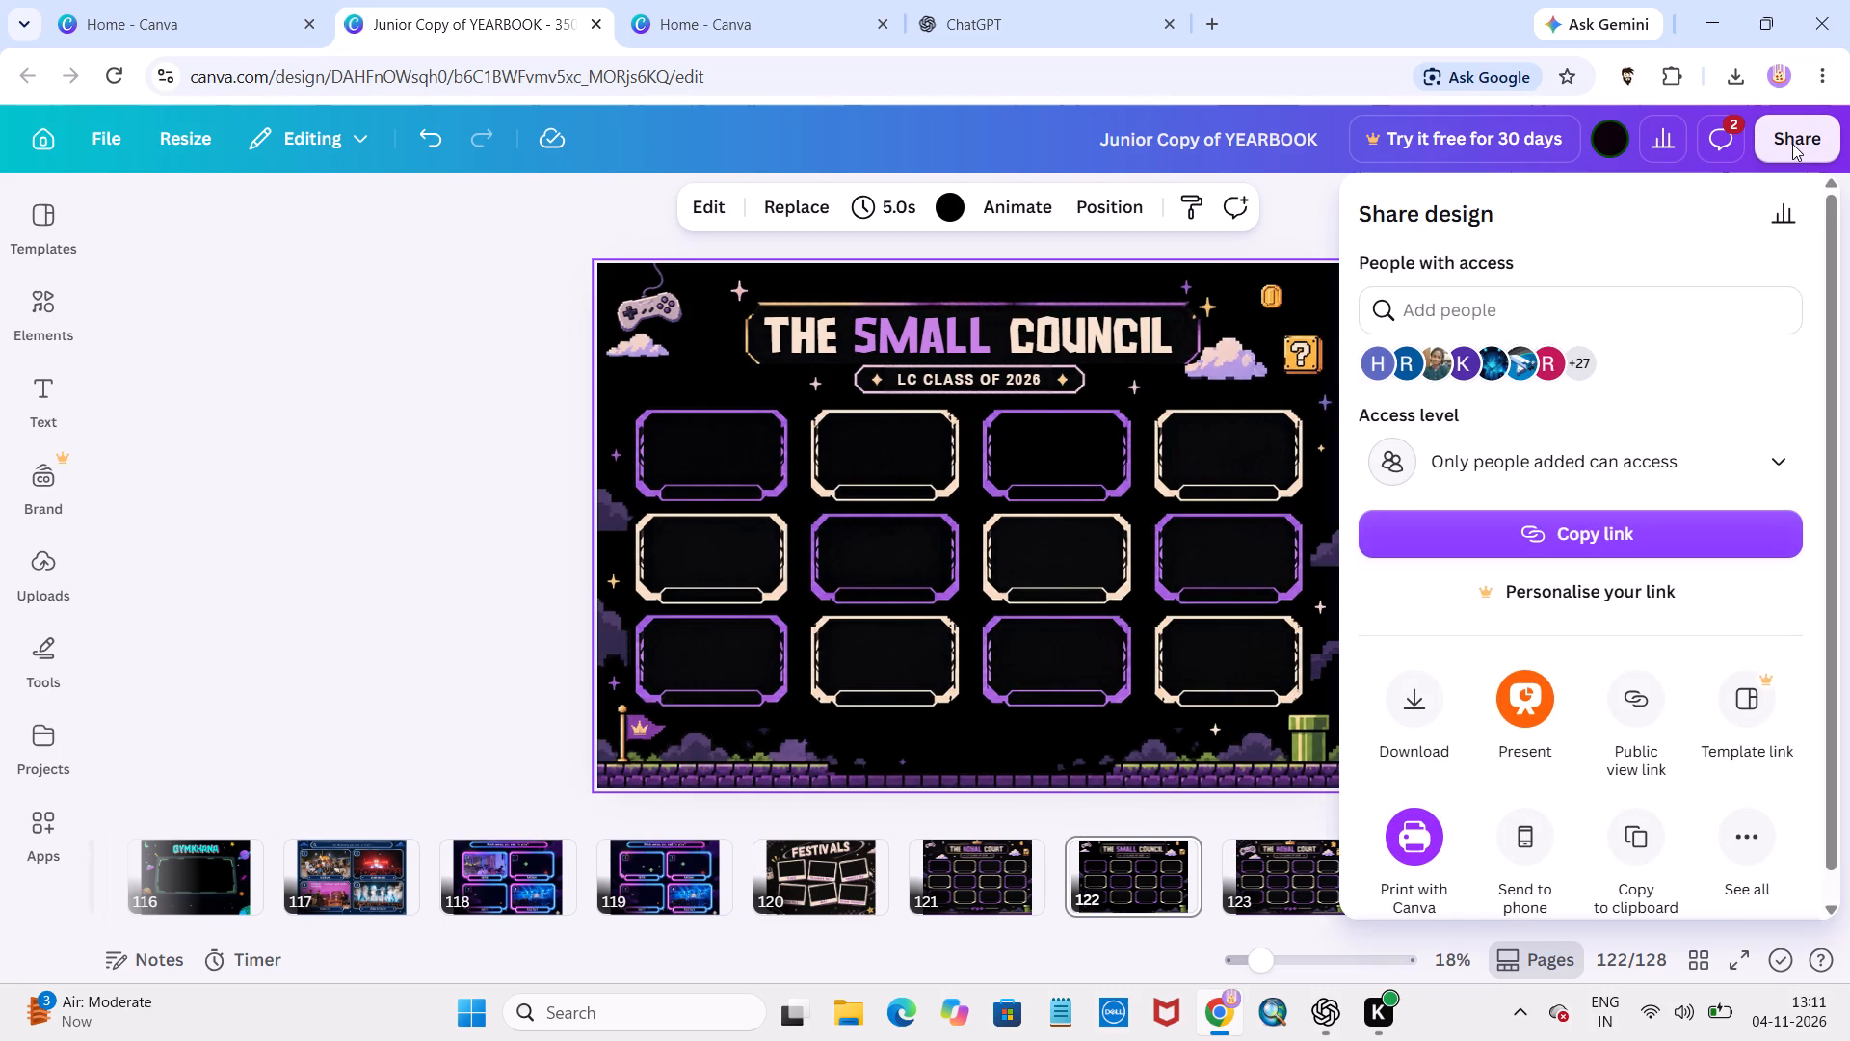
click(377, 339)
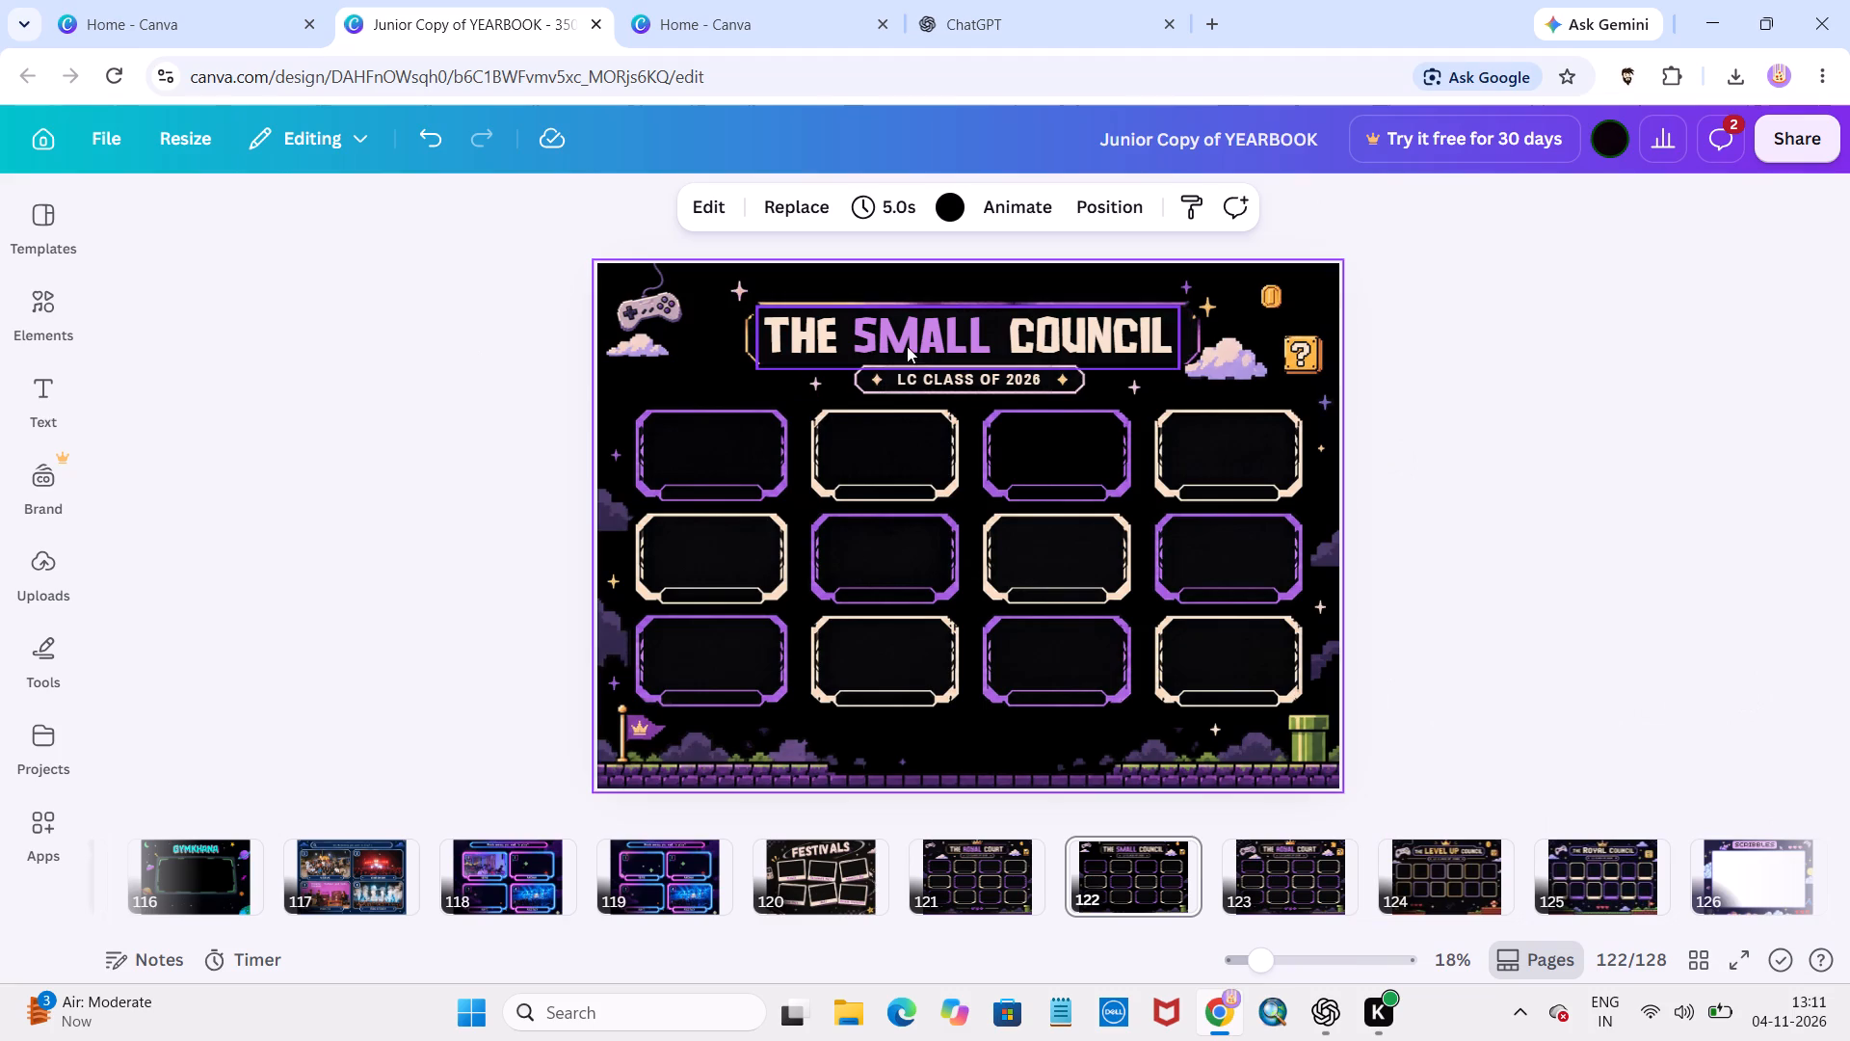
click(917, 327)
key(Right)
key(Right)
key(Right)
key(Right)
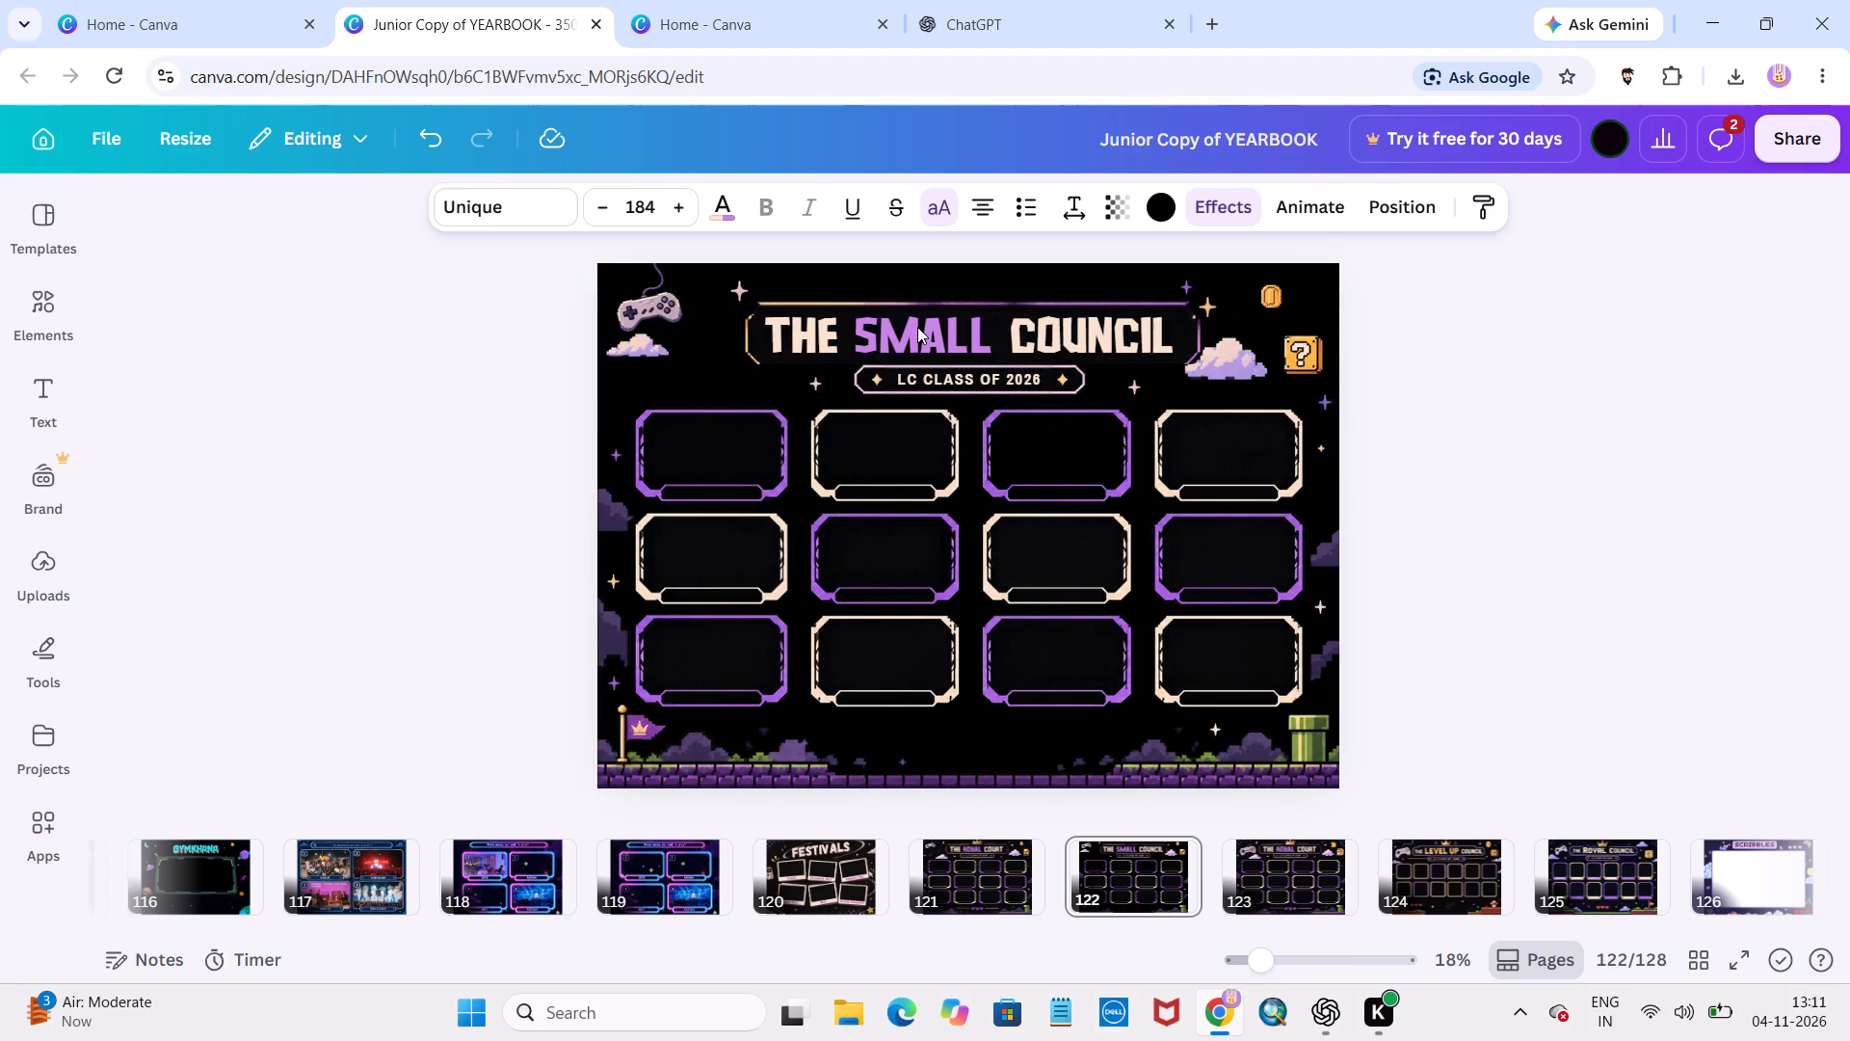
key(Right)
key(Right)
key(Right)
key(Right)
key(Right)
key(Right)
key(Right)
key(Right)
key(Right)
key(Right)
key(Right)
key(Right)
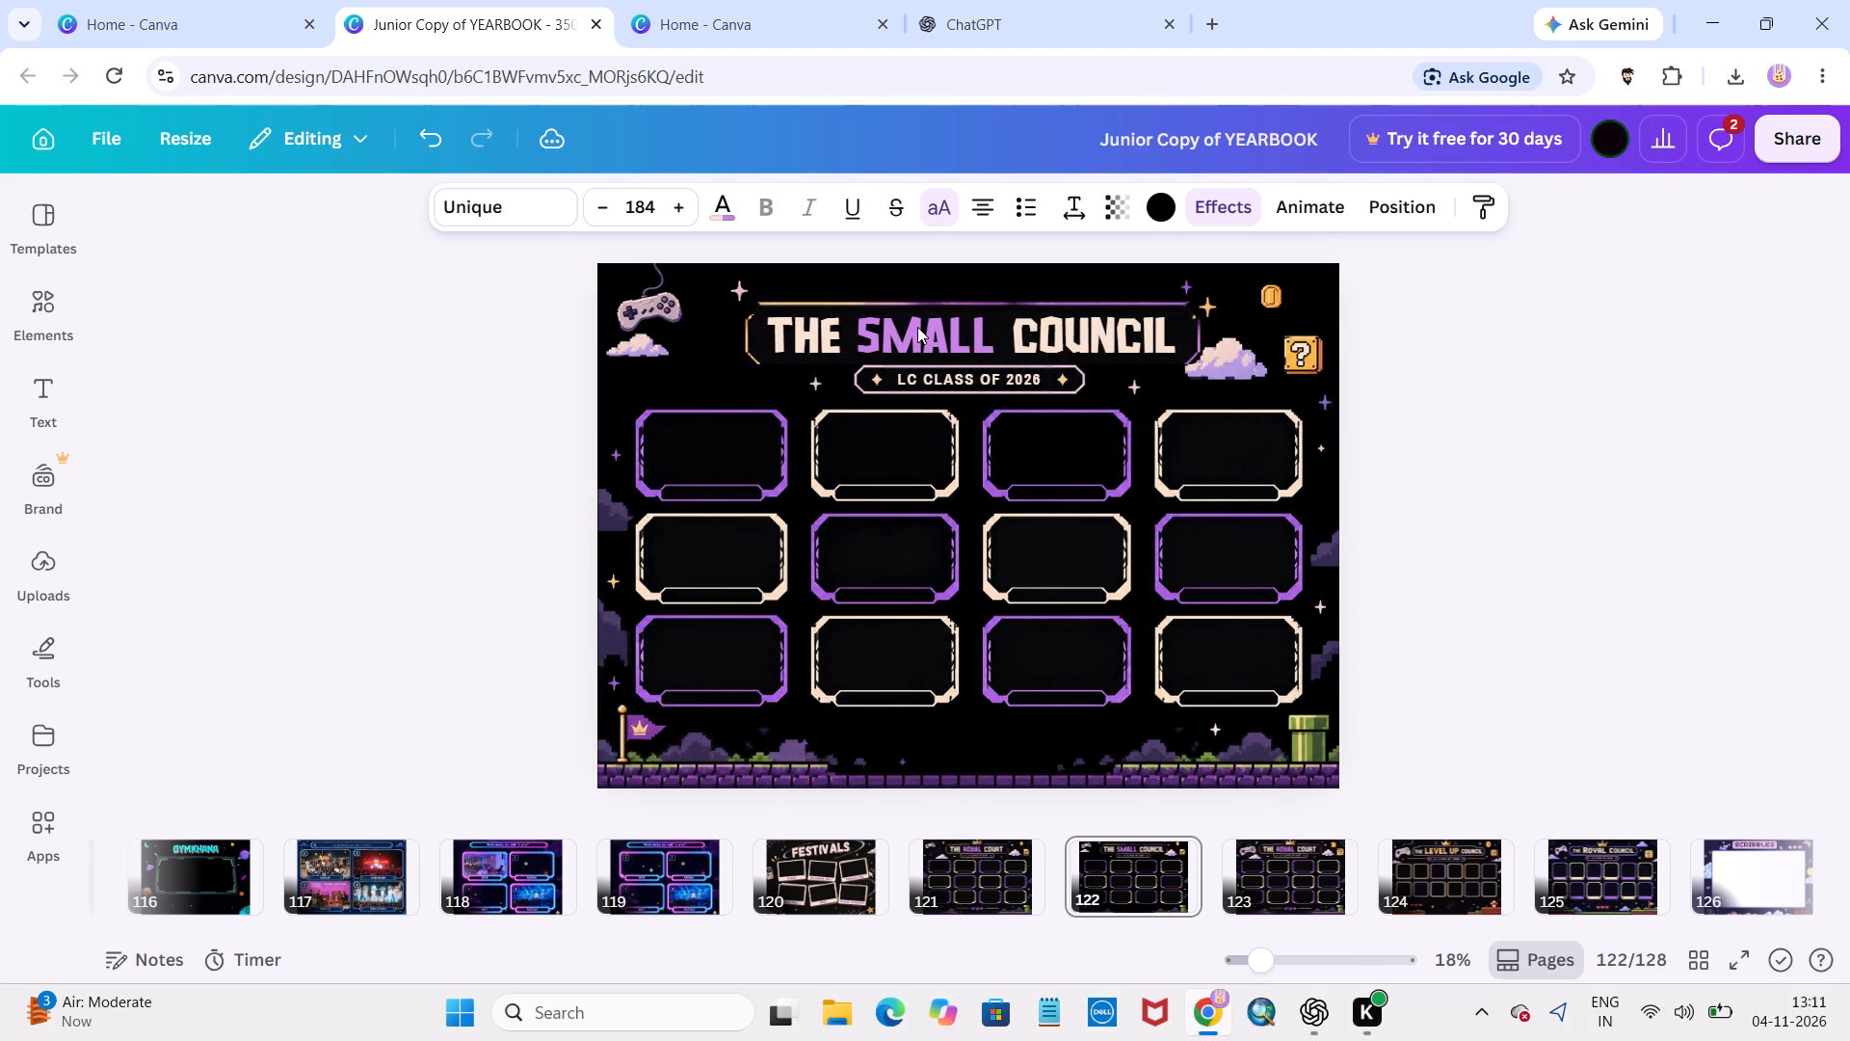
key(Right)
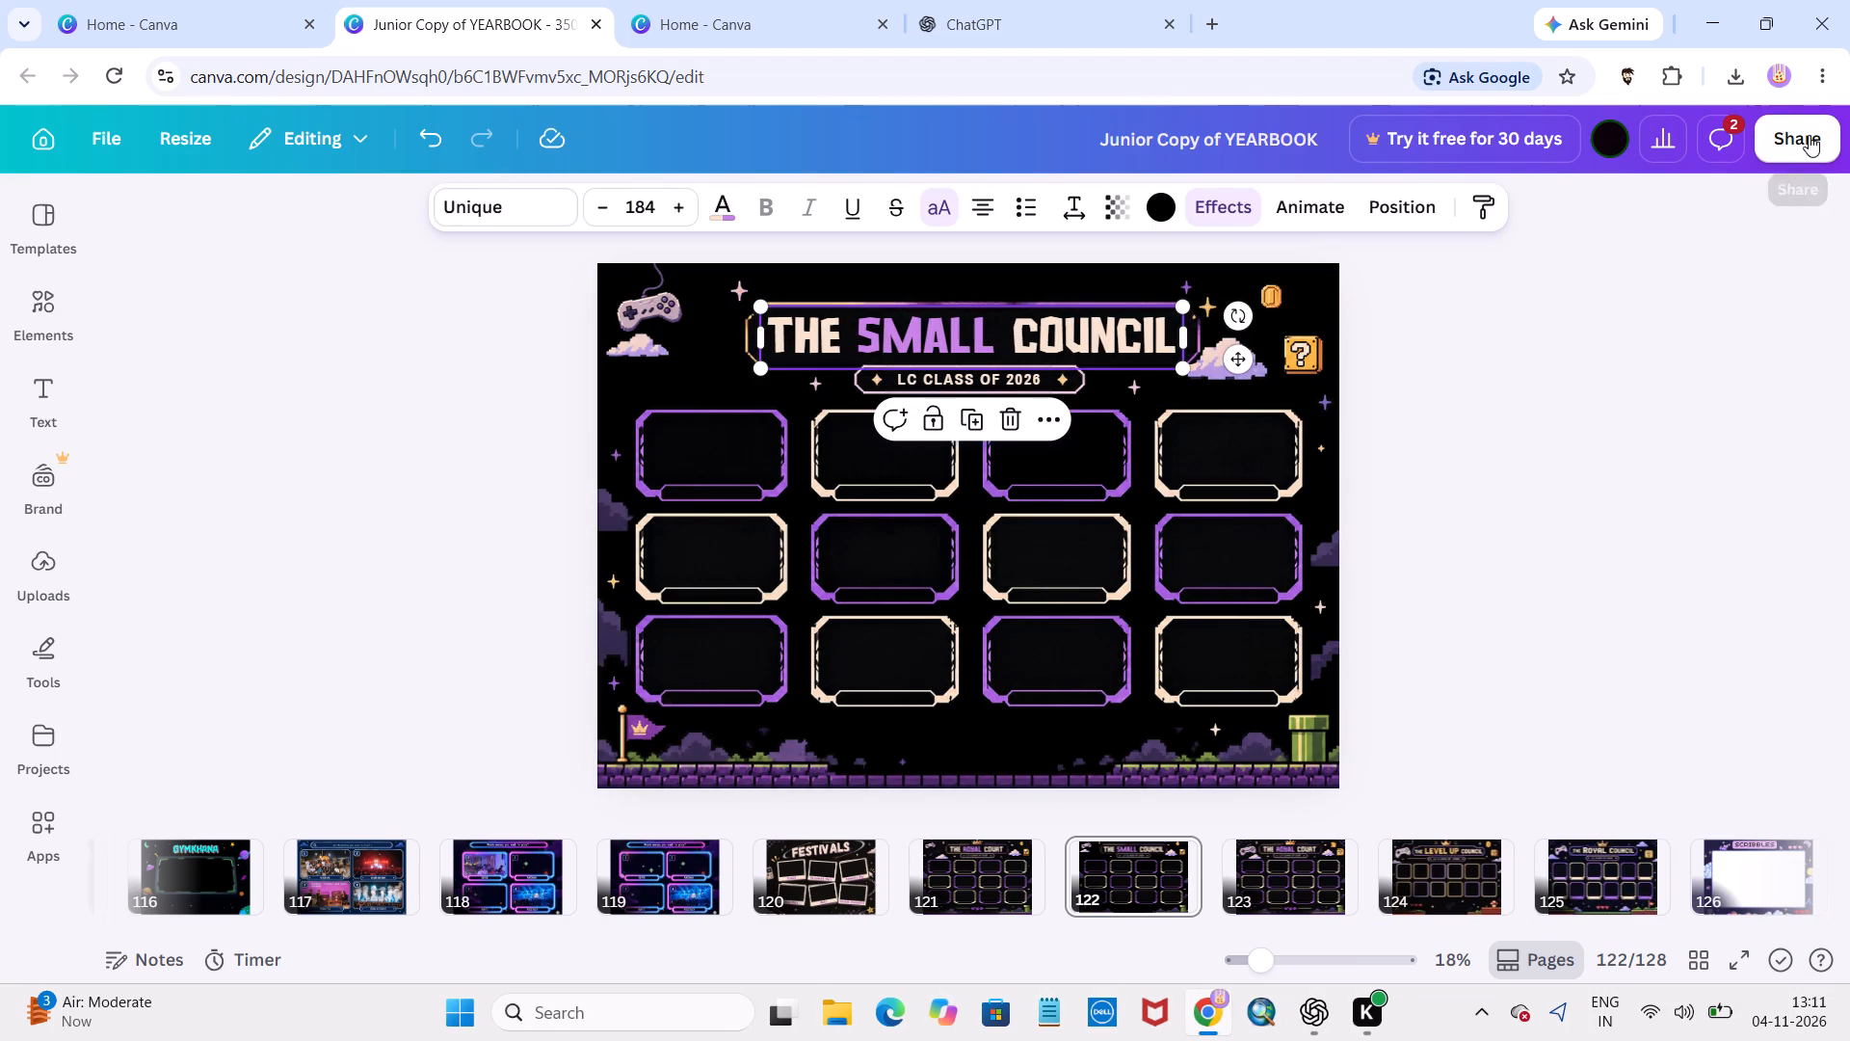
Download only page 122, The Small Council, again as a PNG at size 1 and high quality.
click(1809, 135)
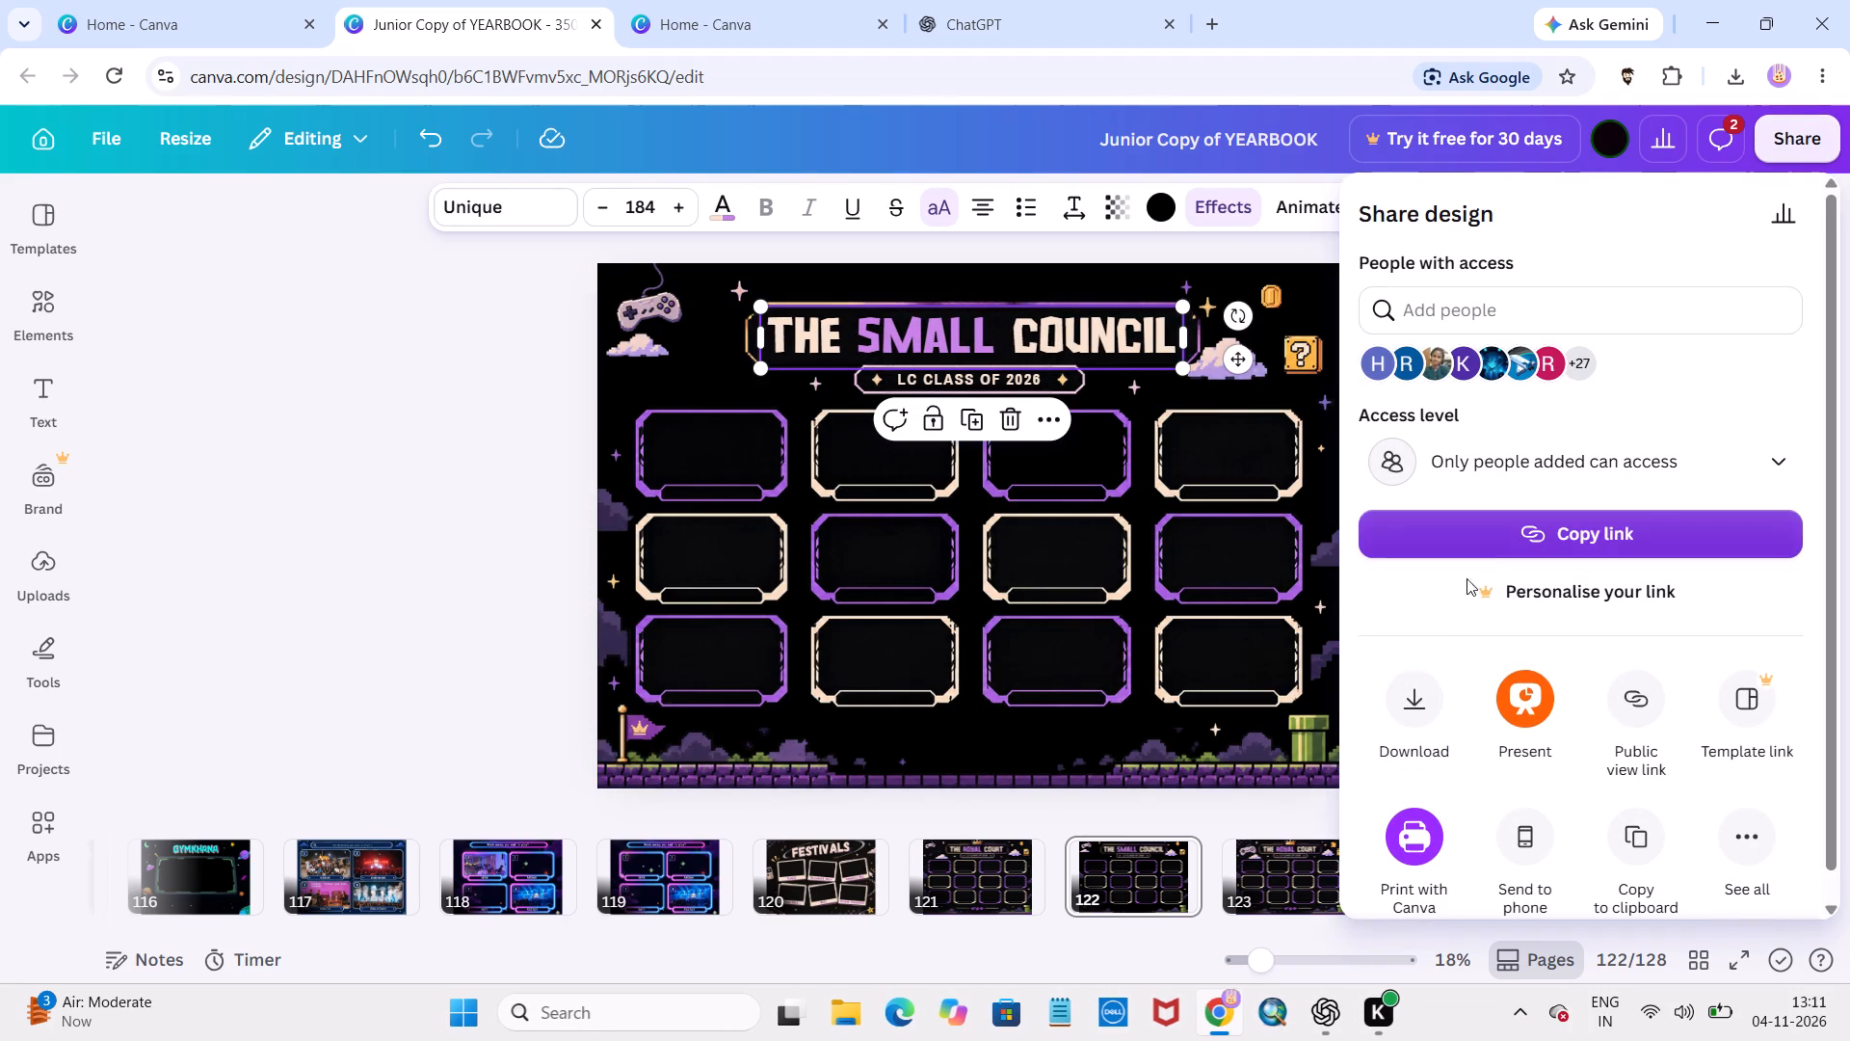
click(1408, 725)
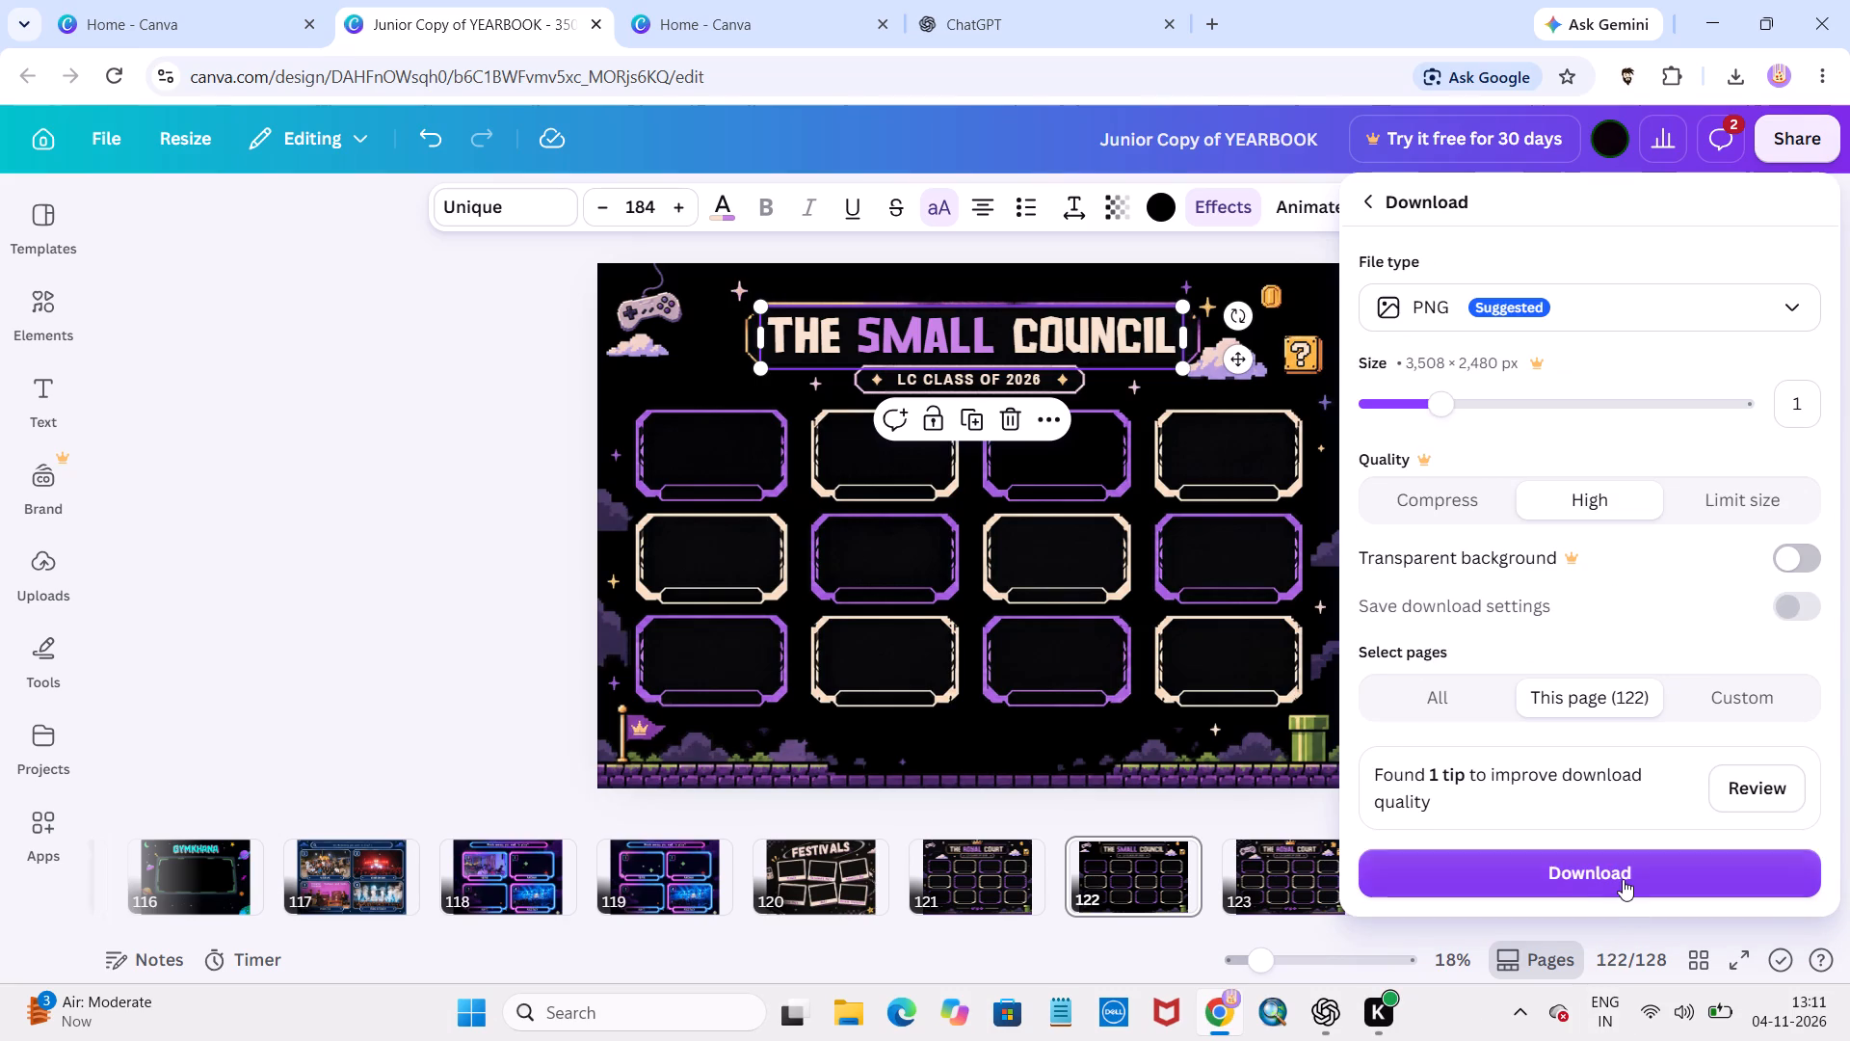
click(1622, 878)
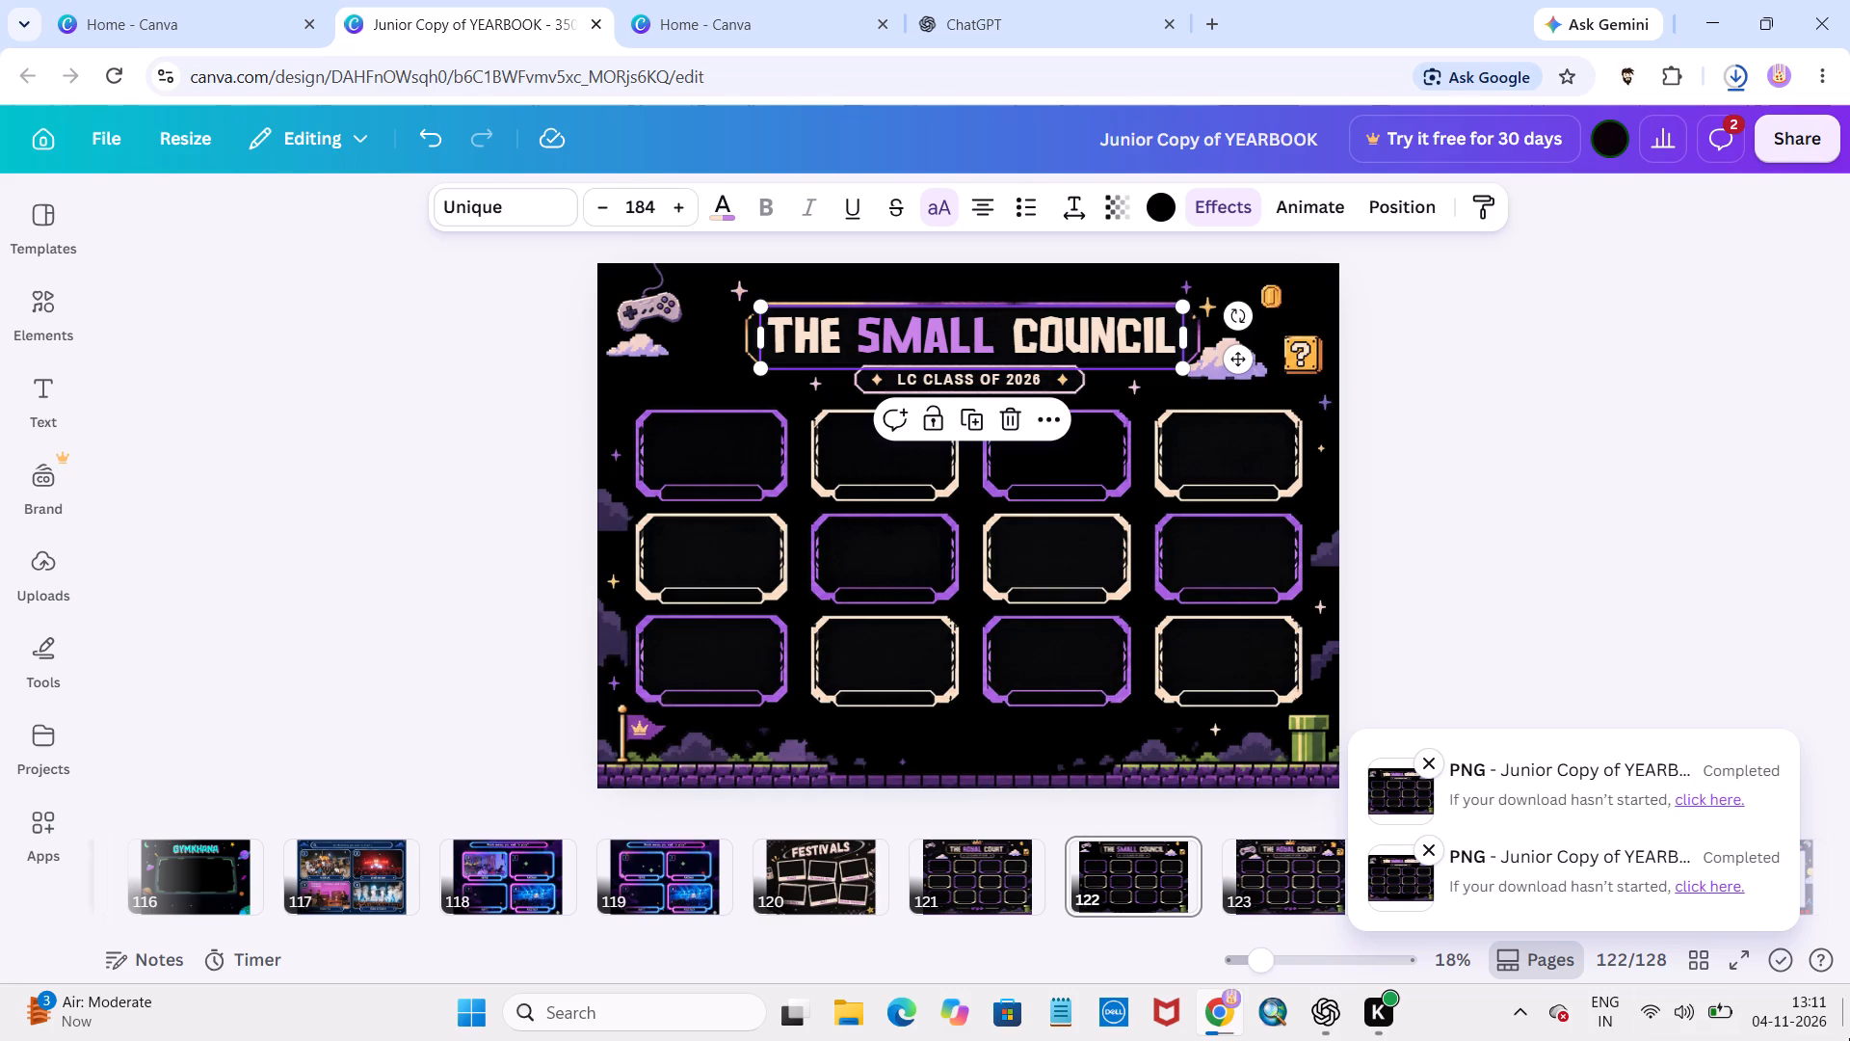
Open the Windows search.
click(660, 1013)
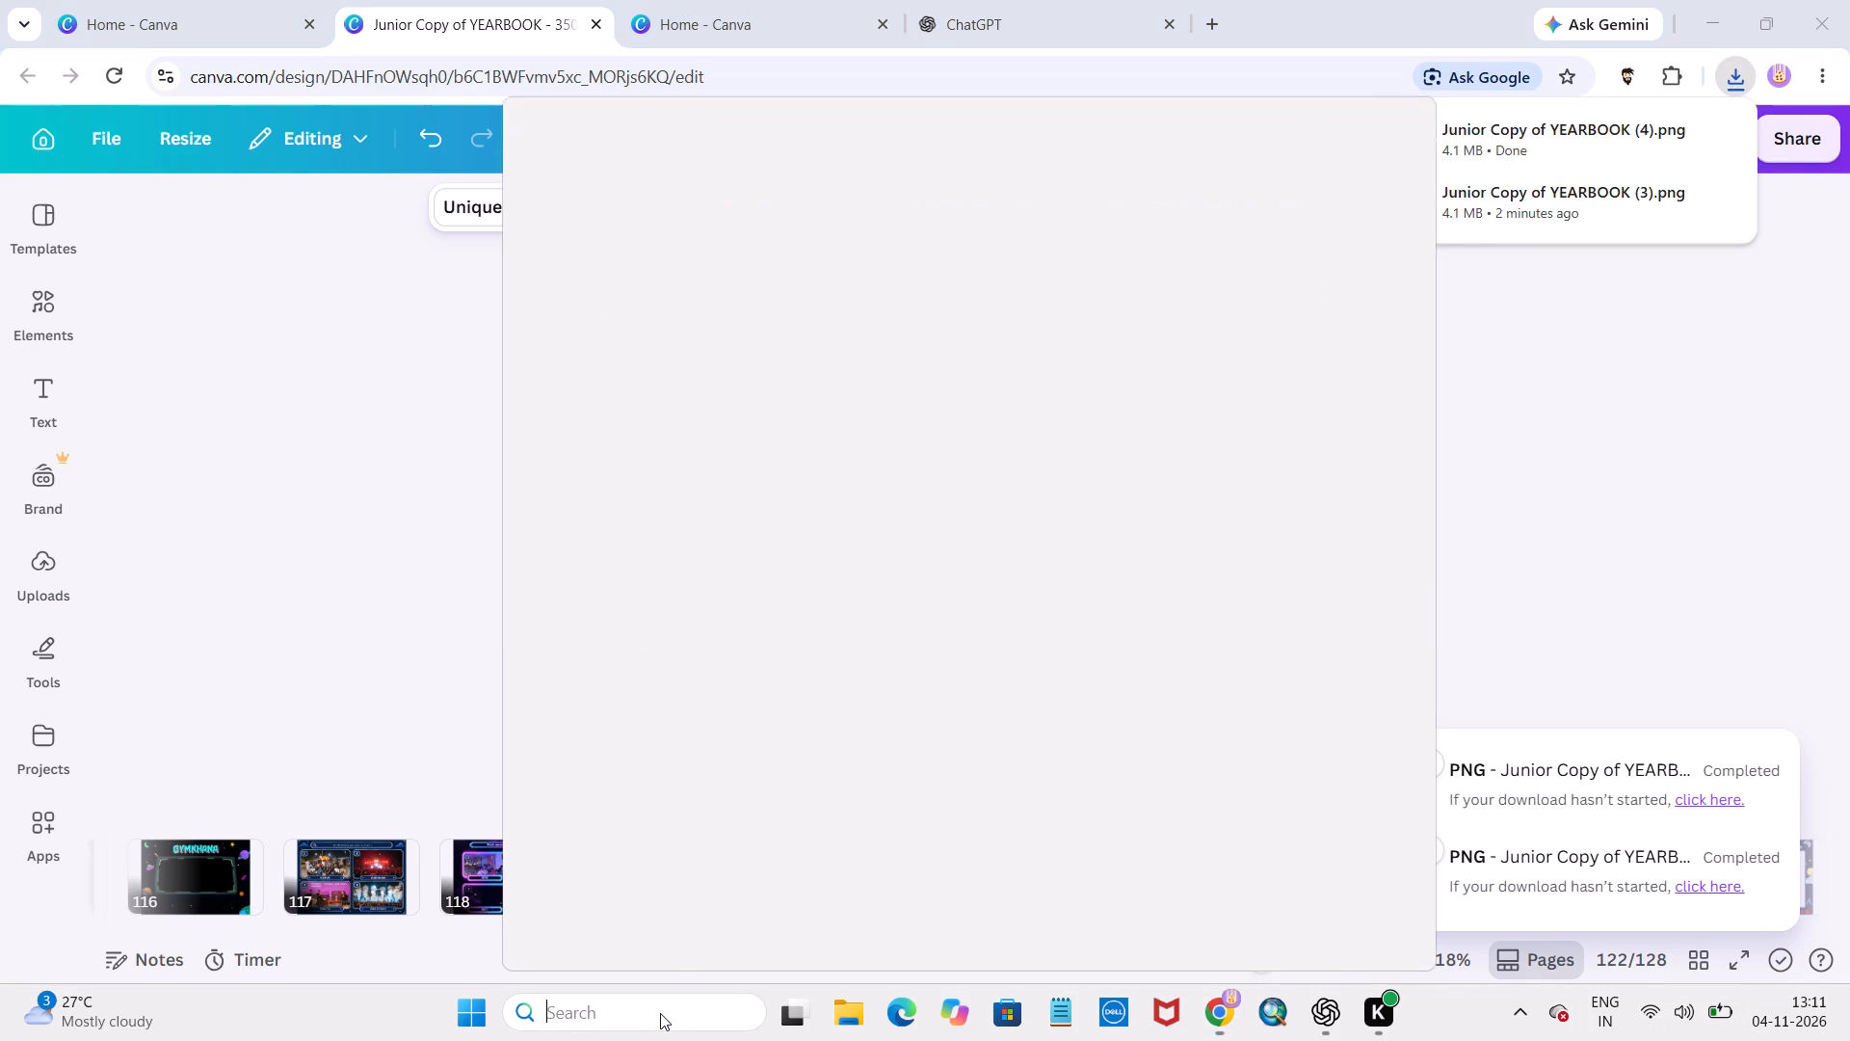
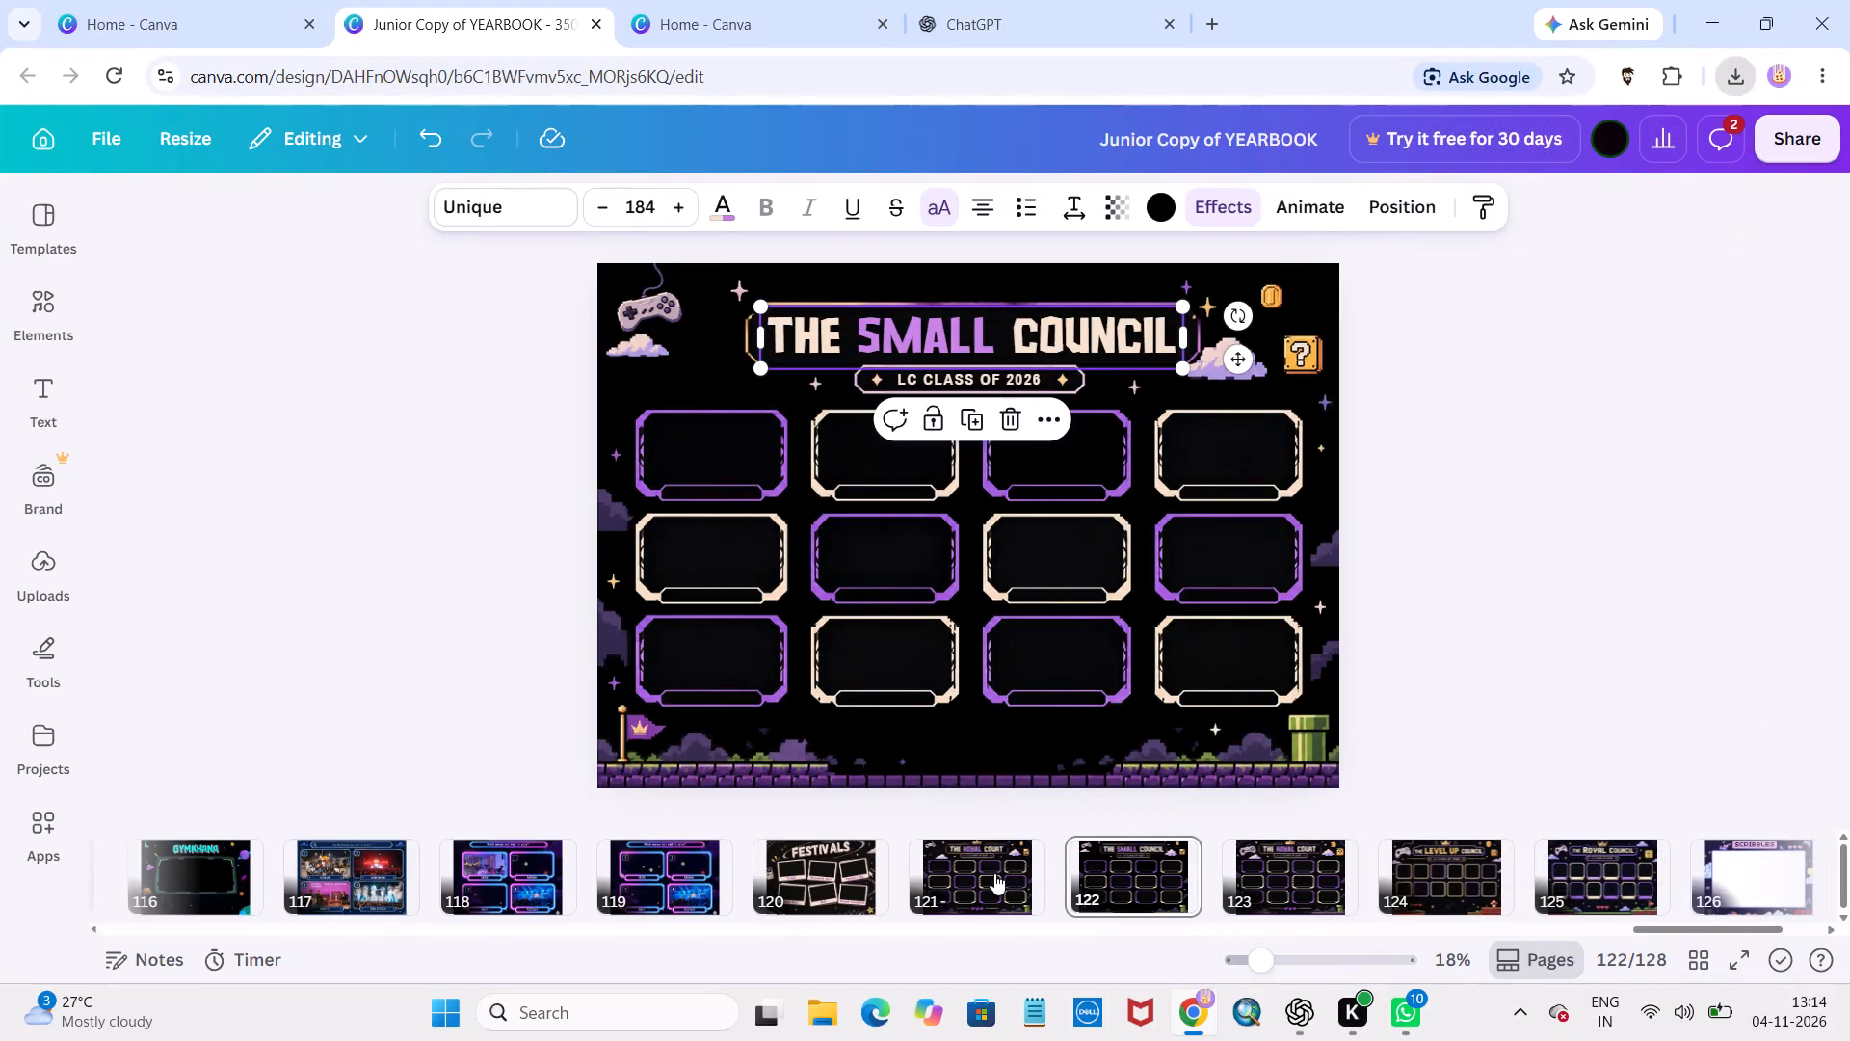
Review the council pages 121 to 125, comparing their titles and frame layouts, and return to The Level Up Council on page 124.
click(1130, 878)
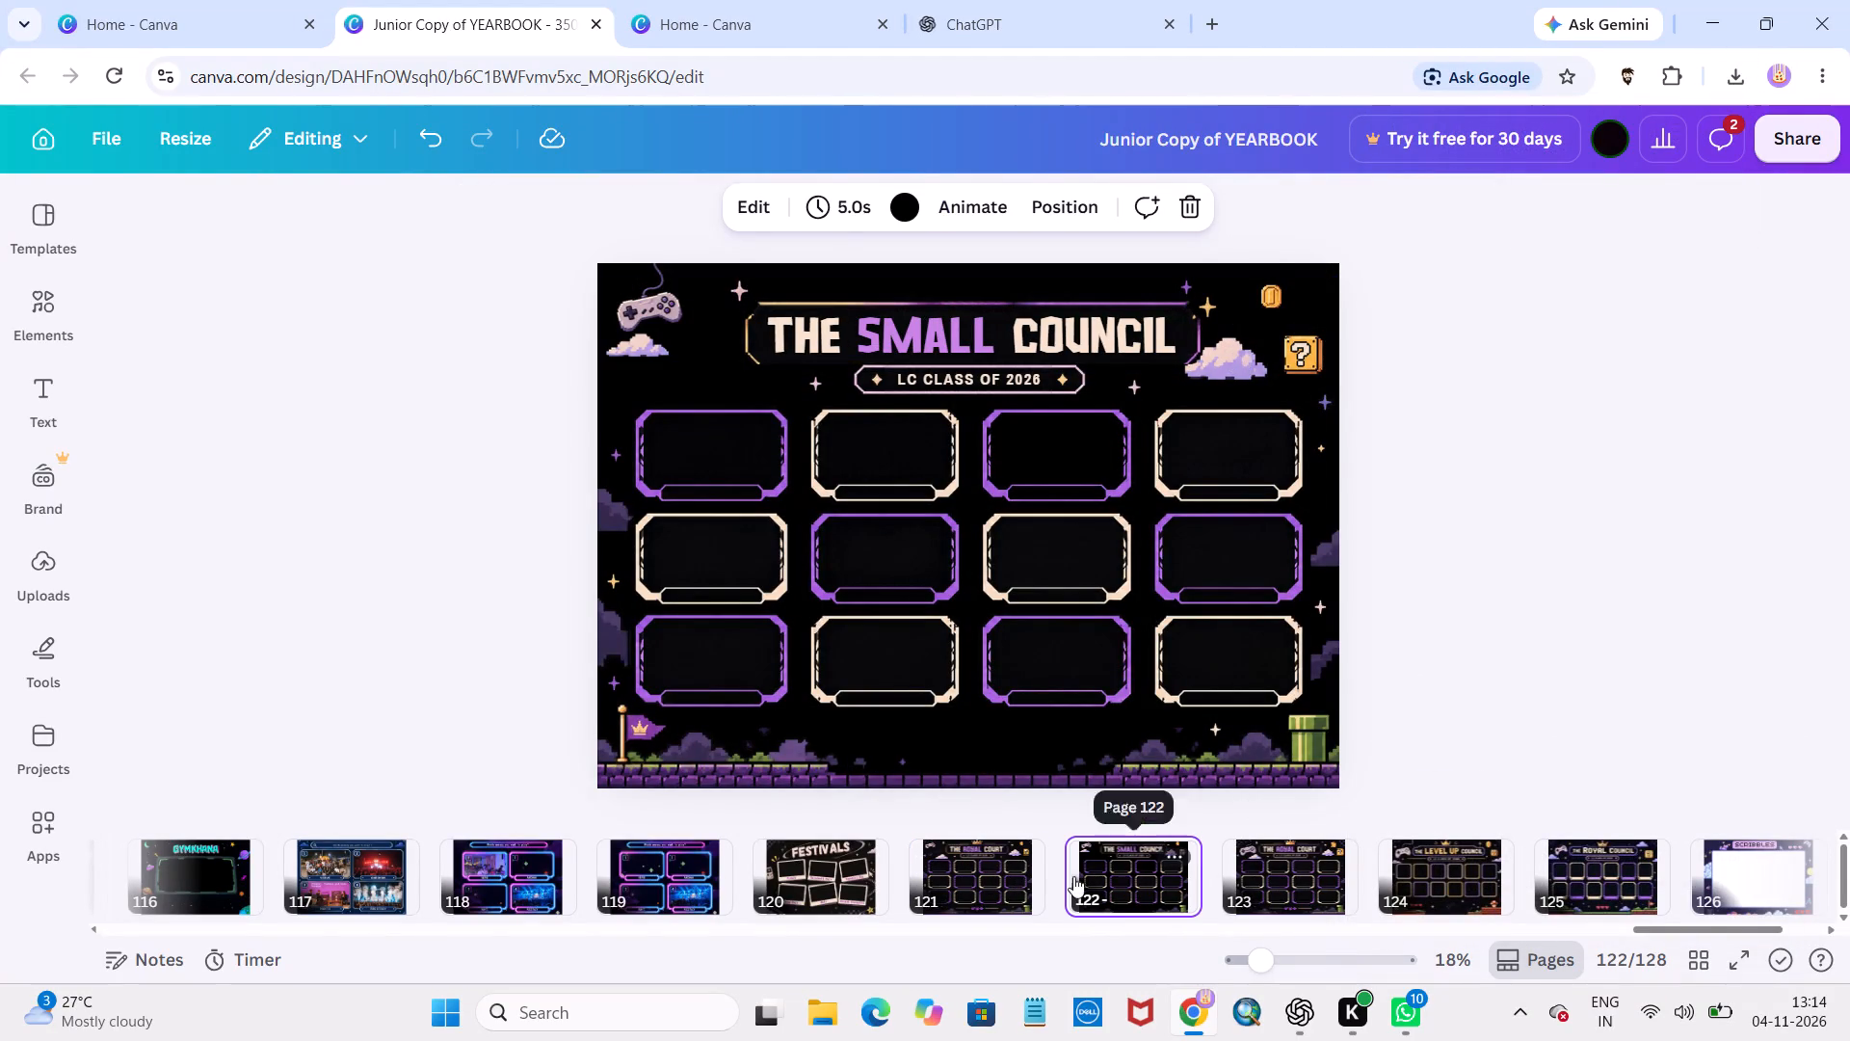
click(973, 887)
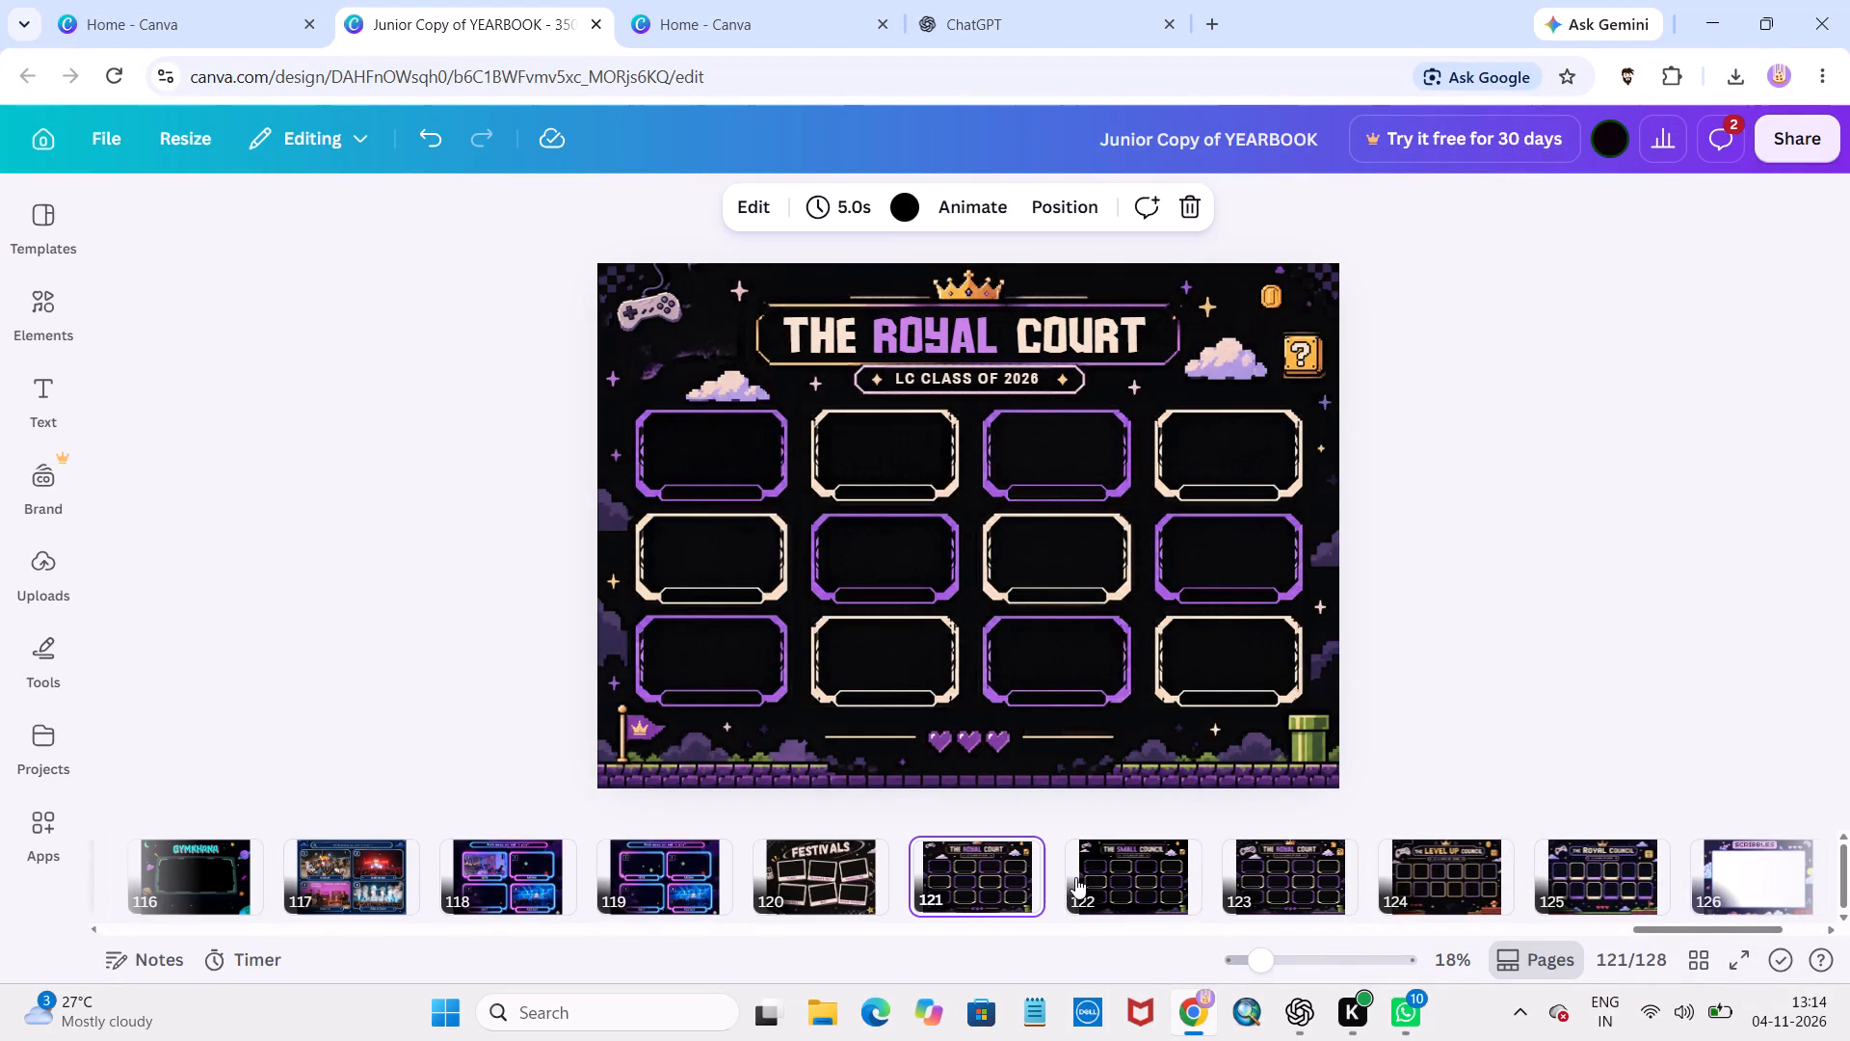
click(1113, 867)
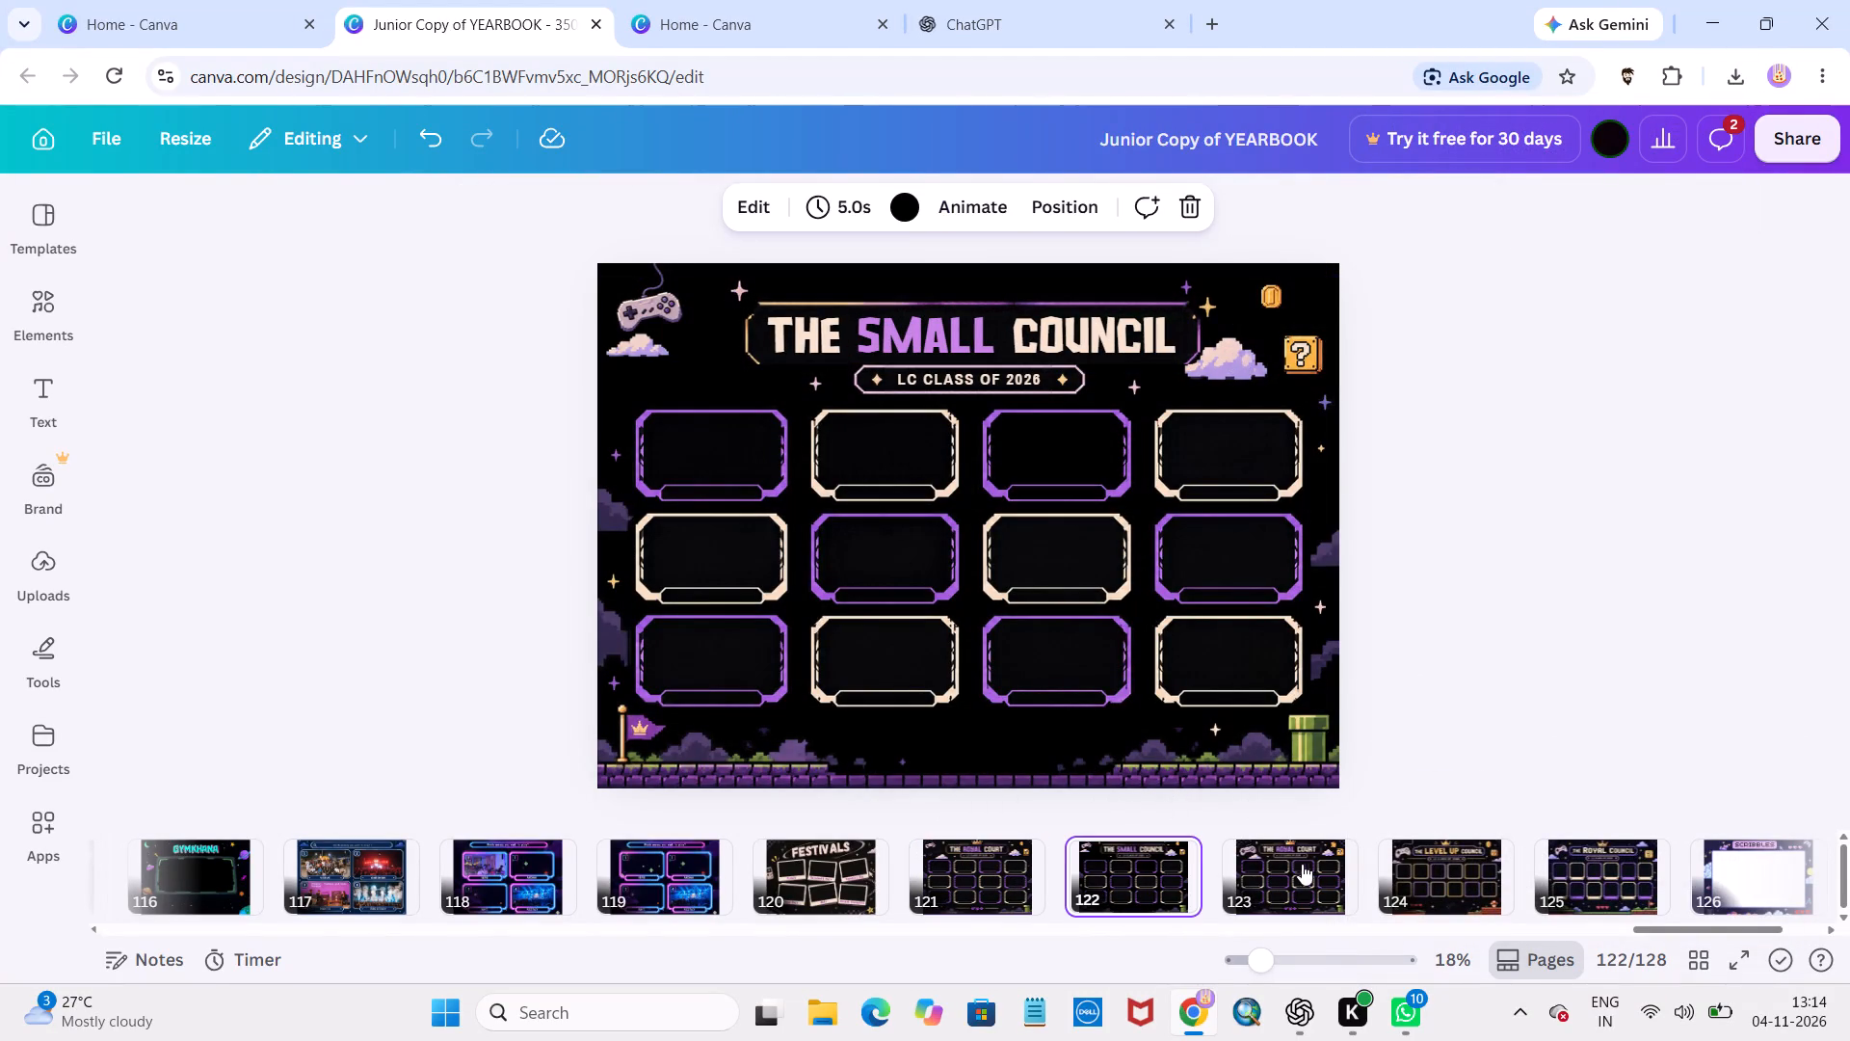
click(1311, 872)
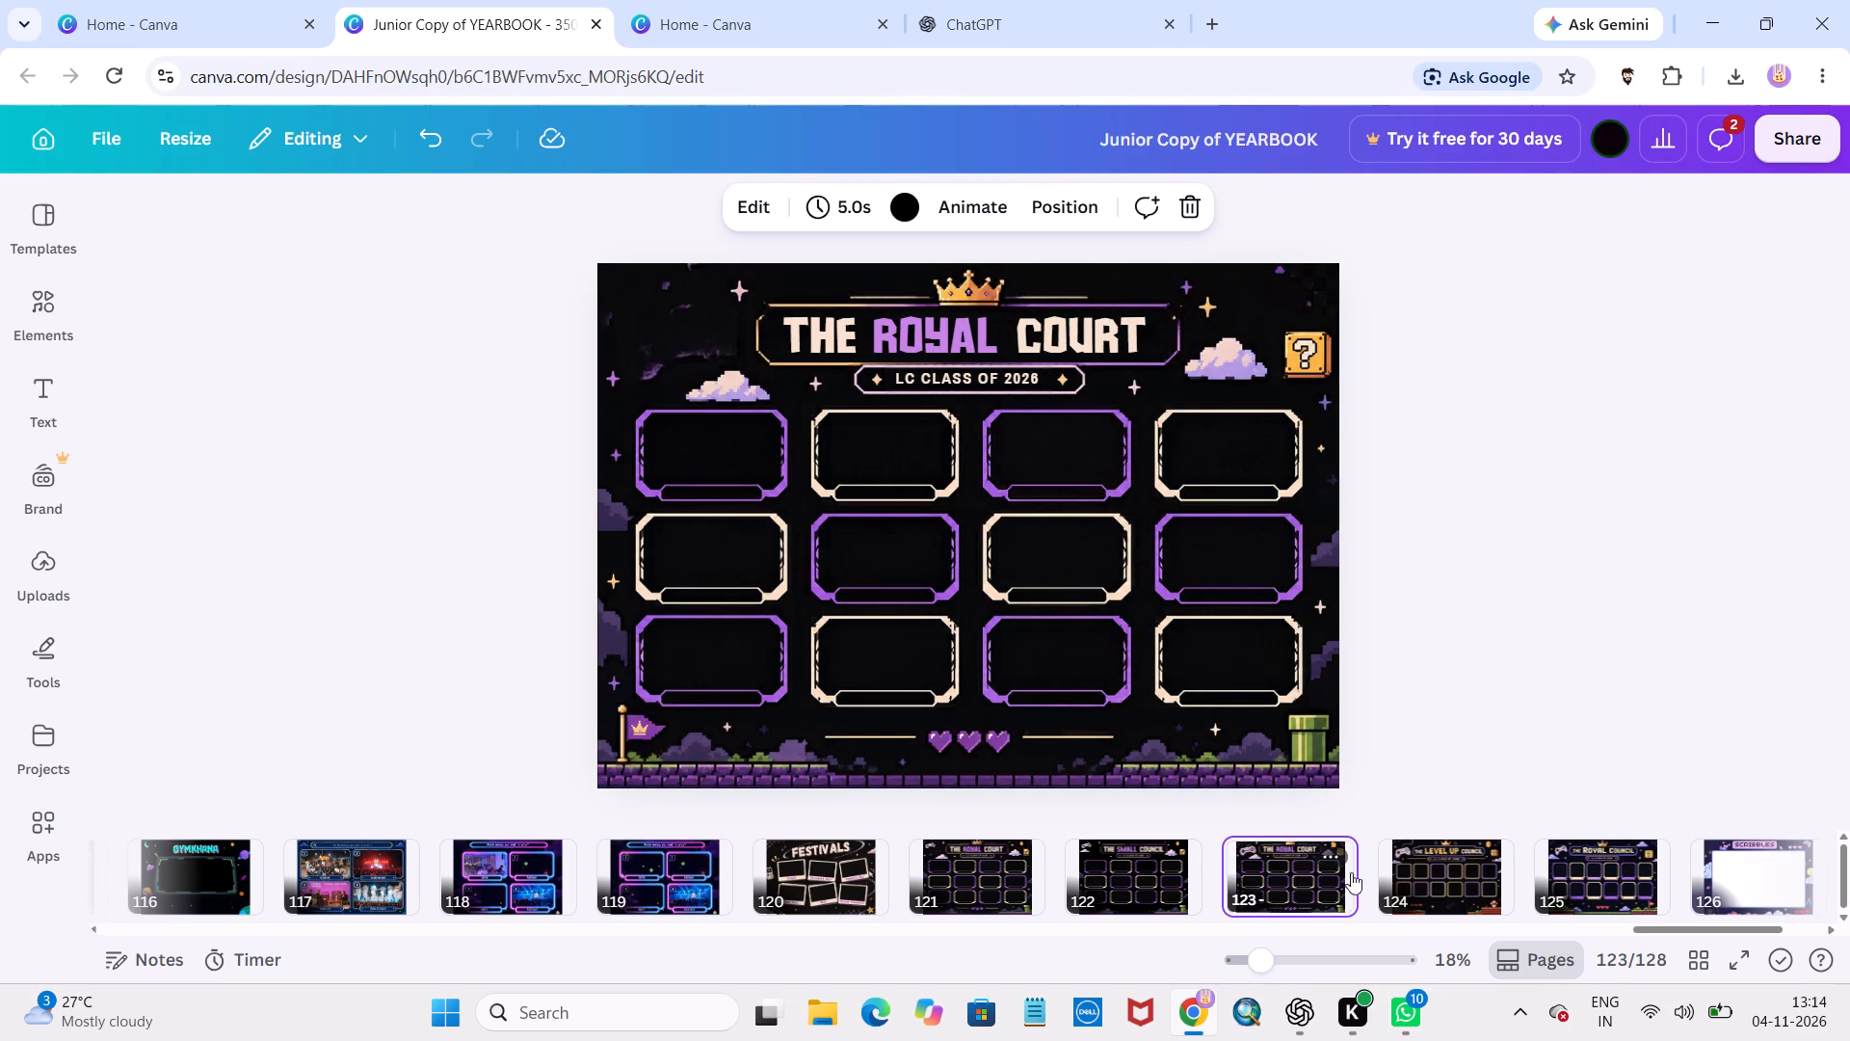
scroll(1376, 872, left, 1)
click(1259, 863)
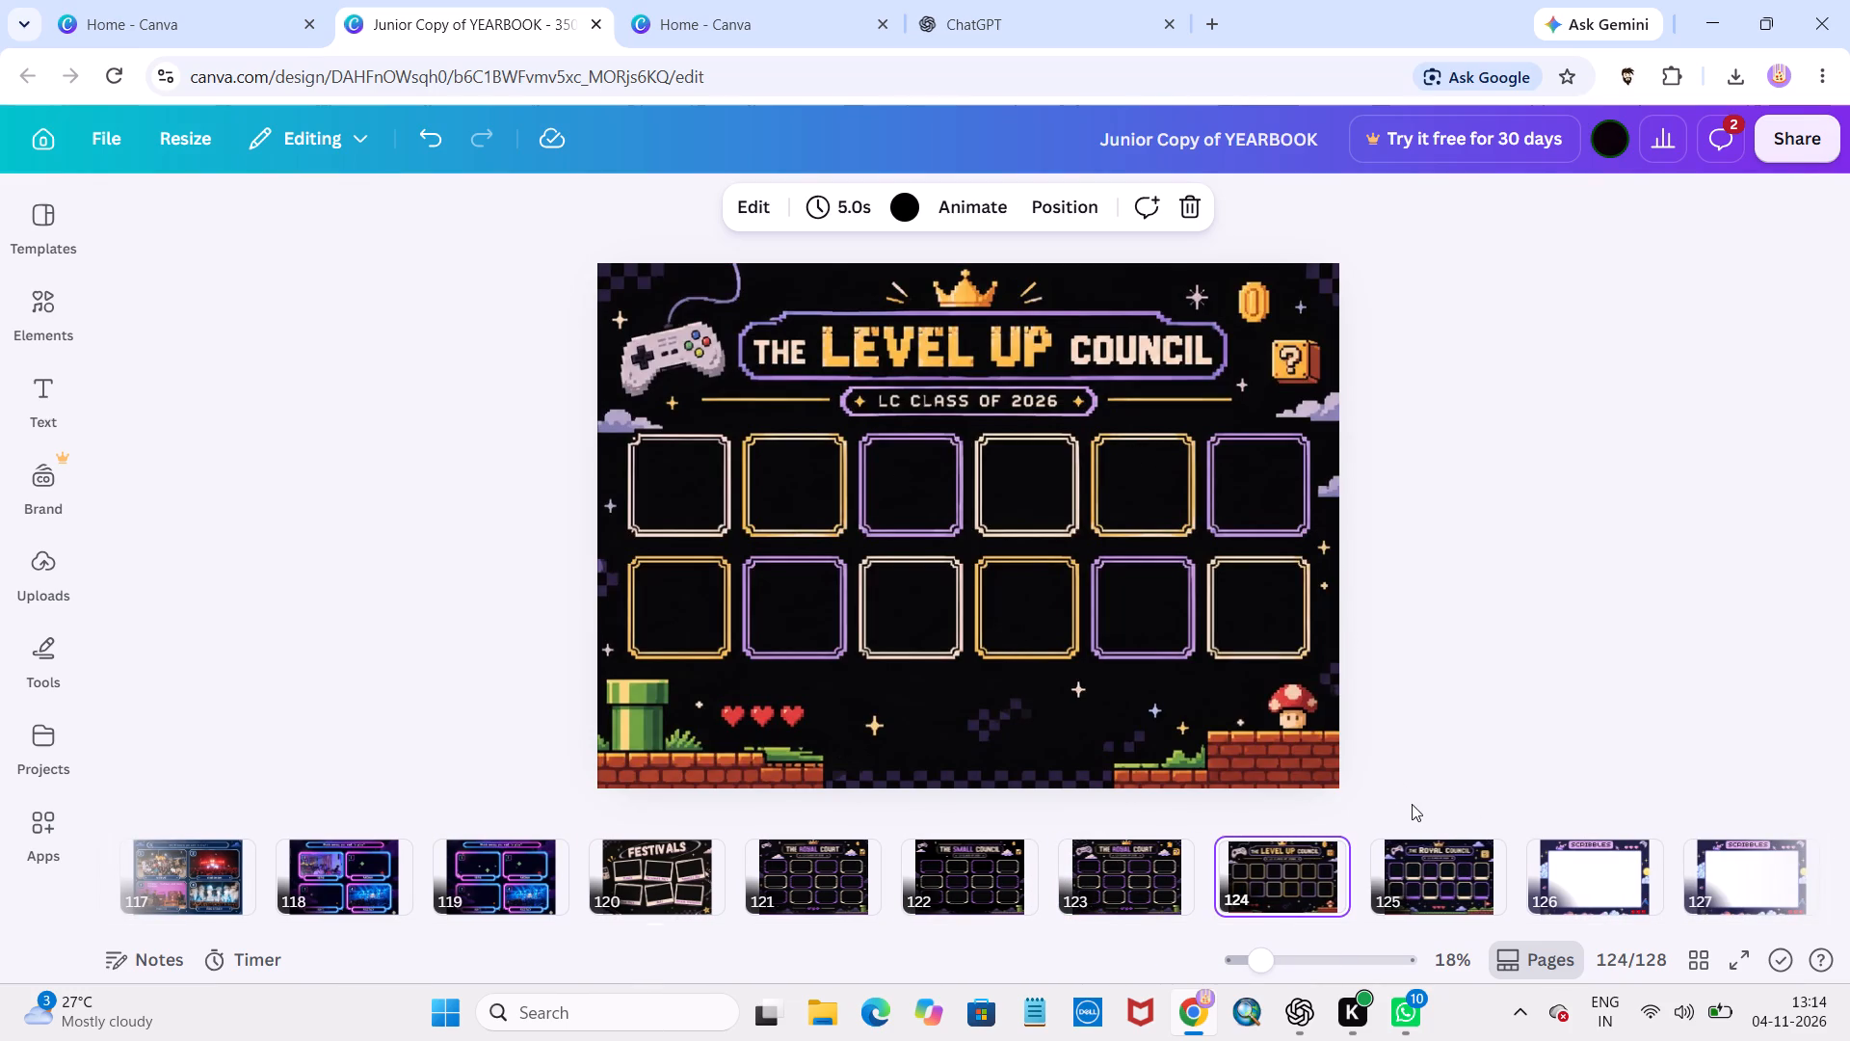
click(1451, 885)
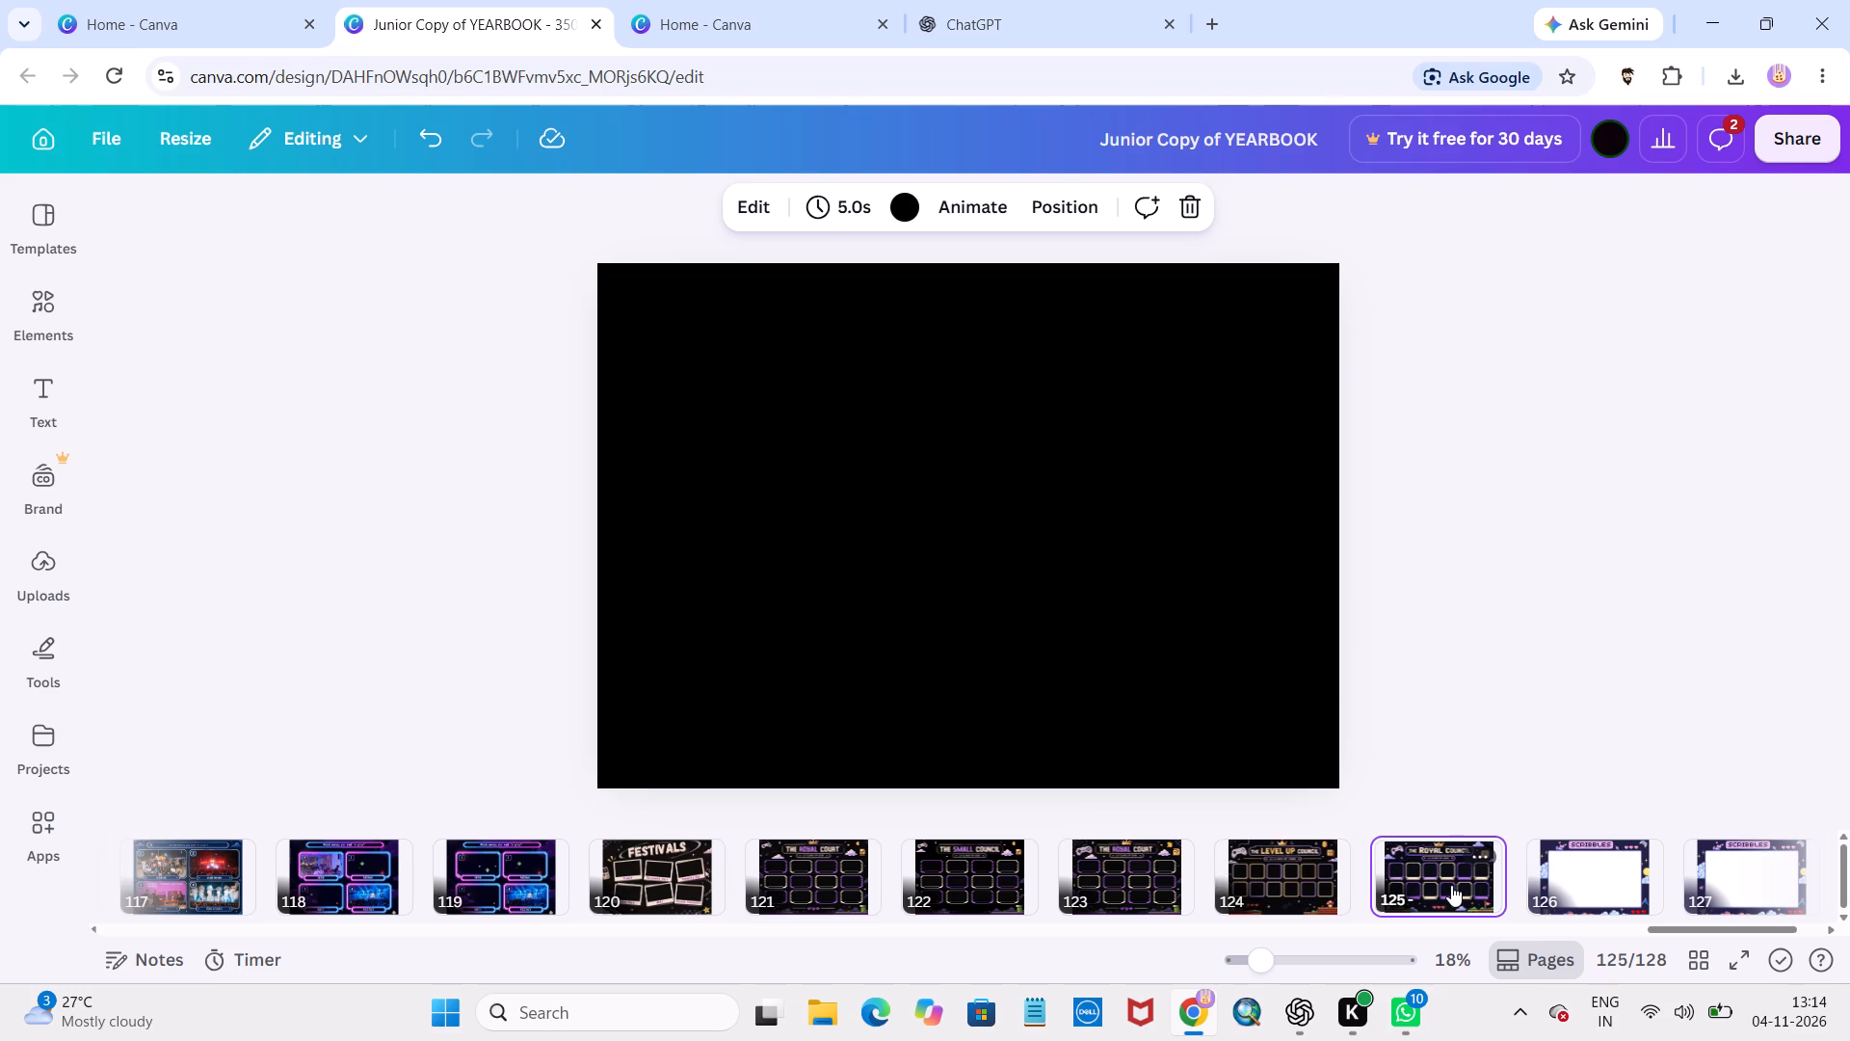
click(1297, 875)
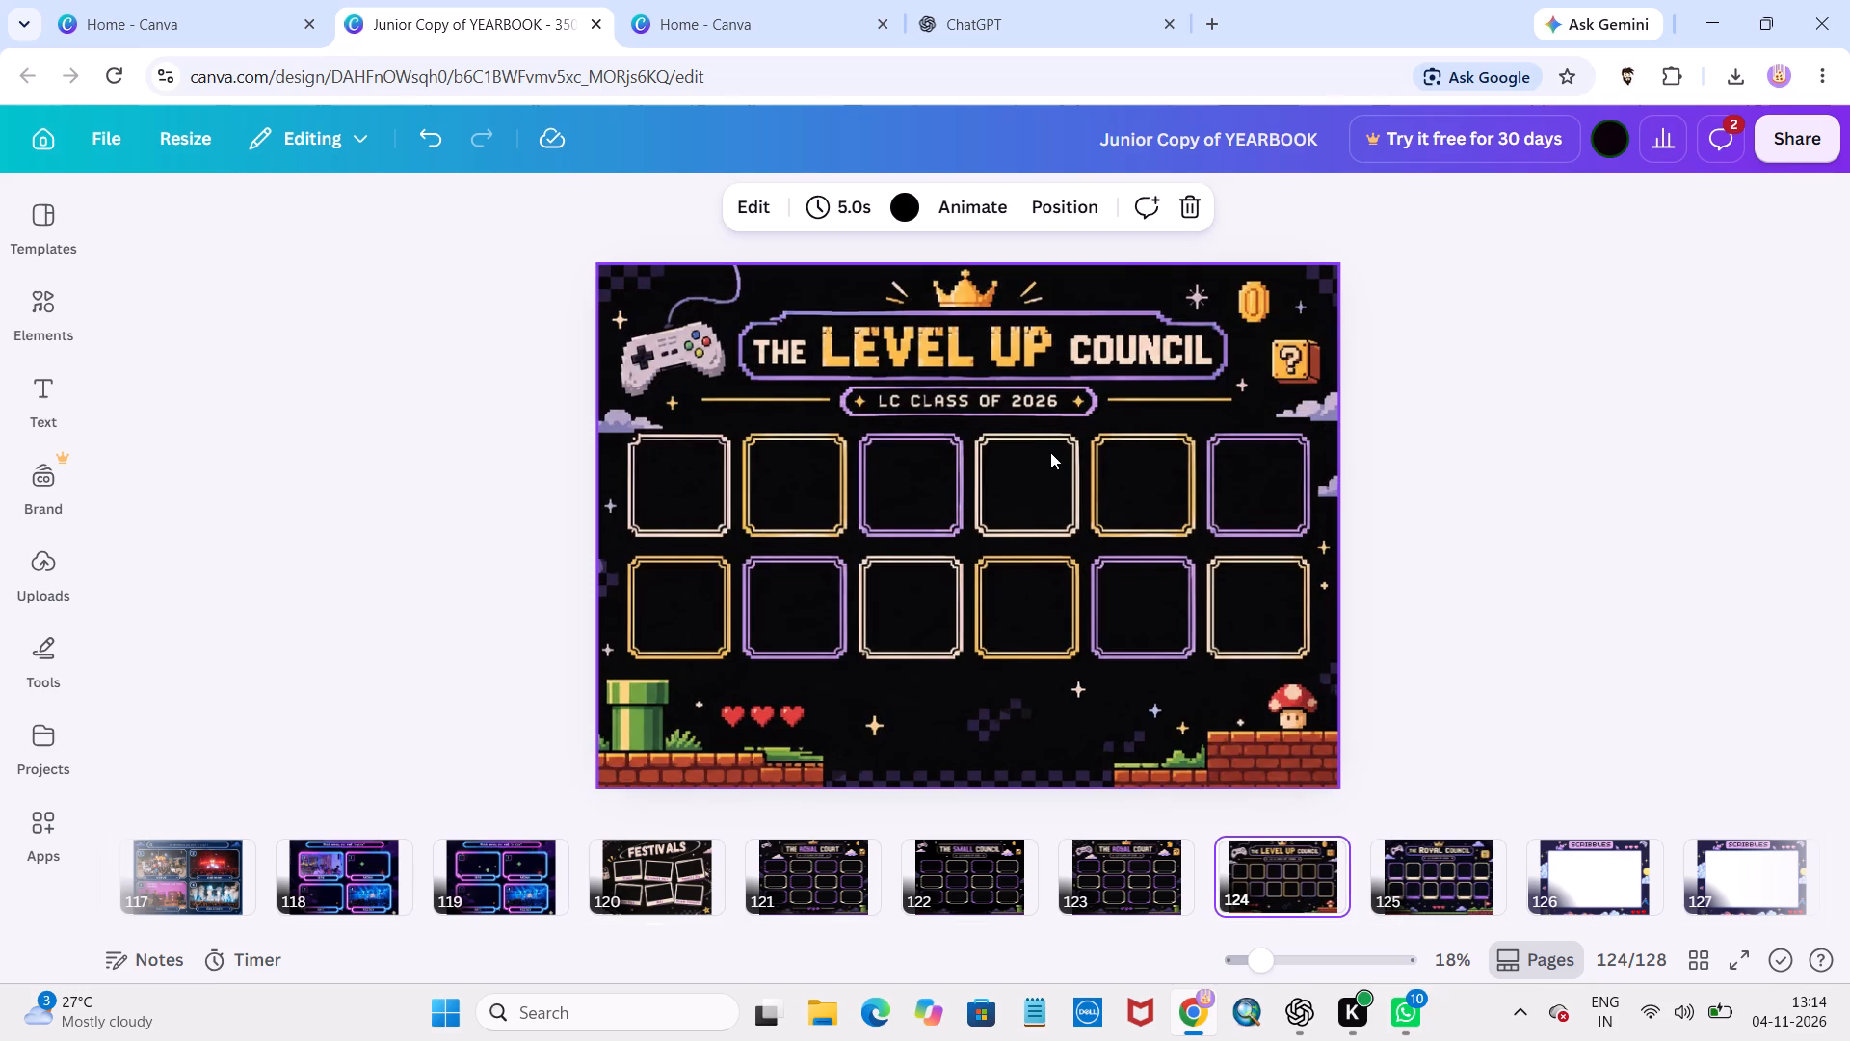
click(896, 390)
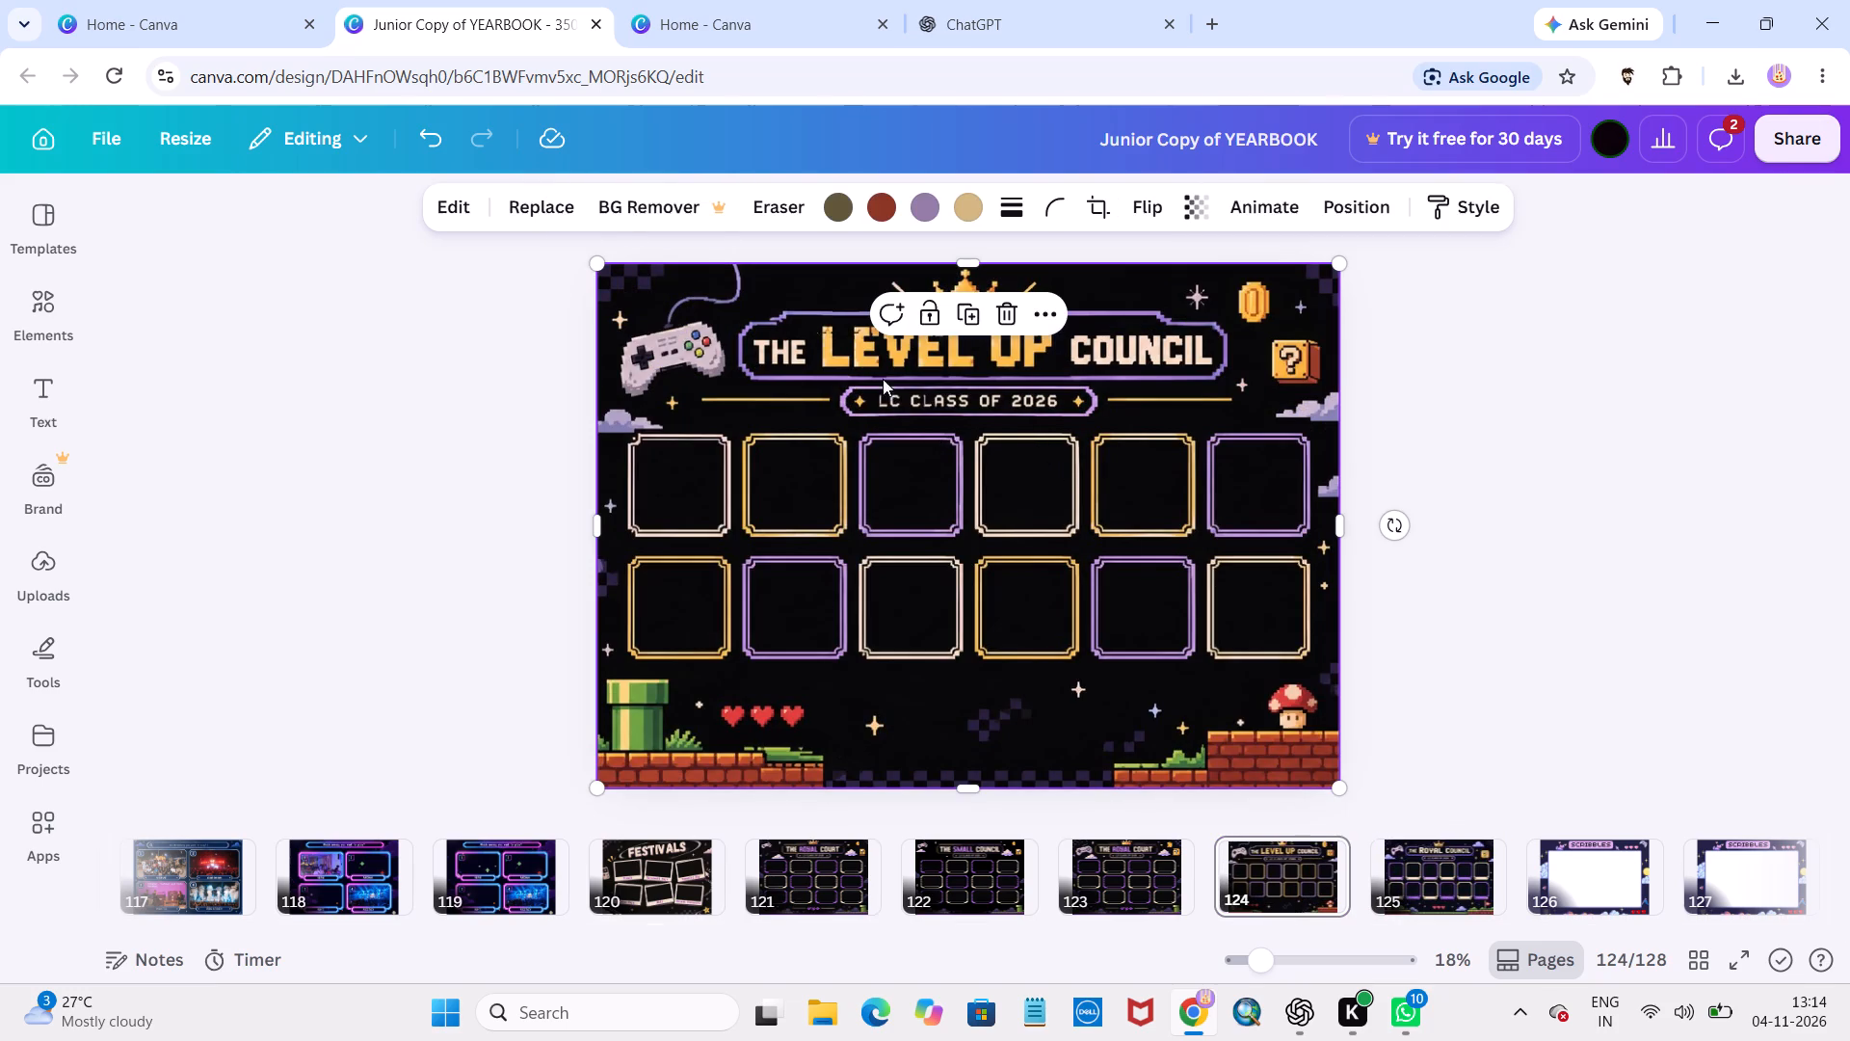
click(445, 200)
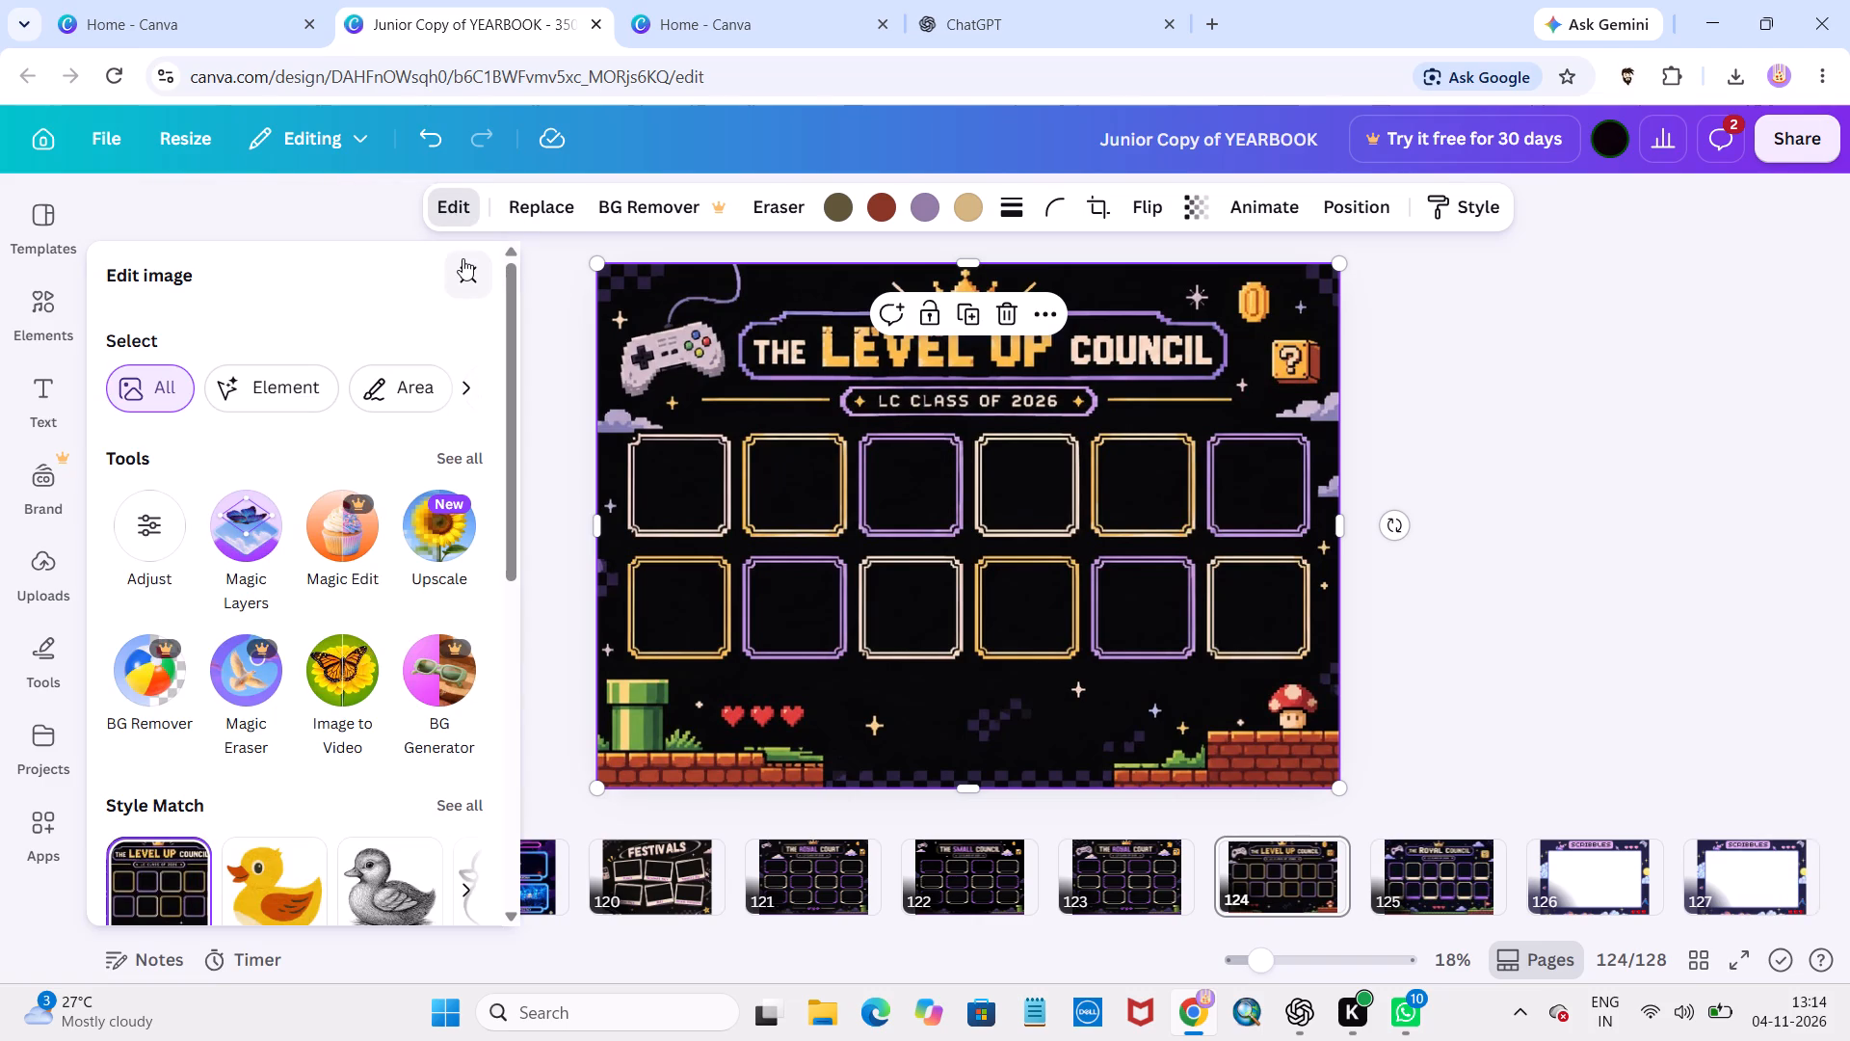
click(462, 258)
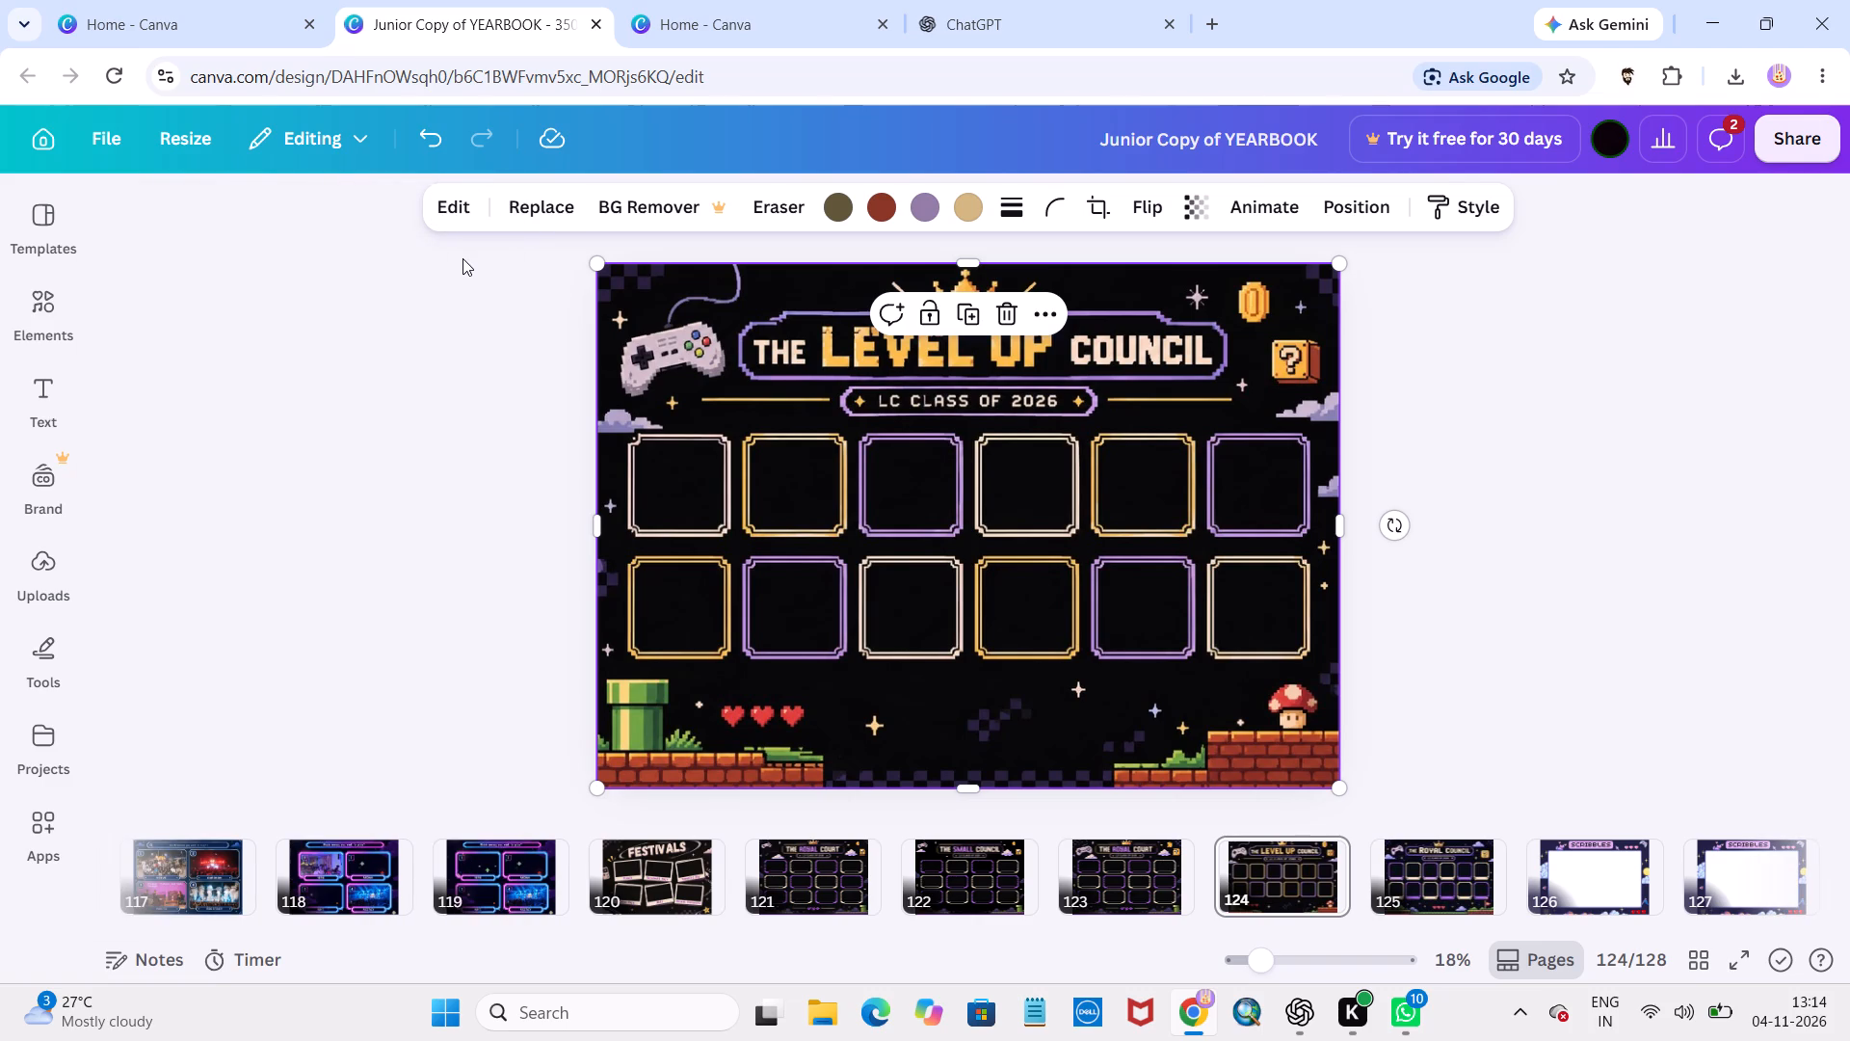
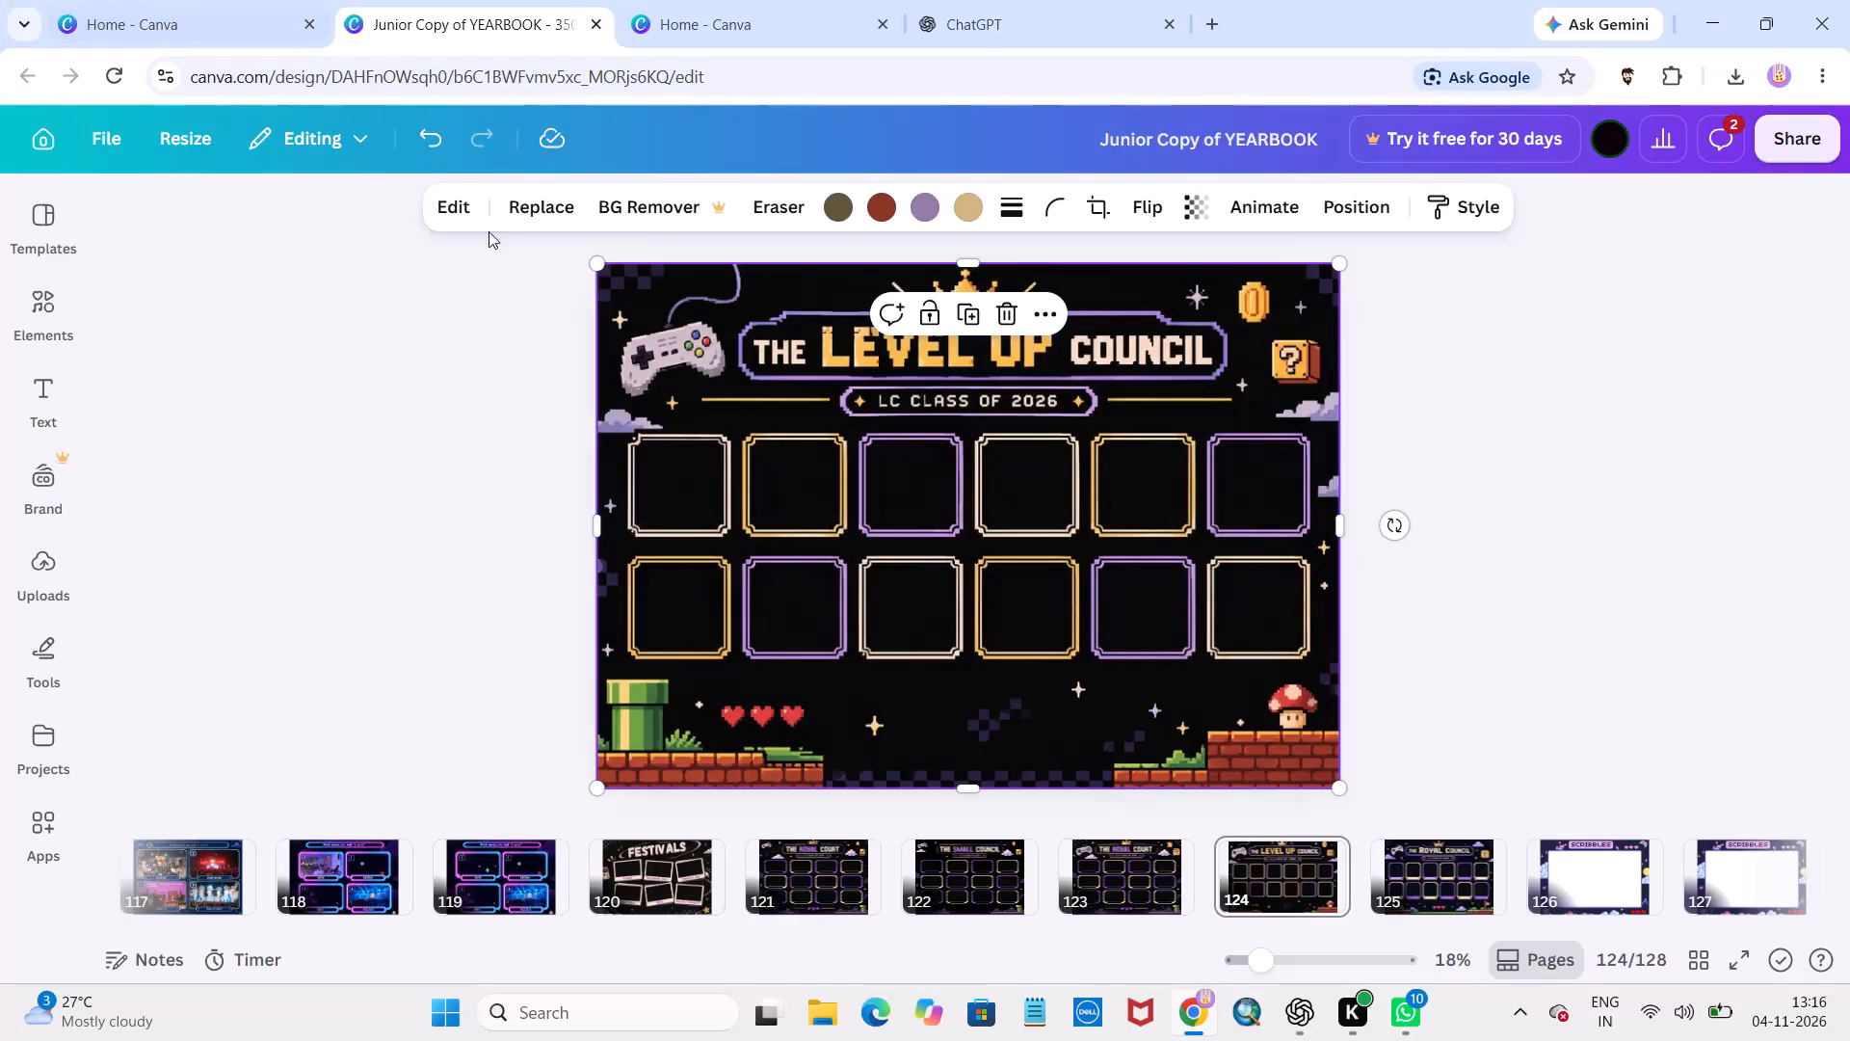
Split The Level Up Council background image on page 124 into editable elements with Magic Layers.
click(459, 200)
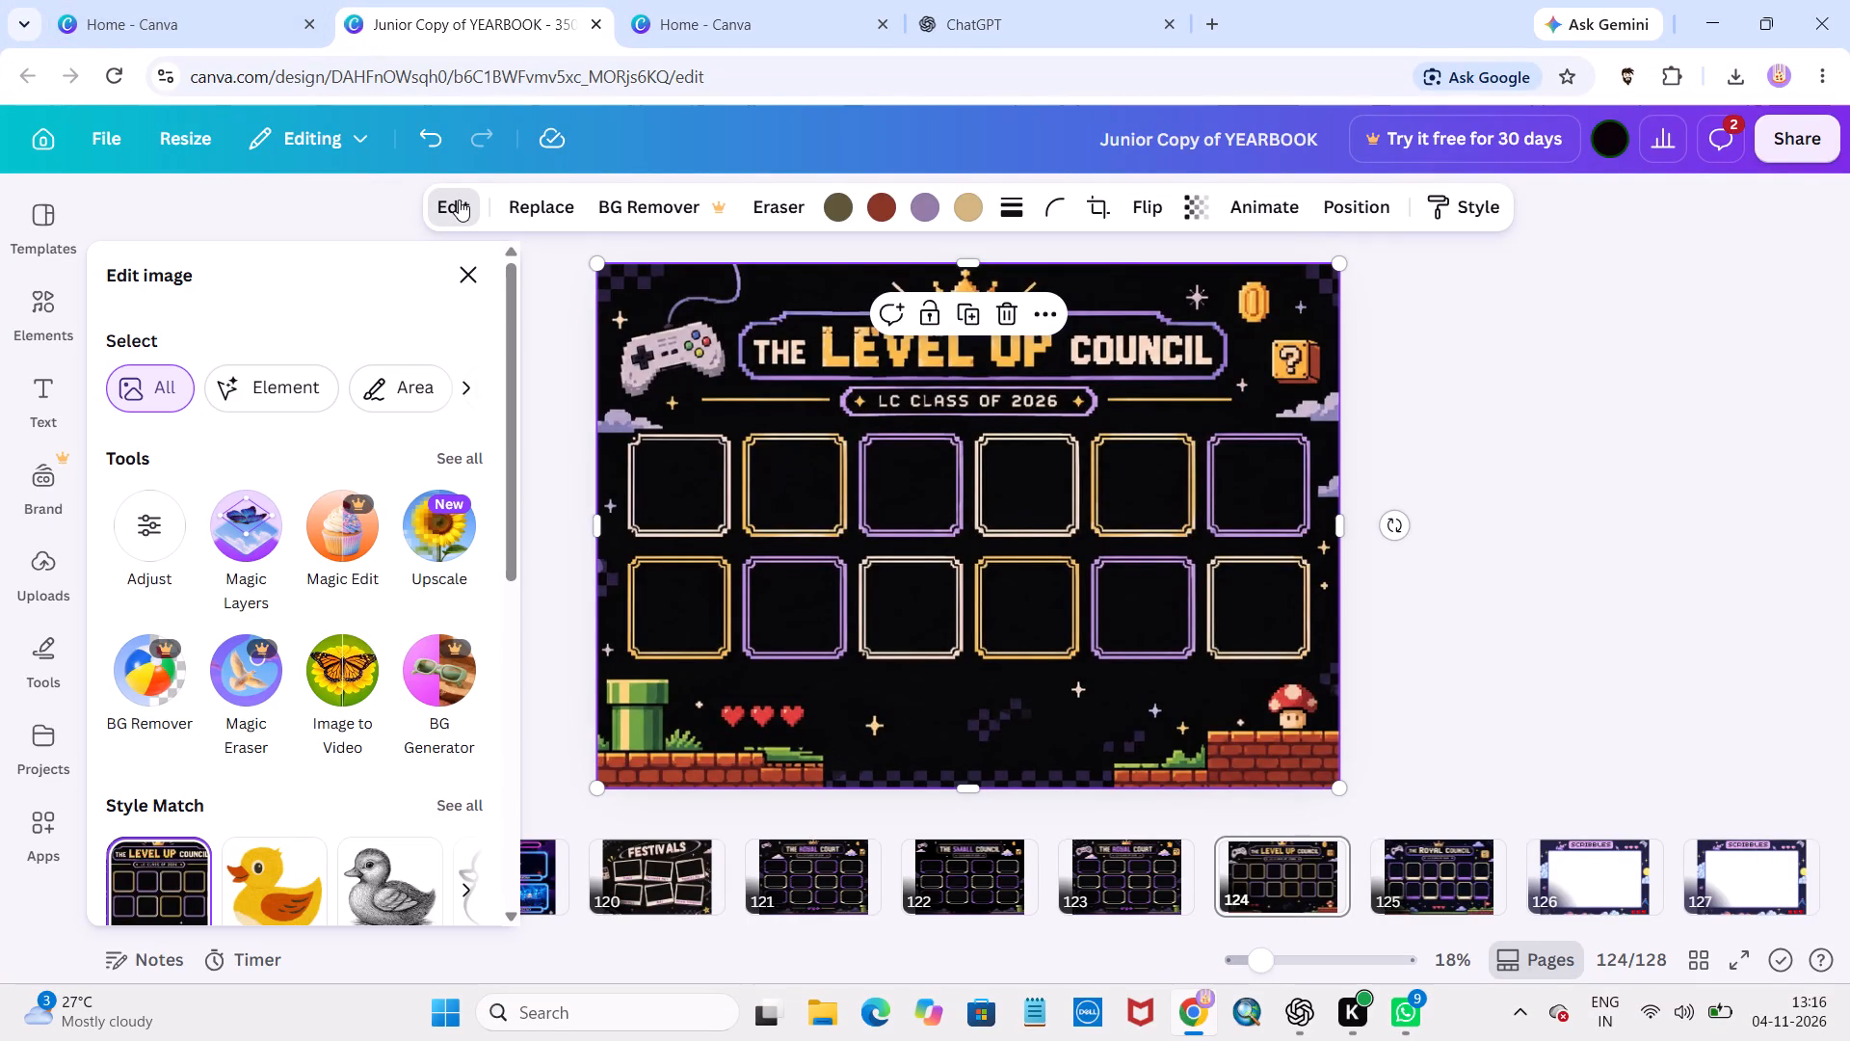
click(250, 536)
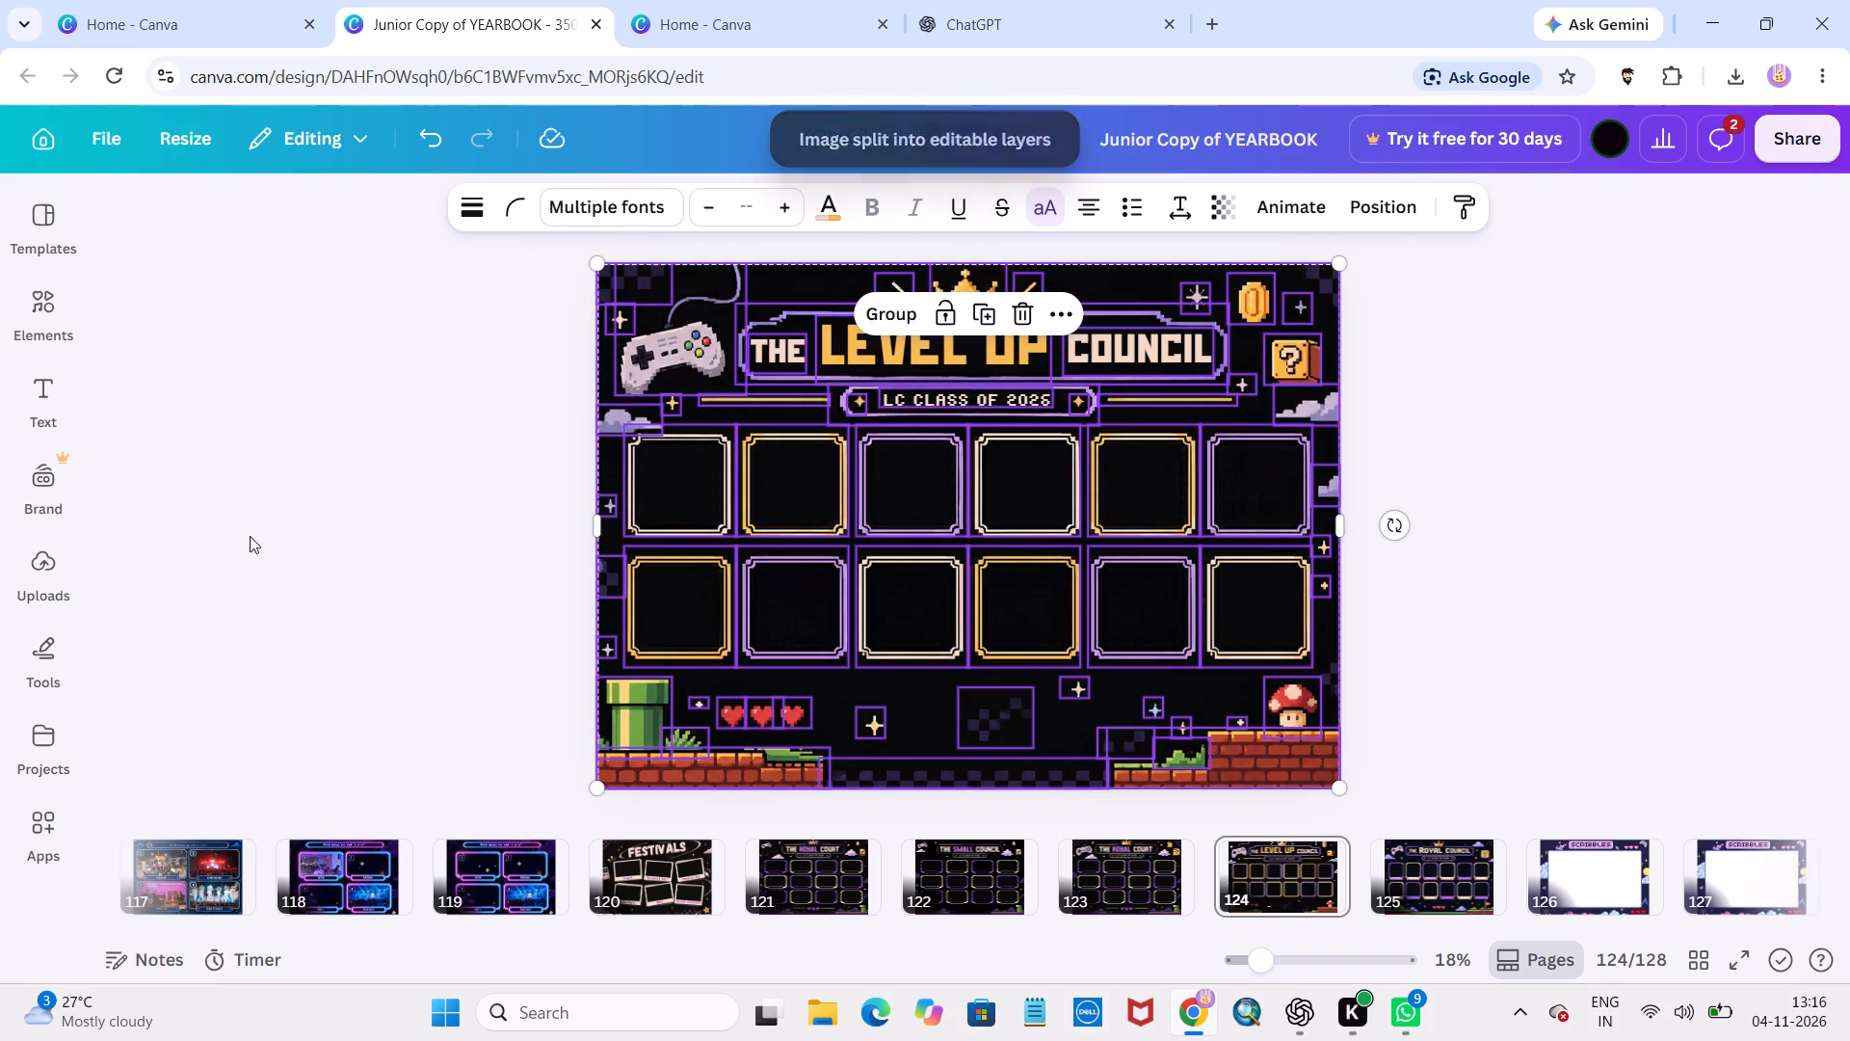
click(1585, 371)
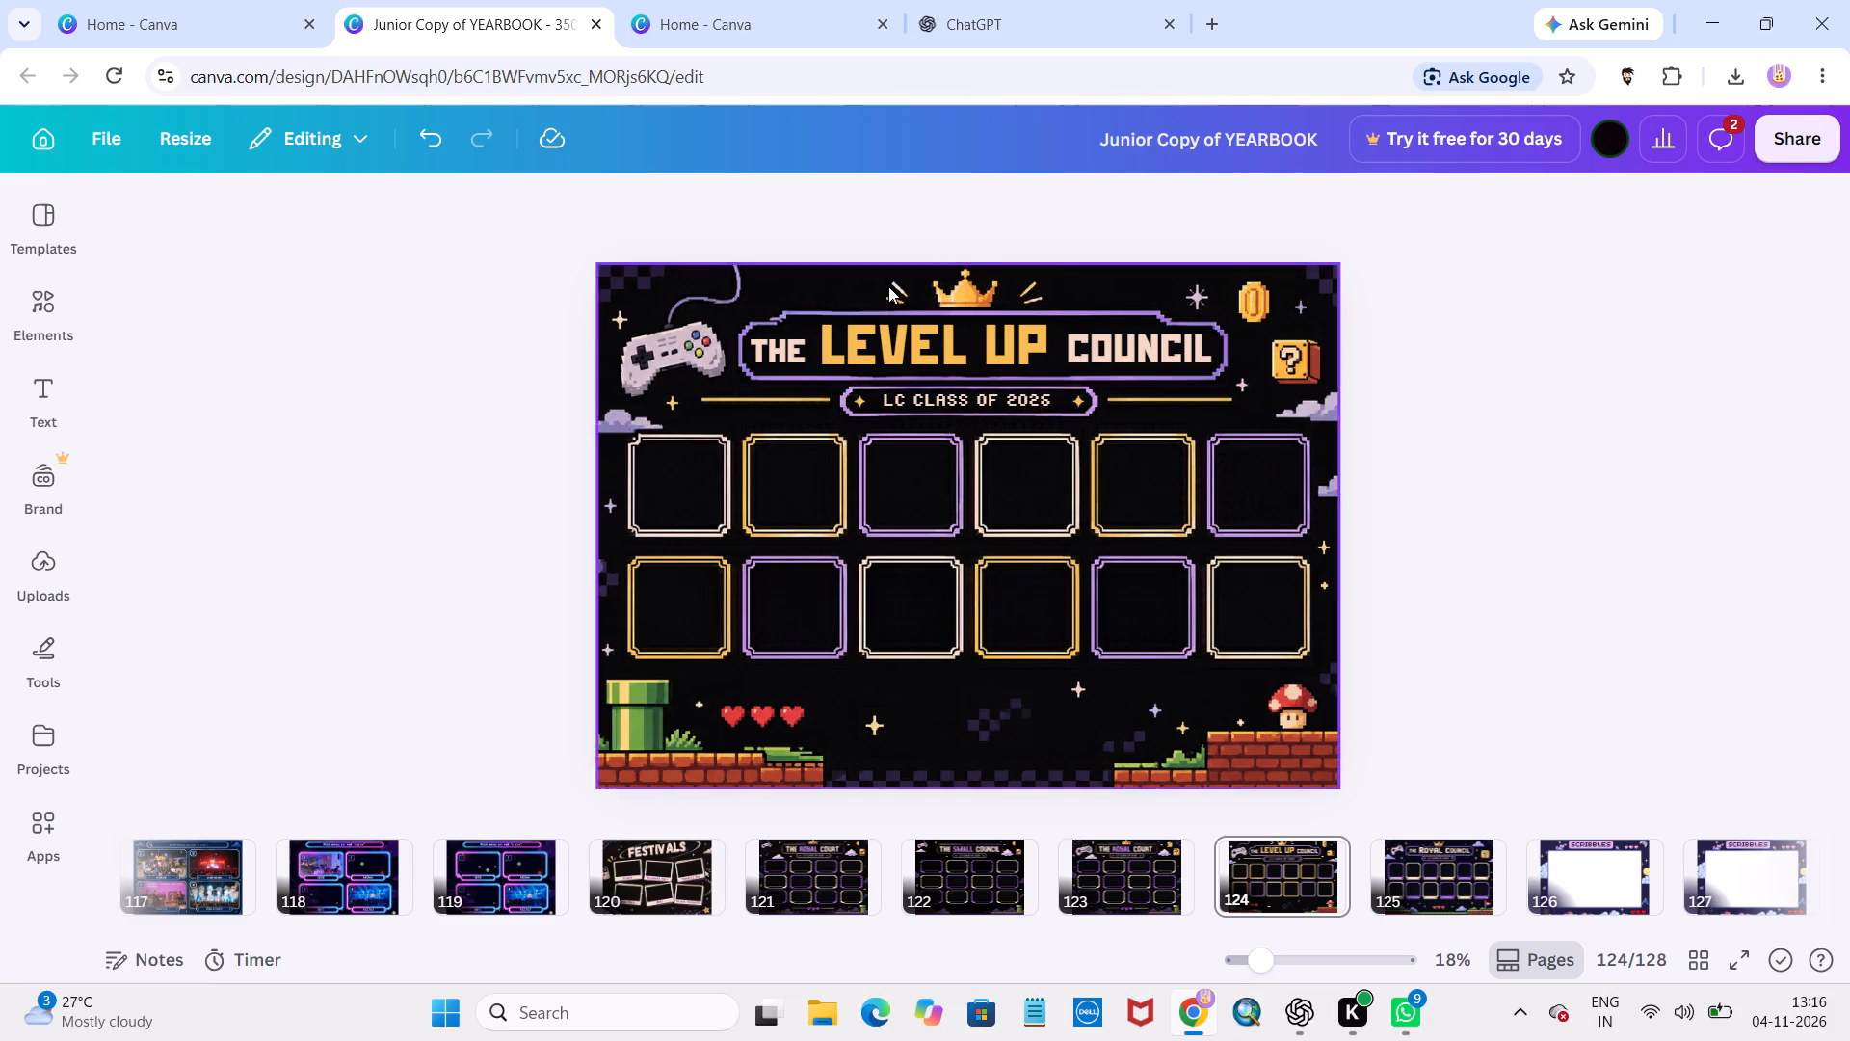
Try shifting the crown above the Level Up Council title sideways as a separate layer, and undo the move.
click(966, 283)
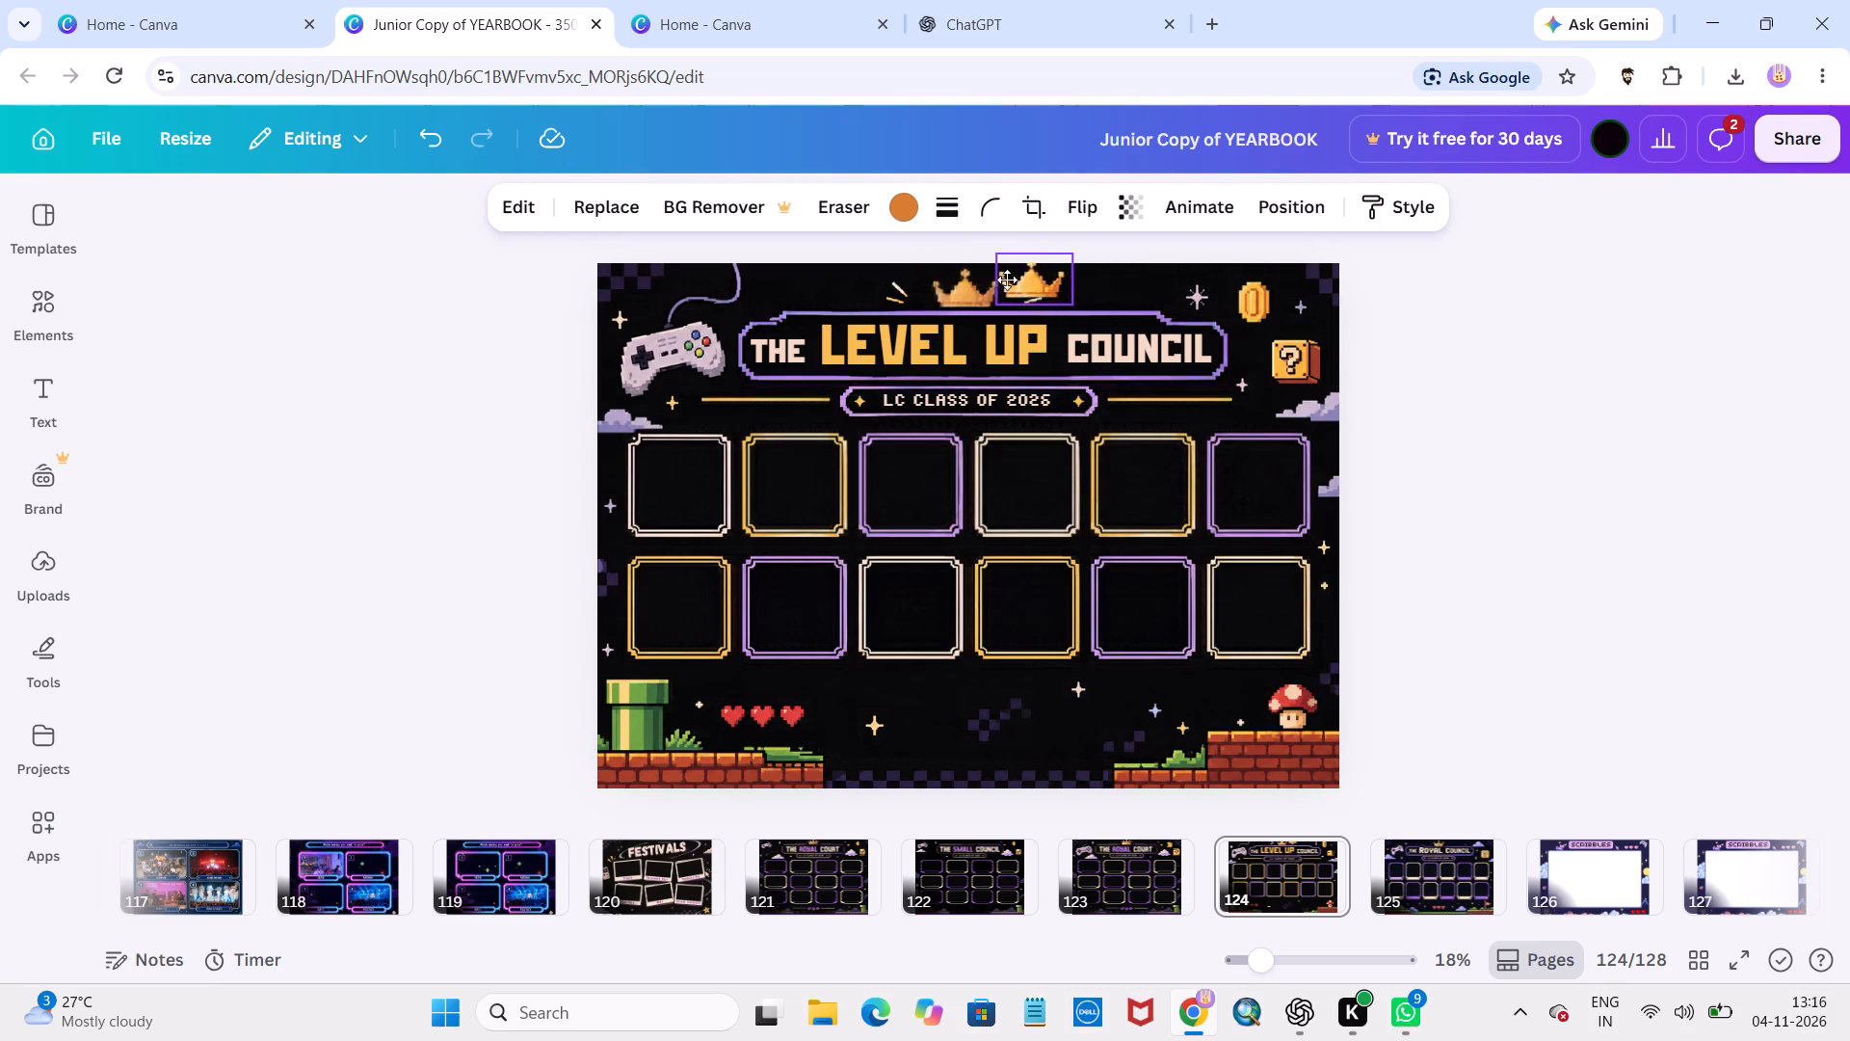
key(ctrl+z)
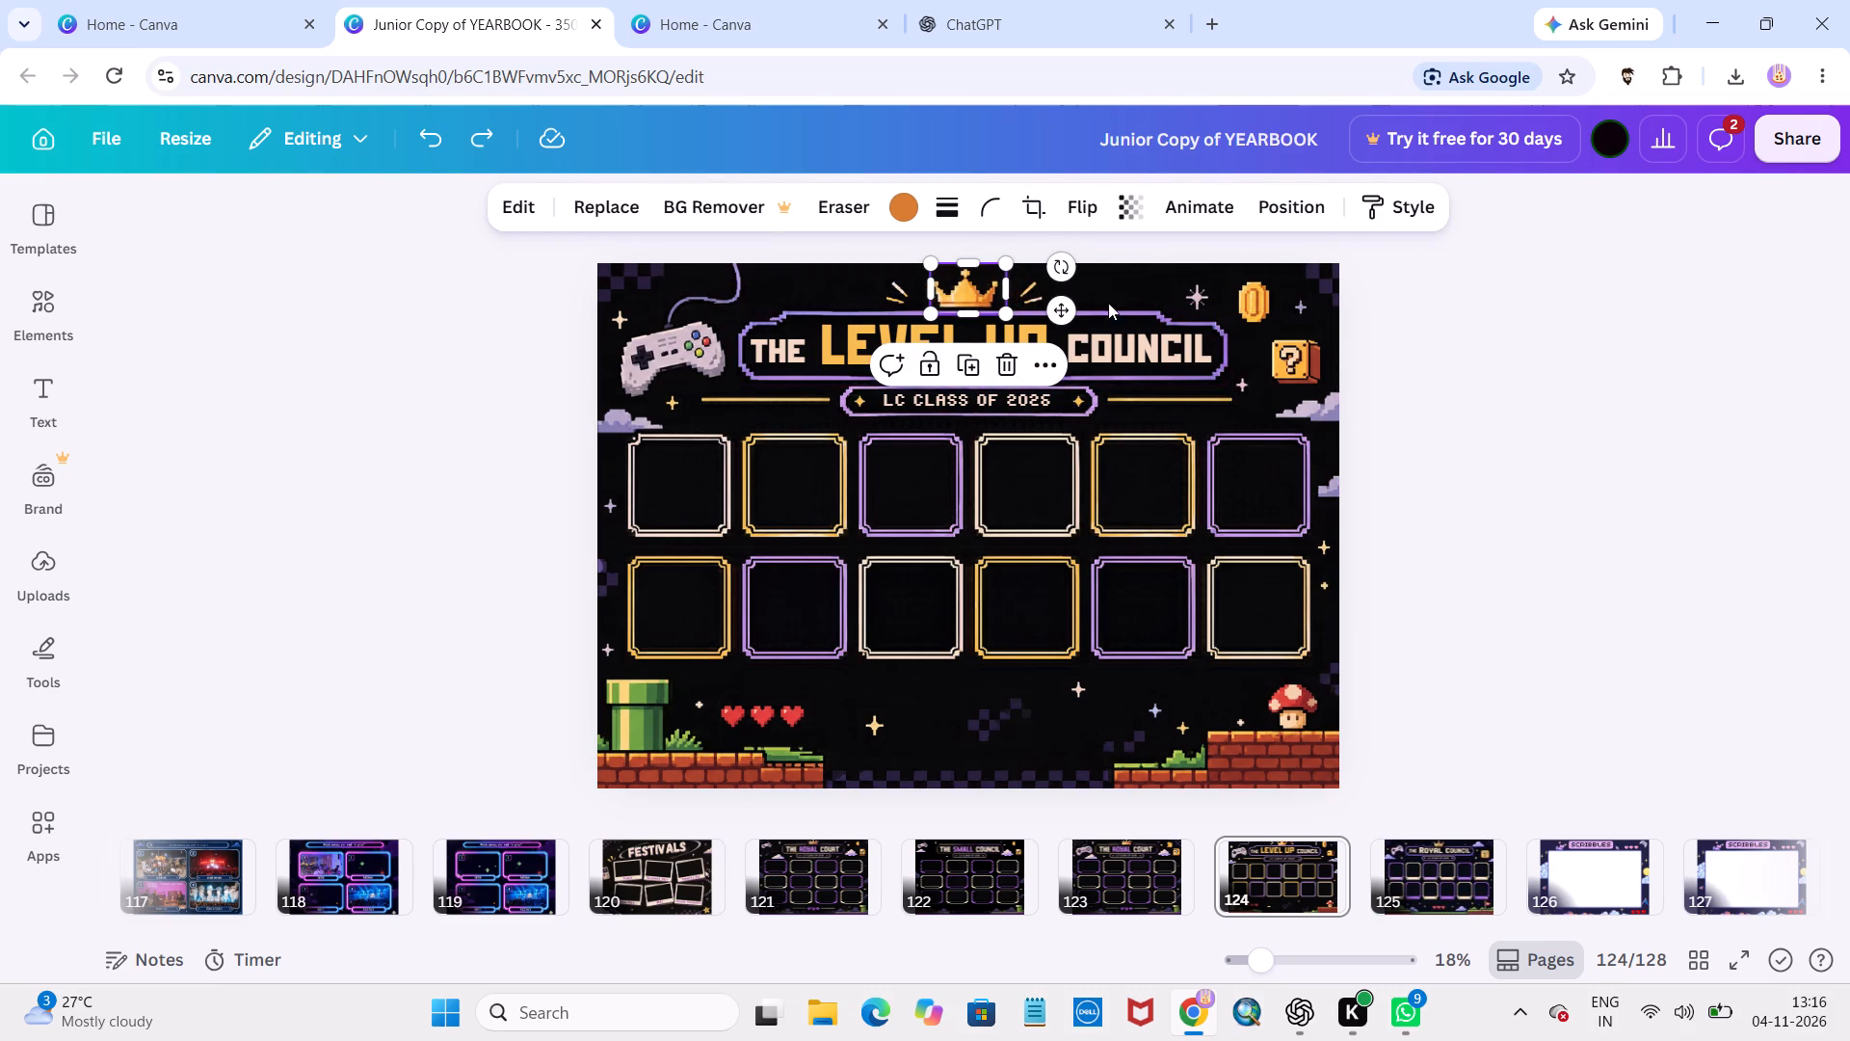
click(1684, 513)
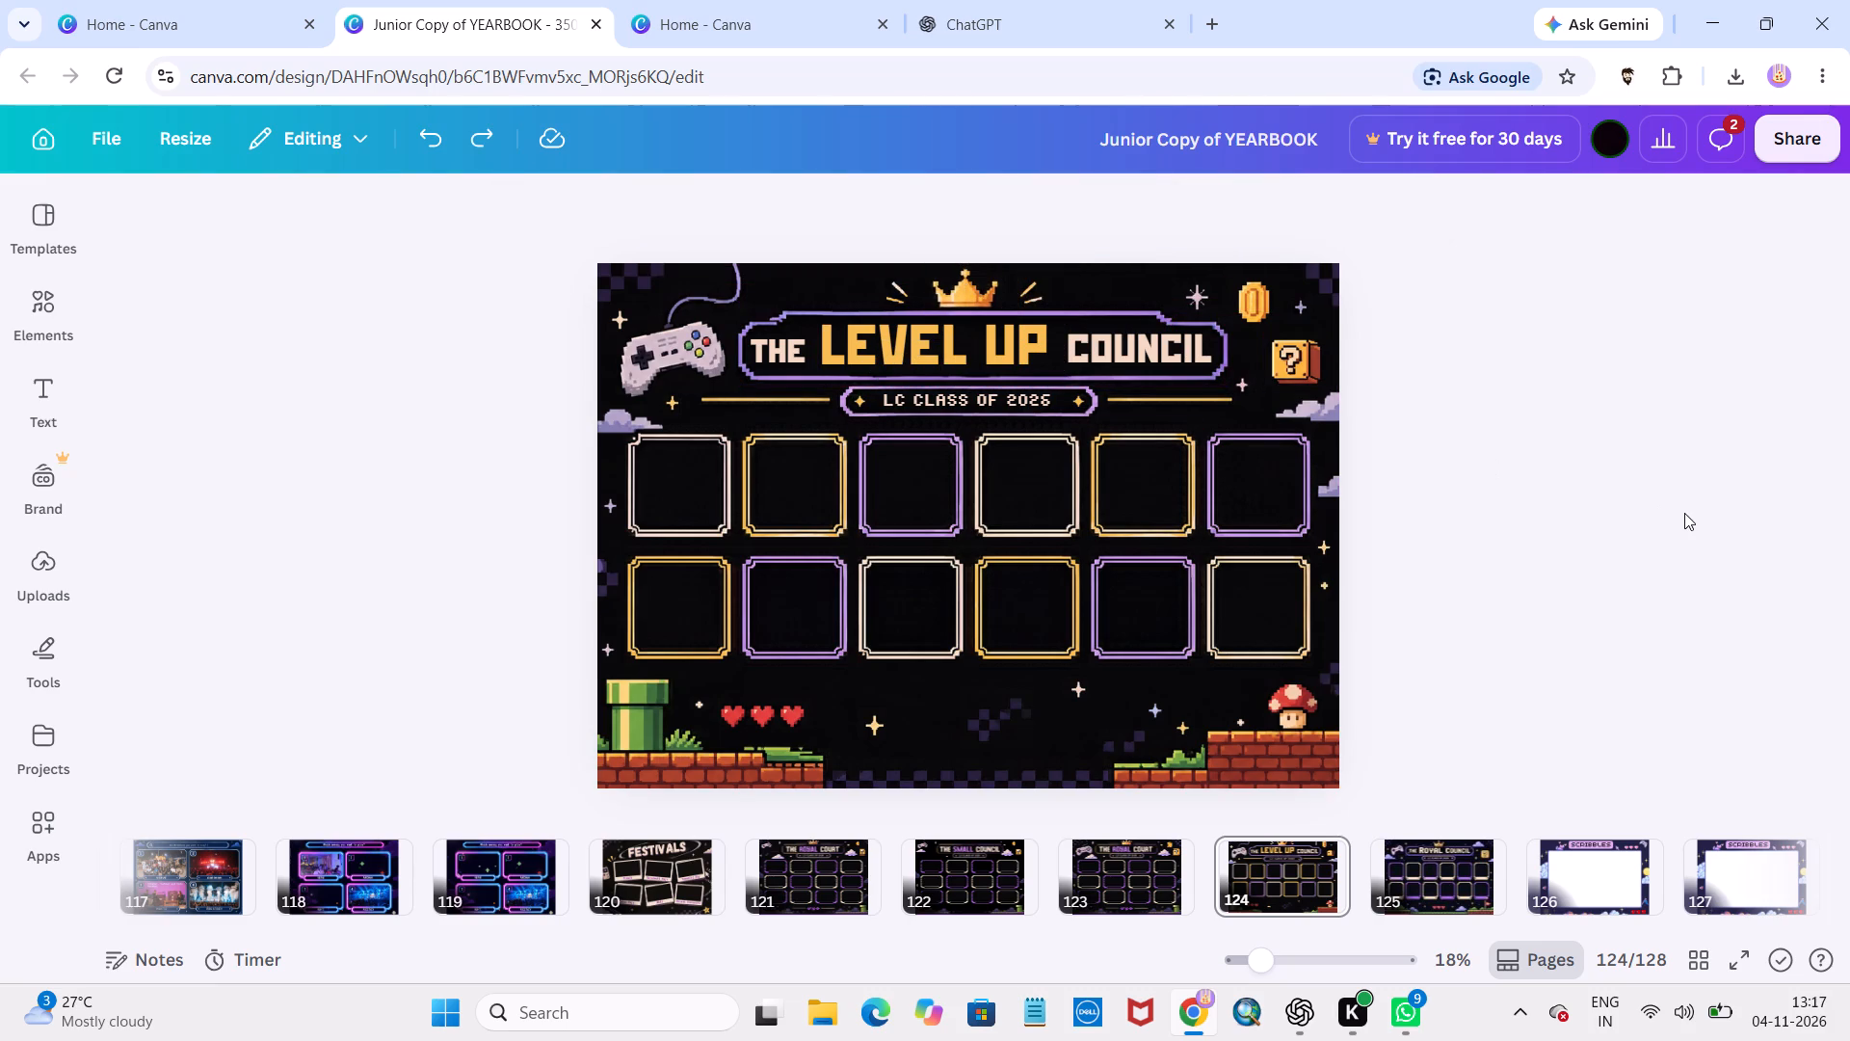
Check the game controller and the small star beside it as individual layers of the split artwork.
shift+click(687, 346)
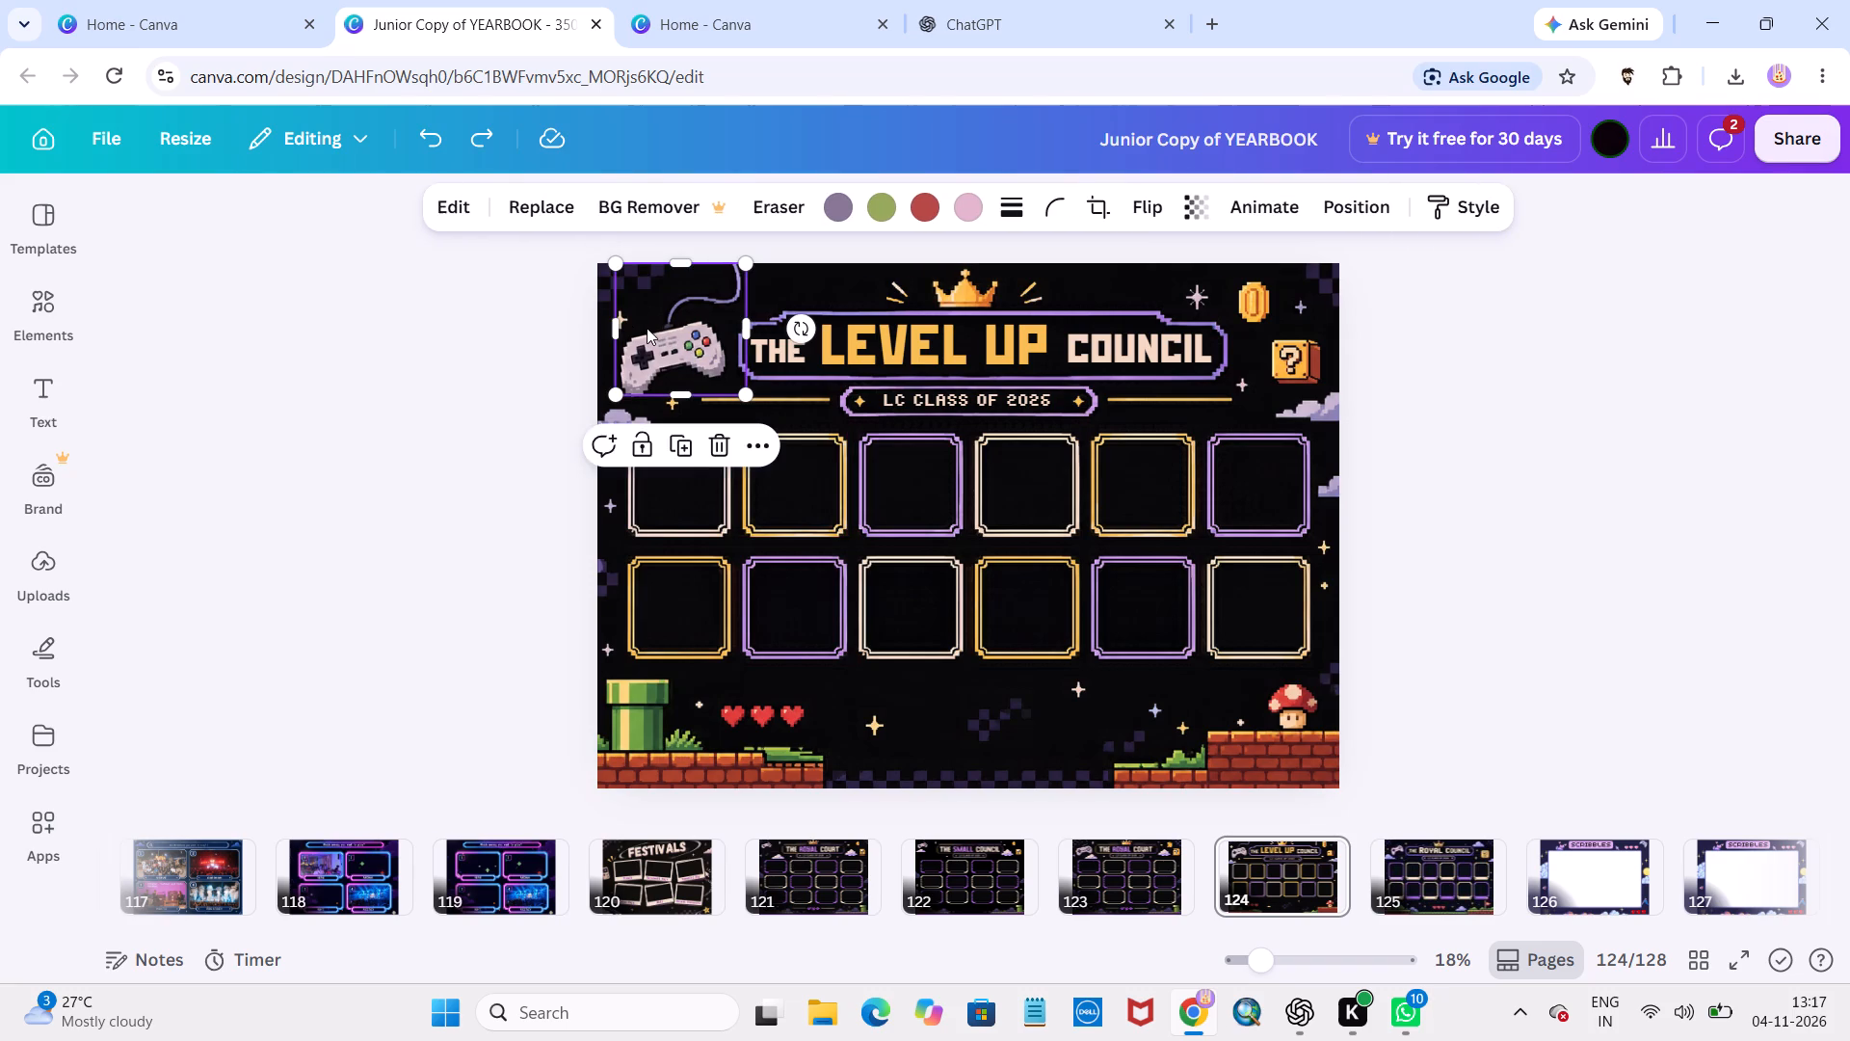
click(336, 390)
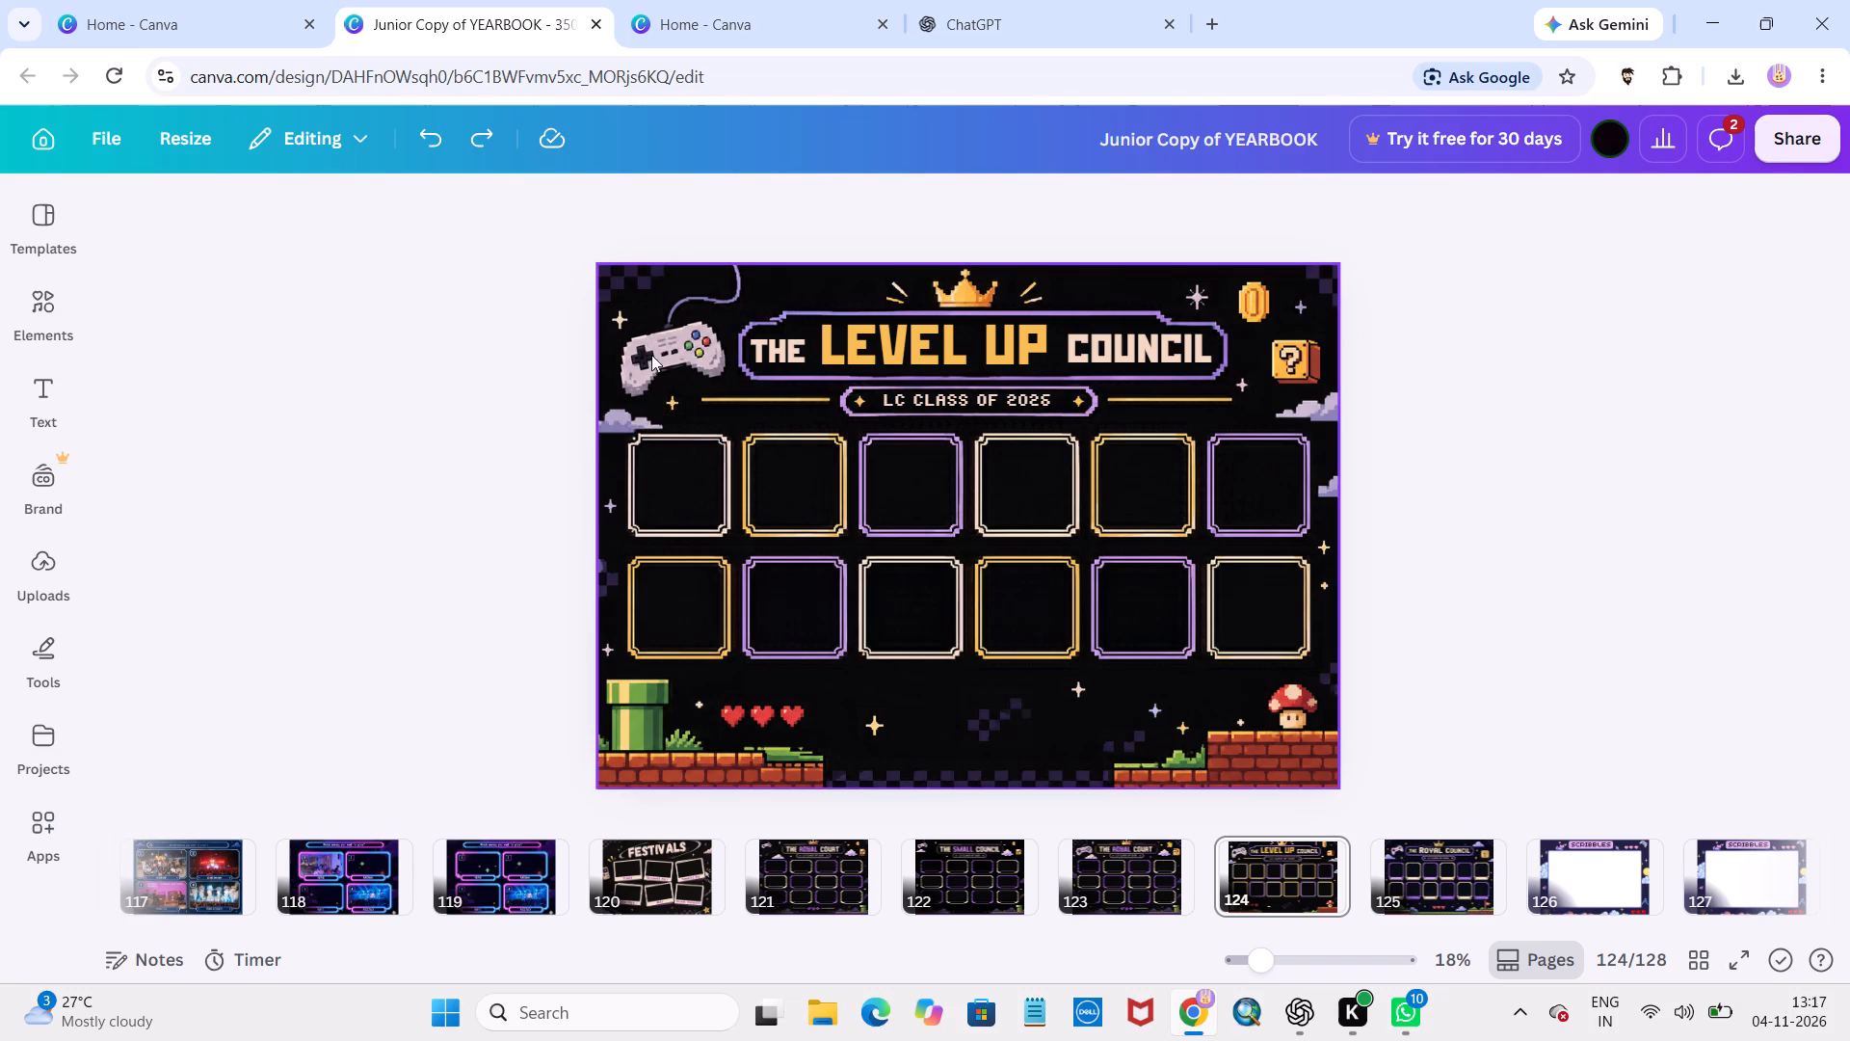
shift+click(612, 316)
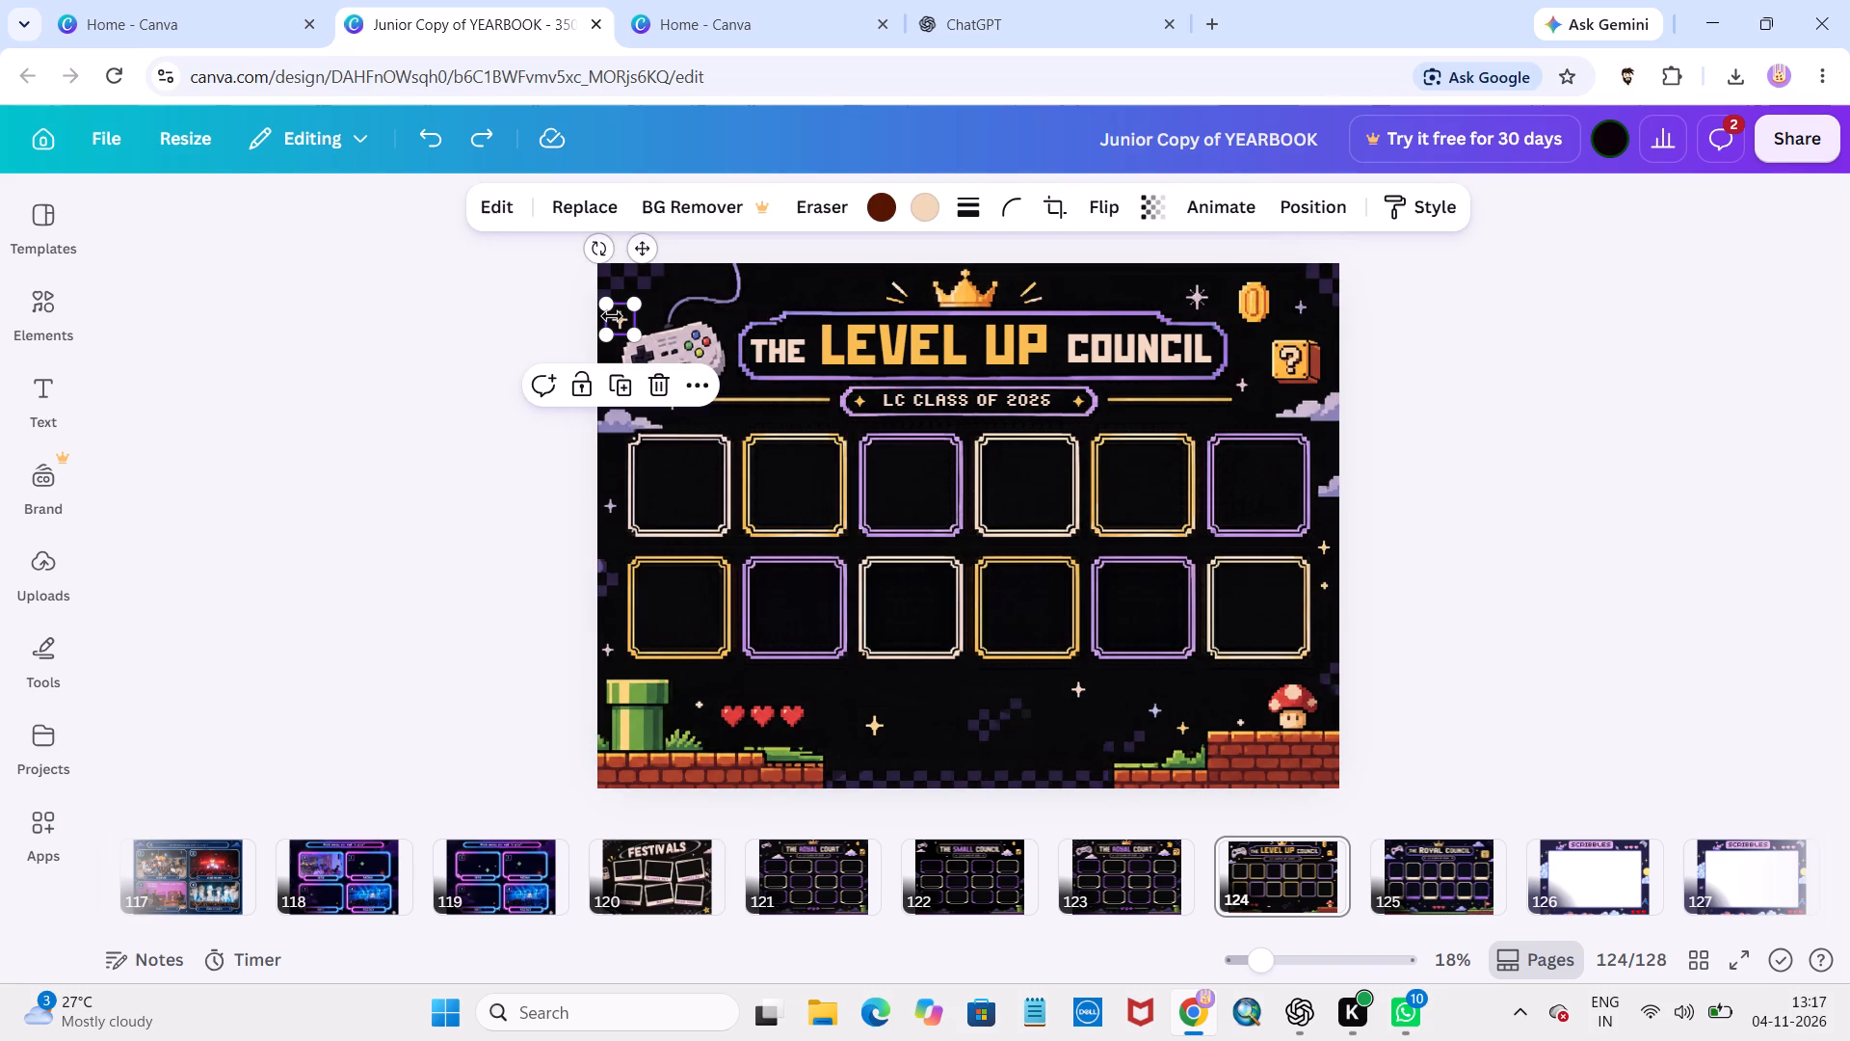